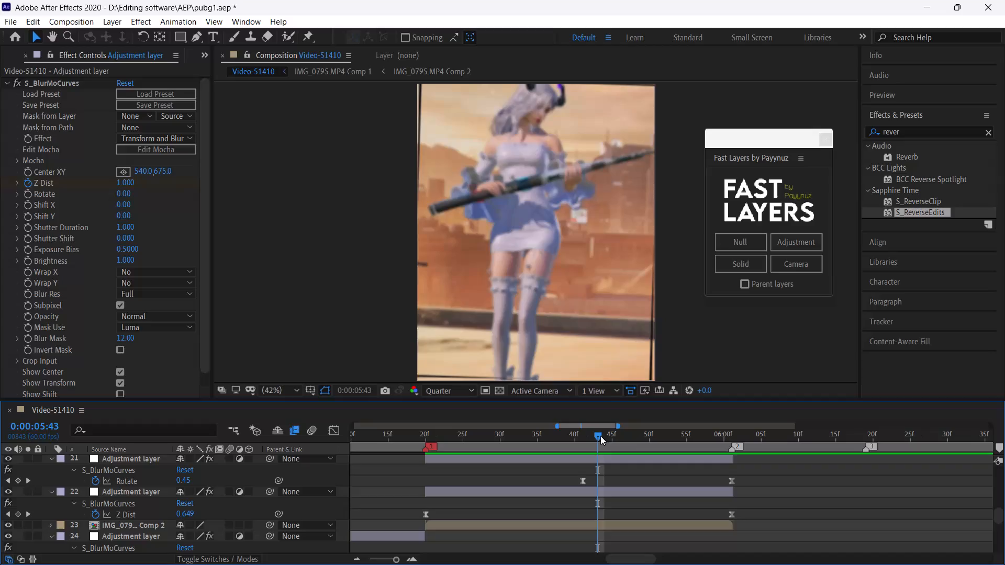
# Undo the recent S_BlurMoCurves Rotate and Z Dist animations and the extra adjustment layer between markers 1 and 2.
pyautogui.press('space')
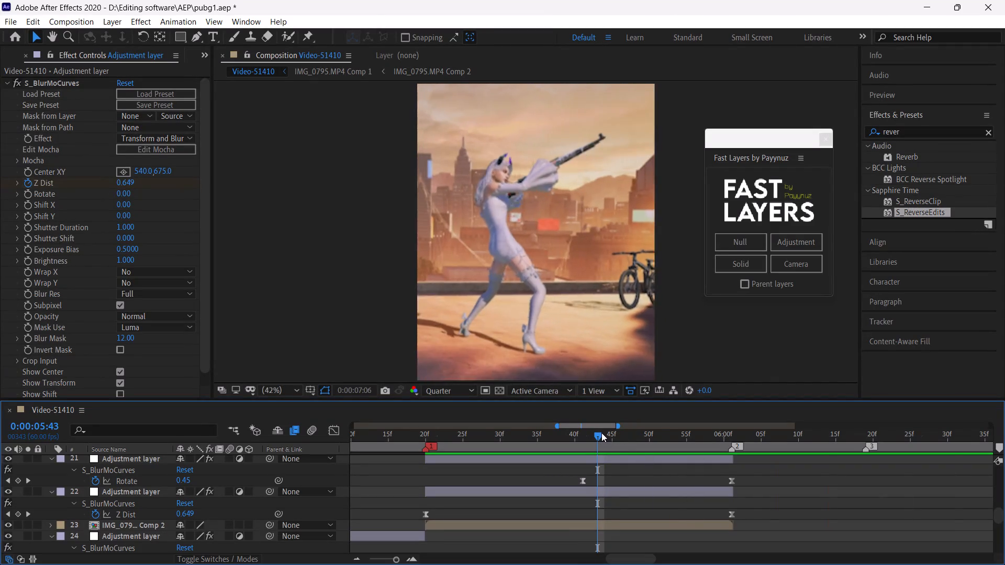
pyautogui.click(601, 433)
pyautogui.press('space')
pyautogui.moveTo(554, 430); pyautogui.dragTo(650, 455)
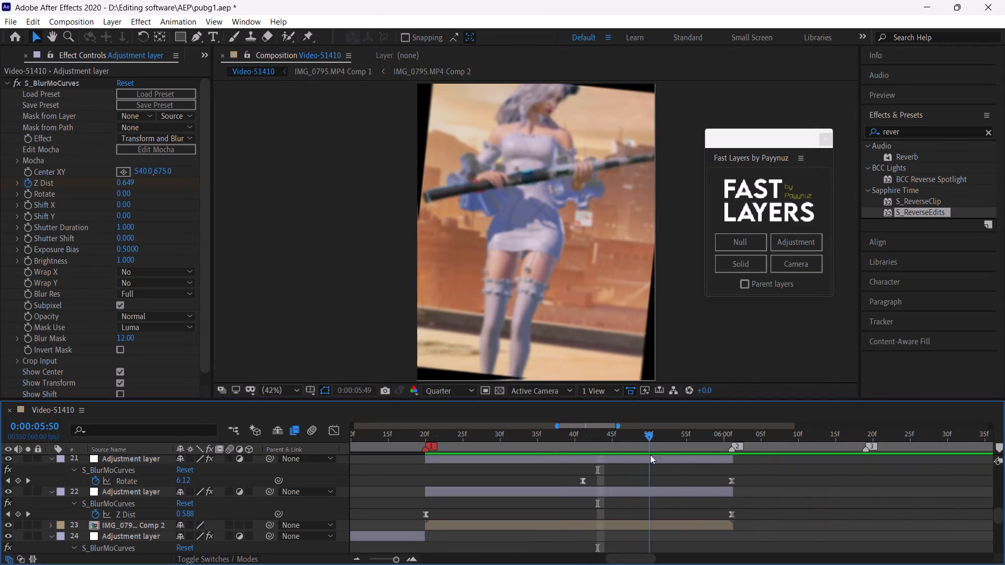
pyautogui.moveTo(650, 455); pyautogui.dragTo(593, 473)
pyautogui.hotkey('ctrl', 'z')
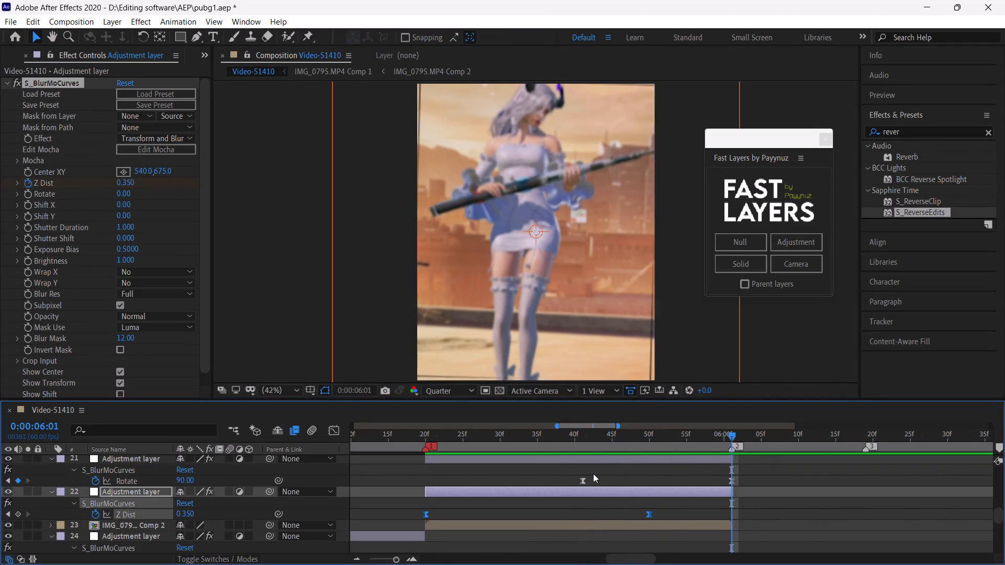
pyautogui.hotkey('ctrl', 'z')
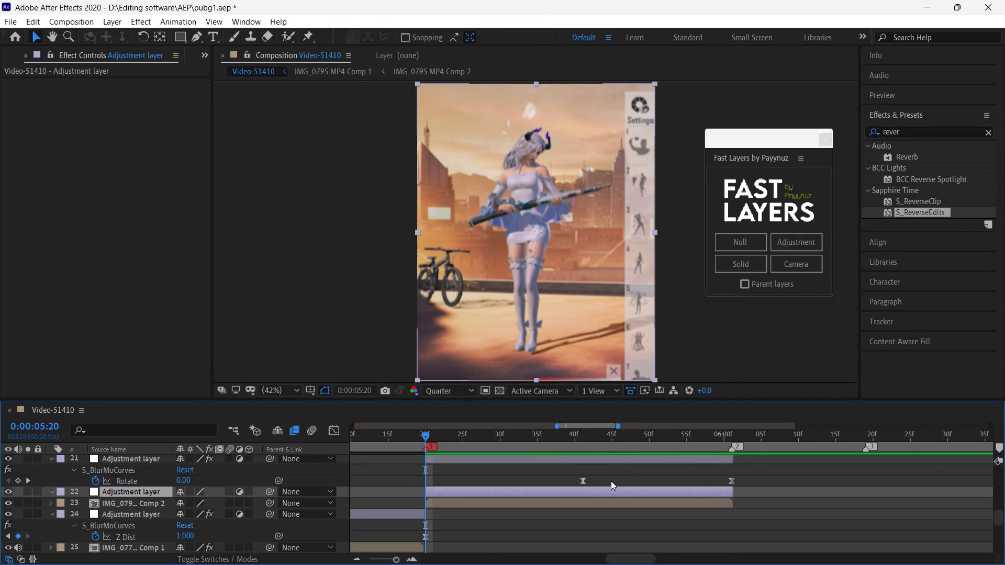
pyautogui.hotkey('ctrl', 'z')
pyautogui.hotkey('ctrl', 'z')
pyautogui.hotkey('ctrl', 'z')
pyautogui.hotkey('ctrl', 'z')
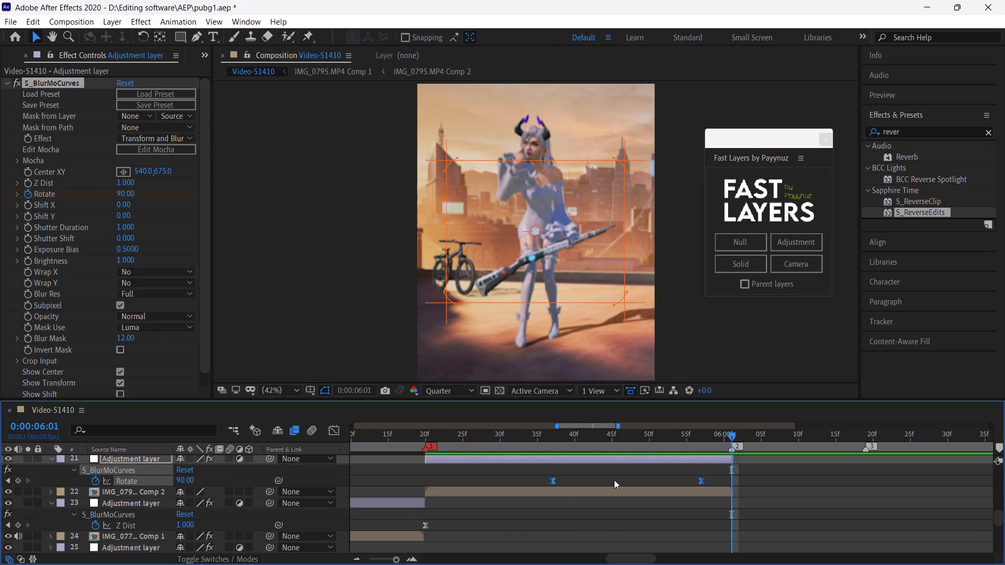
pyautogui.hotkey('ctrl', 'z')
# Apply the Alex's Classic Zoom In preset to the adjustment layer between markers 1 and 2, starting at 0:00:05:20.
pyautogui.scroll(-2, 713, 511)
pyautogui.scroll(2, 713, 511)
pyautogui.scroll(-1, 713, 511)
pyautogui.scroll(3, 713, 511)
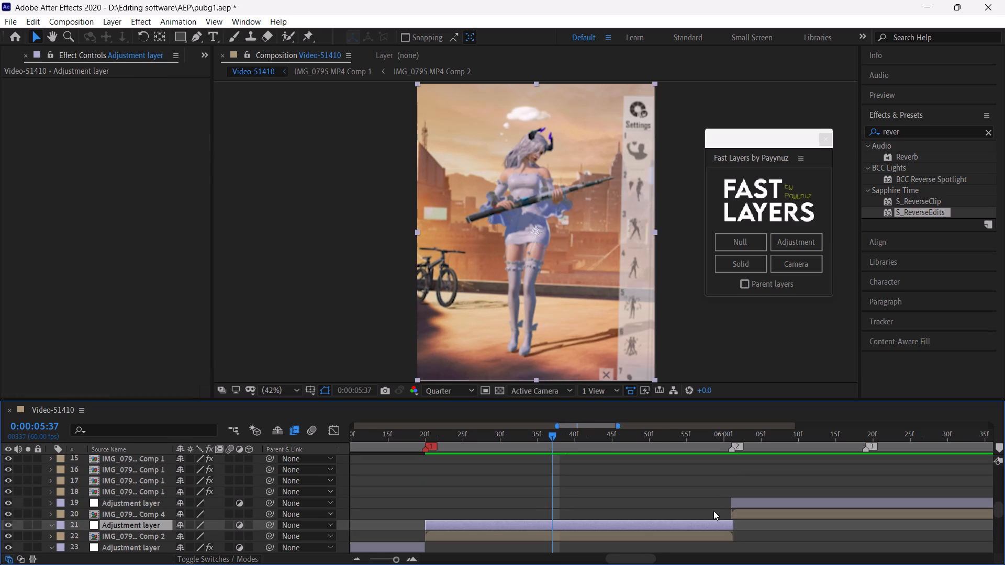
pyautogui.moveTo(693, 439); pyautogui.dragTo(779, 486)
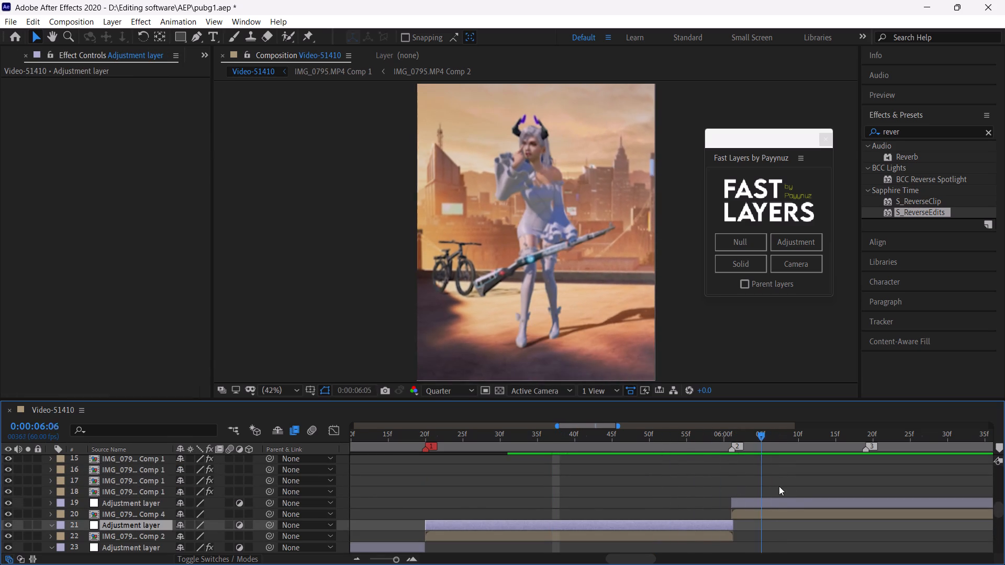
pyautogui.moveTo(779, 486); pyautogui.dragTo(427, 511)
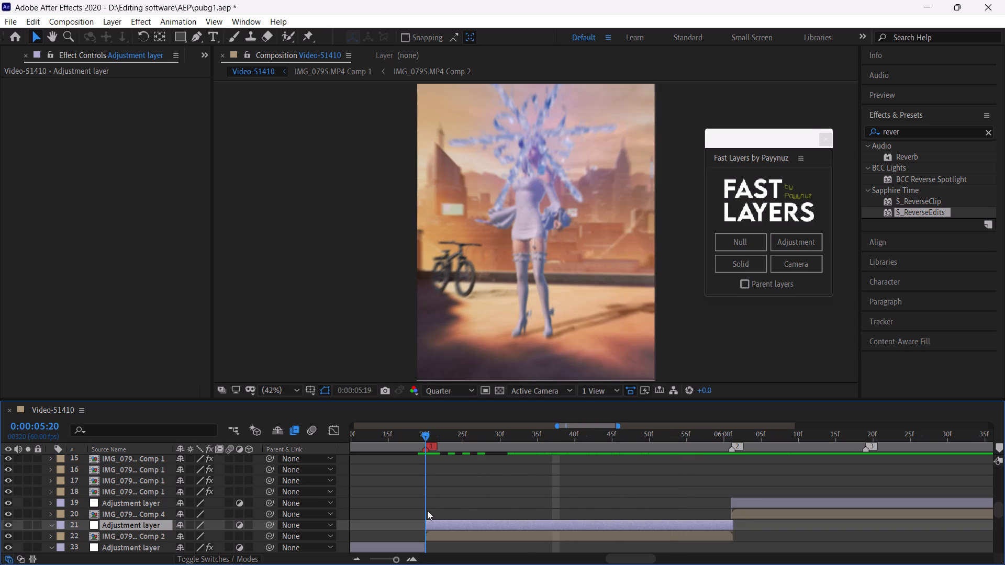
pyautogui.moveTo(427, 511); pyautogui.dragTo(429, 512)
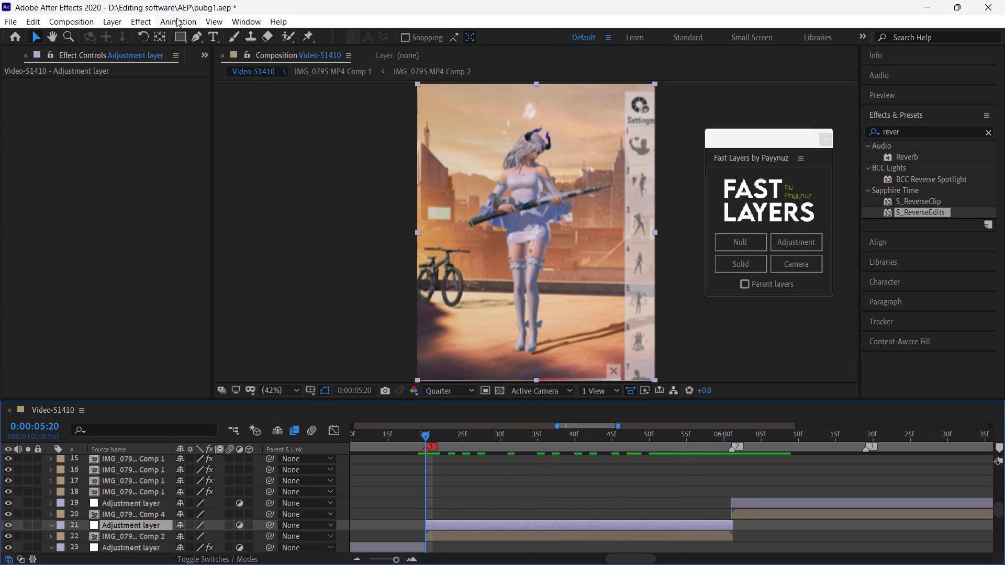
pyautogui.click(176, 18)
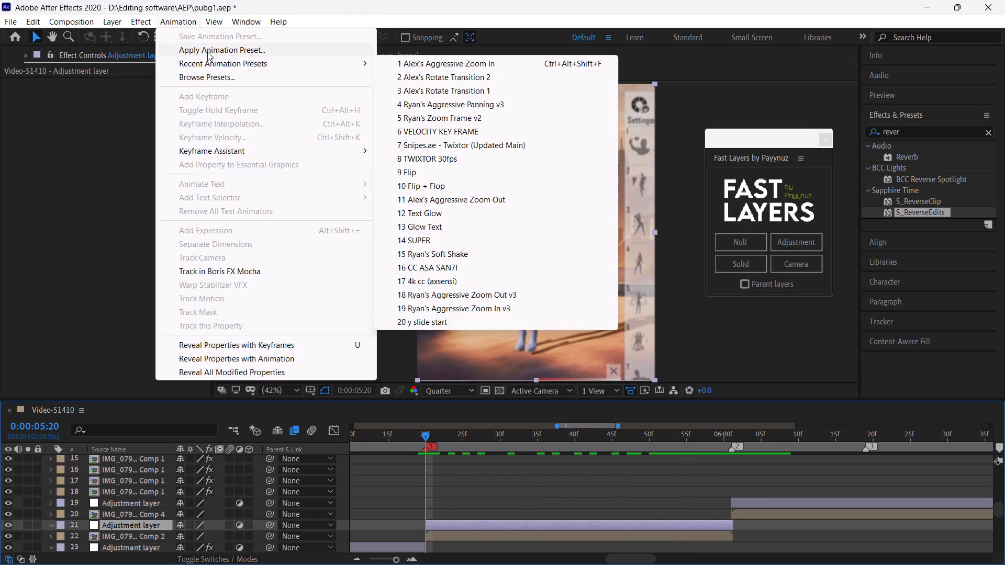
pyautogui.click(207, 52)
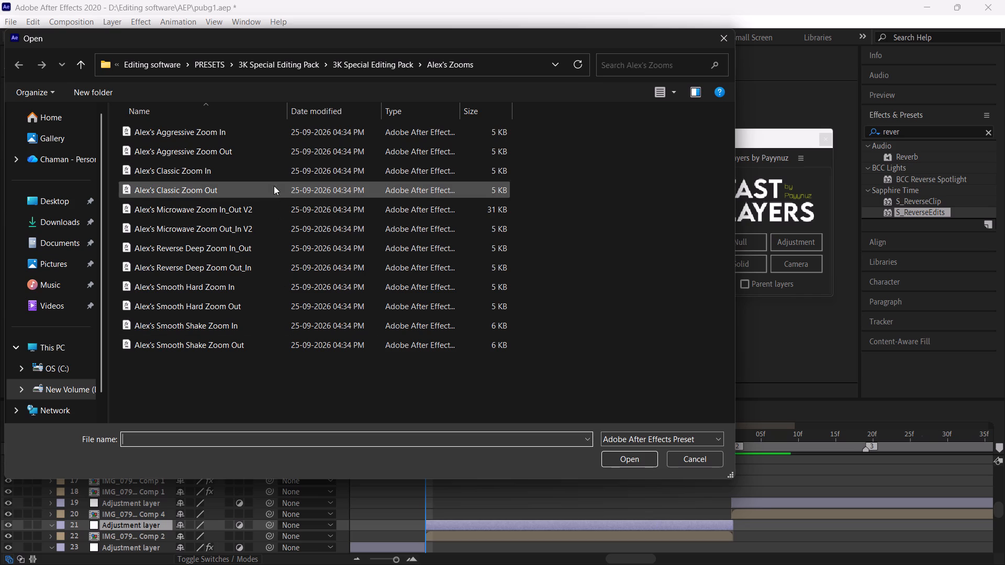
pyautogui.click(272, 166)
pyautogui.click(651, 465)
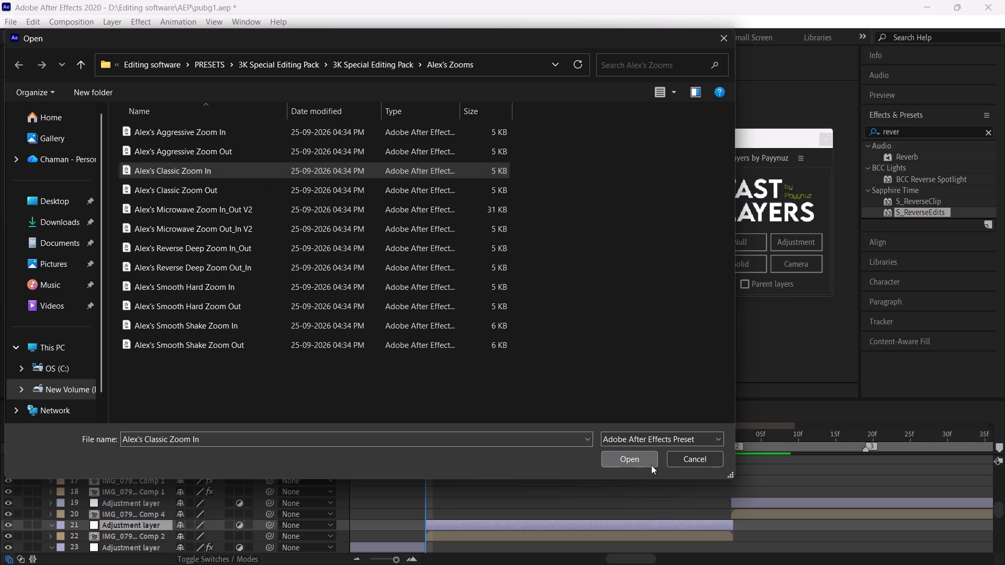
# Reveal the zoom-in layer's keyframes and move its ending Z Dist keyframe to marker 2 at the layer's end.
pyautogui.press('space')
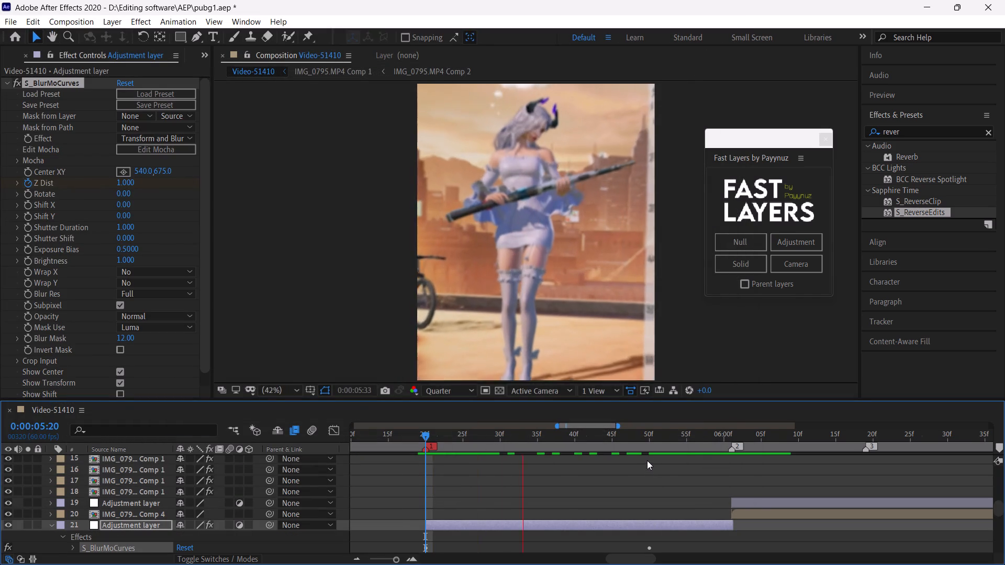
pyautogui.moveTo(536, 437); pyautogui.dragTo(593, 462)
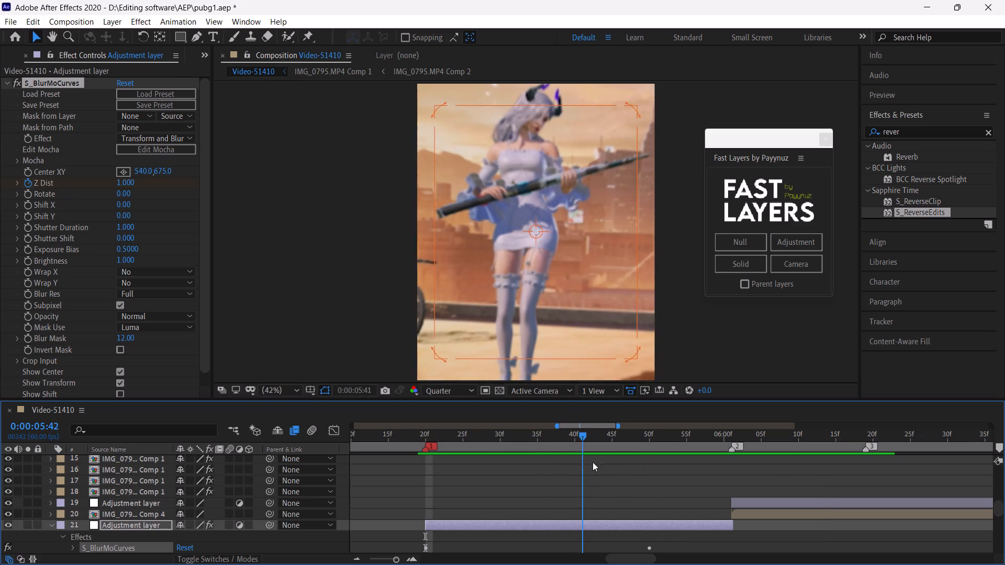
pyautogui.moveTo(593, 462); pyautogui.dragTo(611, 466)
pyautogui.press('u')
pyautogui.scroll(2, 656, 483)
pyautogui.scroll(-2, 656, 483)
pyautogui.scroll(2, 656, 483)
pyautogui.scroll(-1, 658, 484)
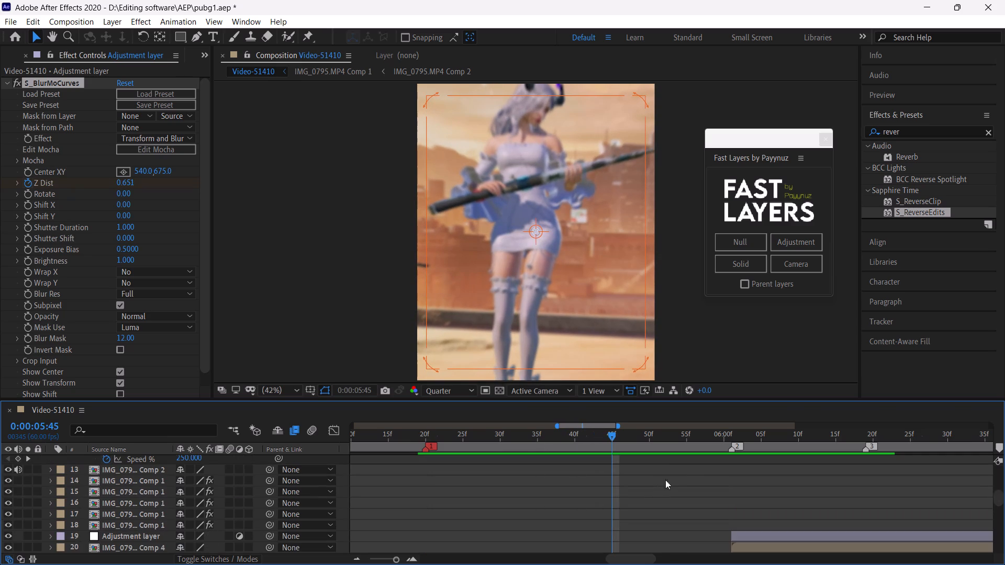
pyautogui.moveTo(1001, 505); pyautogui.dragTo(1000, 515)
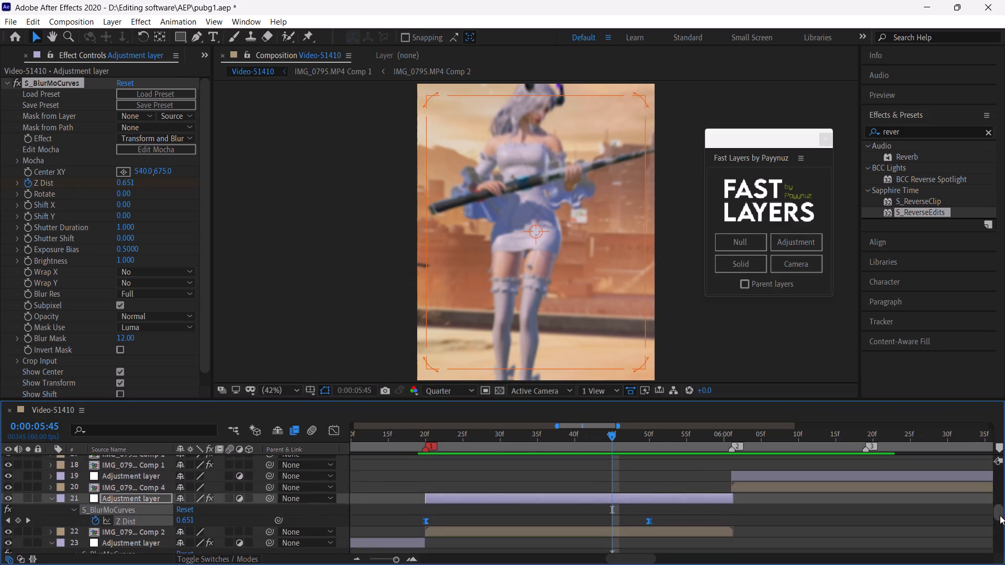
pyautogui.moveTo(1000, 515); pyautogui.dragTo(1000, 521)
pyautogui.scroll(1, 700, 503)
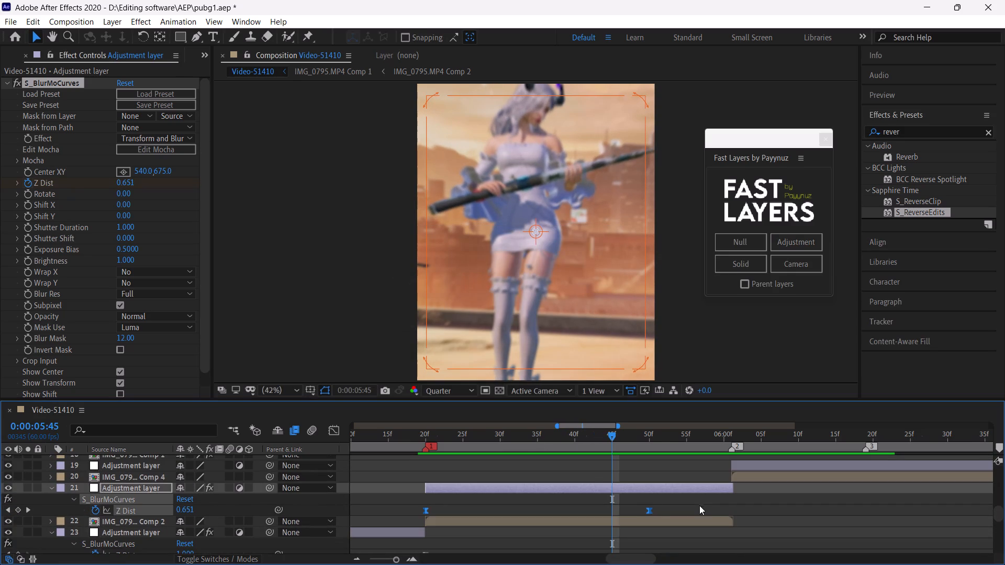
pyautogui.keyDown('alt'); pyautogui.moveTo(648, 509); pyautogui.dragTo(732, 524); pyautogui.keyUp('alt')
# Play back and scrub the zoom-in from marker 1 to check its motion.
pyautogui.click(425, 433)
pyautogui.press('space')
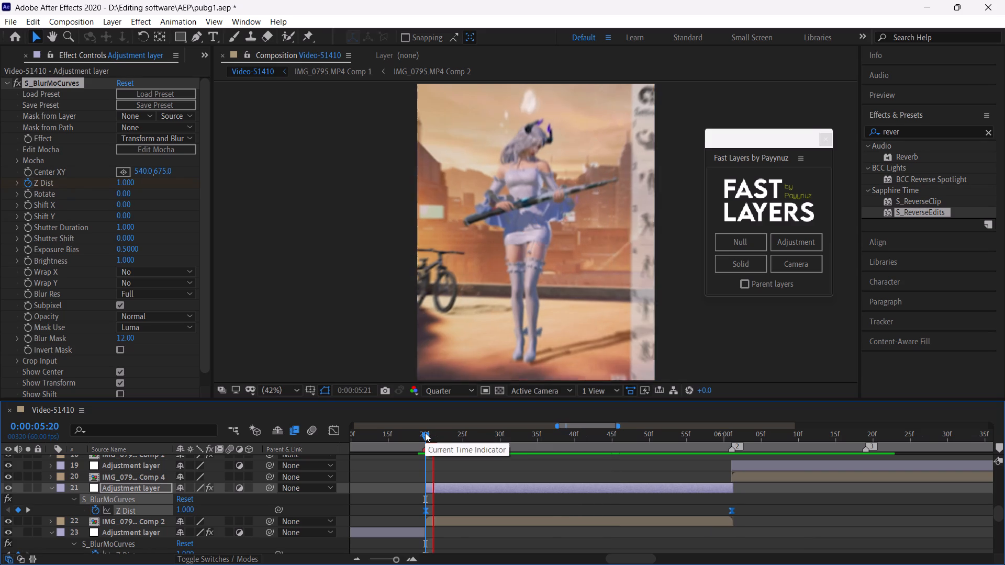
pyautogui.click(425, 433)
pyautogui.press('space')
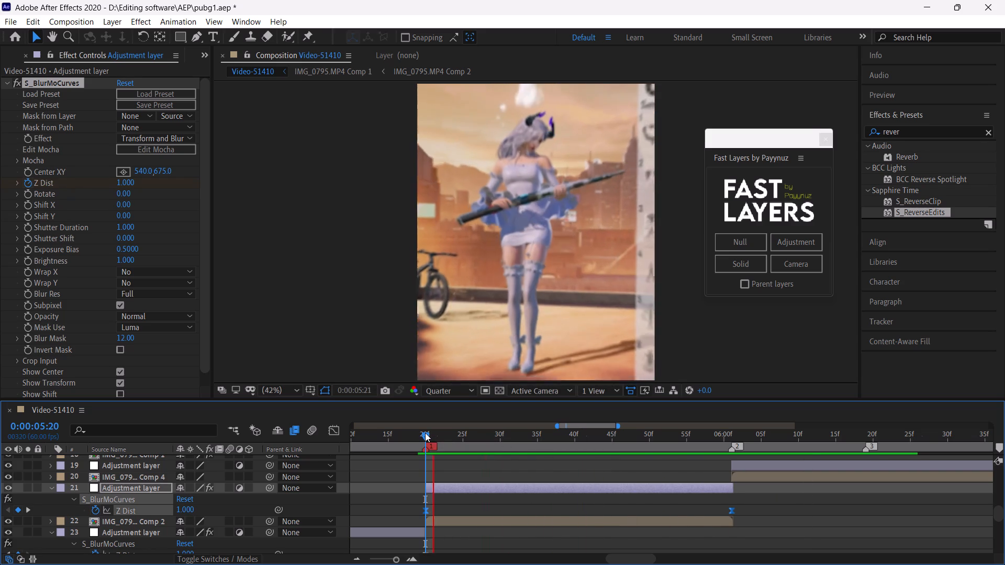
pyautogui.click(425, 433)
pyautogui.press('space')
pyautogui.moveTo(425, 433); pyautogui.dragTo(475, 454)
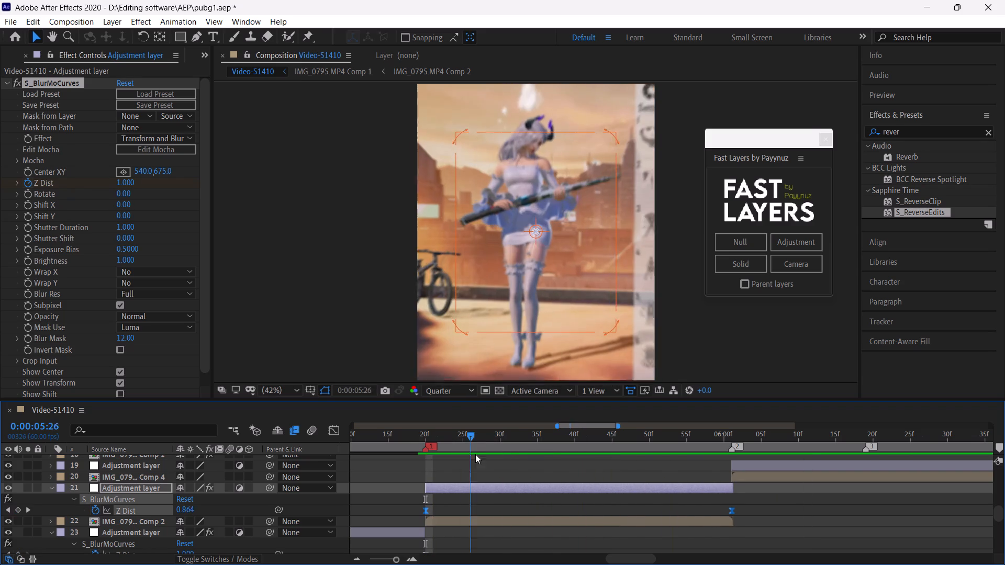
# Apply the Alex's Classic Zoom Out preset to adjustment layer 19, starting at marker 2 at 0:00:06:01.
pyautogui.moveTo(475, 454); pyautogui.dragTo(721, 520)
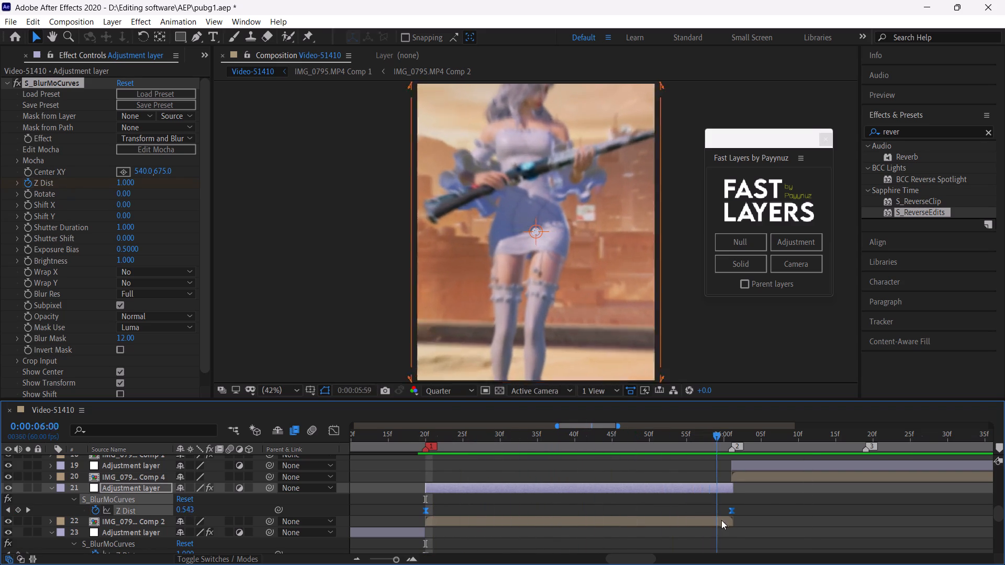
pyautogui.moveTo(721, 520); pyautogui.dragTo(732, 525)
pyautogui.click(748, 469)
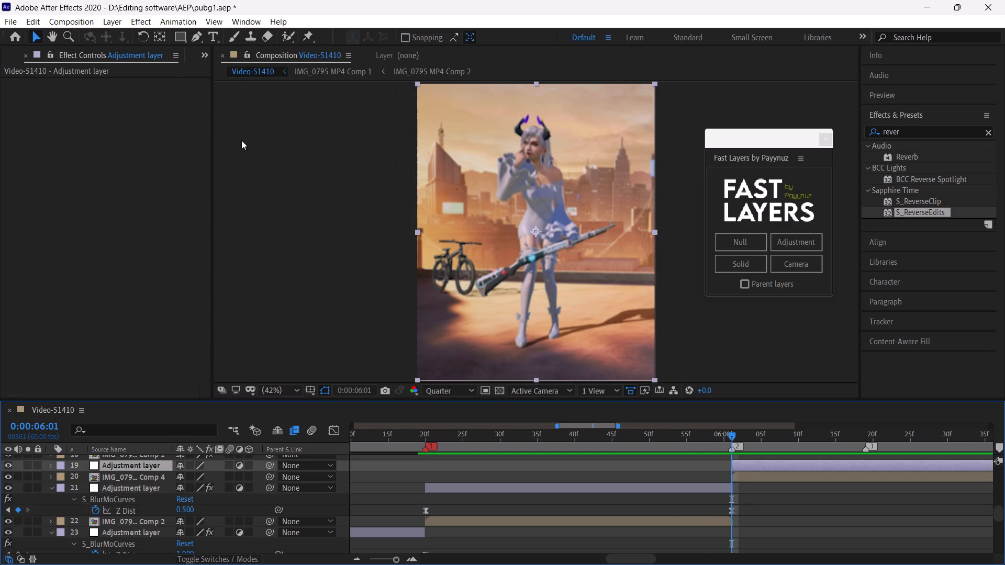
pyautogui.click(175, 19)
pyautogui.click(215, 52)
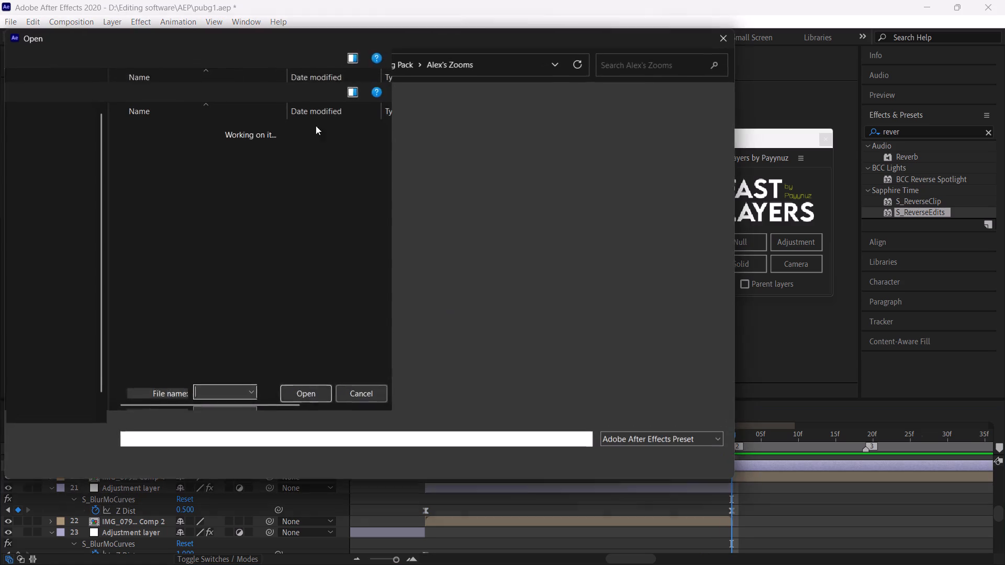
pyautogui.click(241, 187)
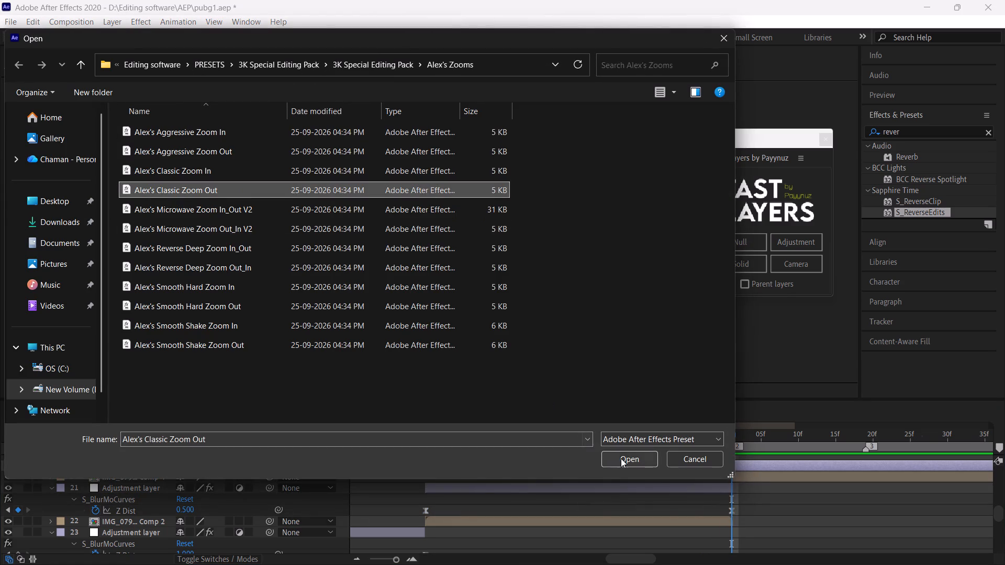
pyautogui.click(625, 460)
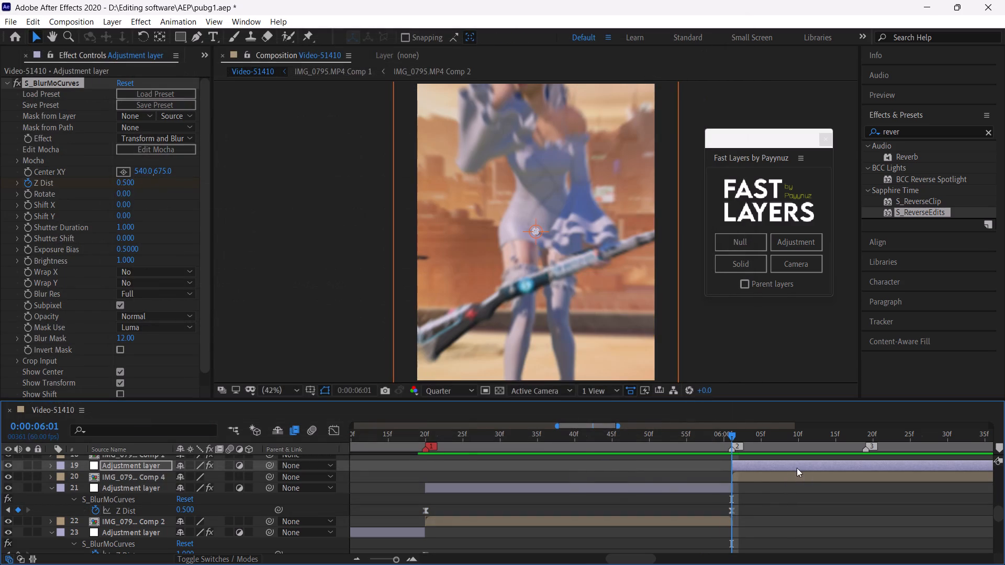
# Reveal the zoom-out layer's keyframes and move its ending Z Dist keyframe to marker 4 at the layer's end.
pyautogui.moveTo(779, 441); pyautogui.dragTo(708, 486)
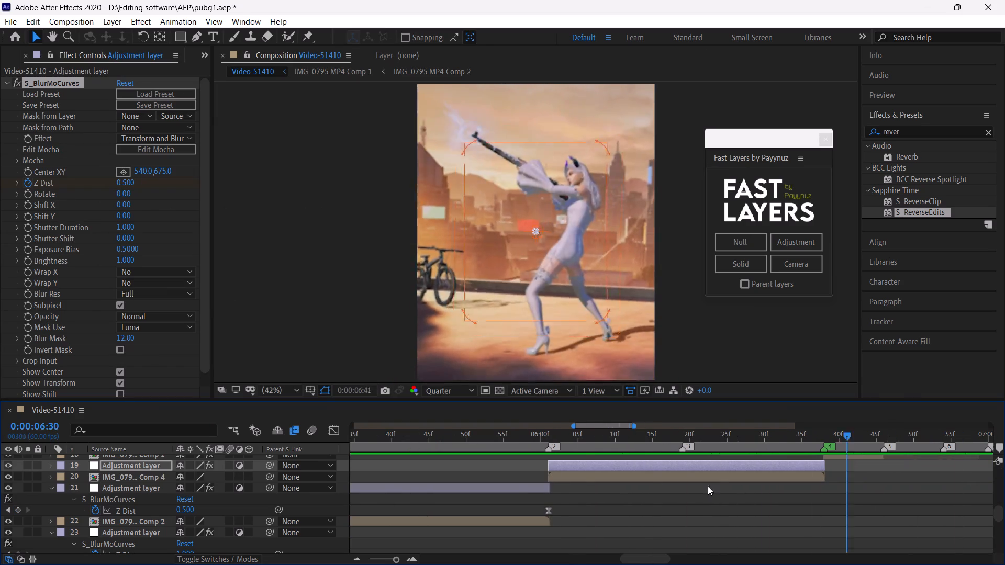
pyautogui.moveTo(708, 486); pyautogui.dragTo(760, 508)
pyautogui.press('u')
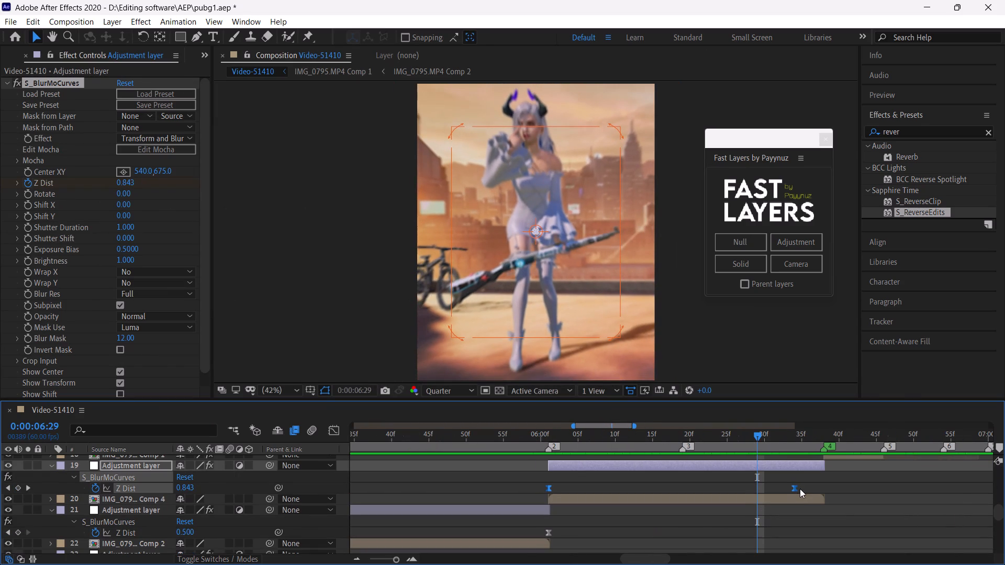
pyautogui.keyDown('alt'); pyautogui.moveTo(792, 487); pyautogui.dragTo(813, 499); pyautogui.keyUp('alt')
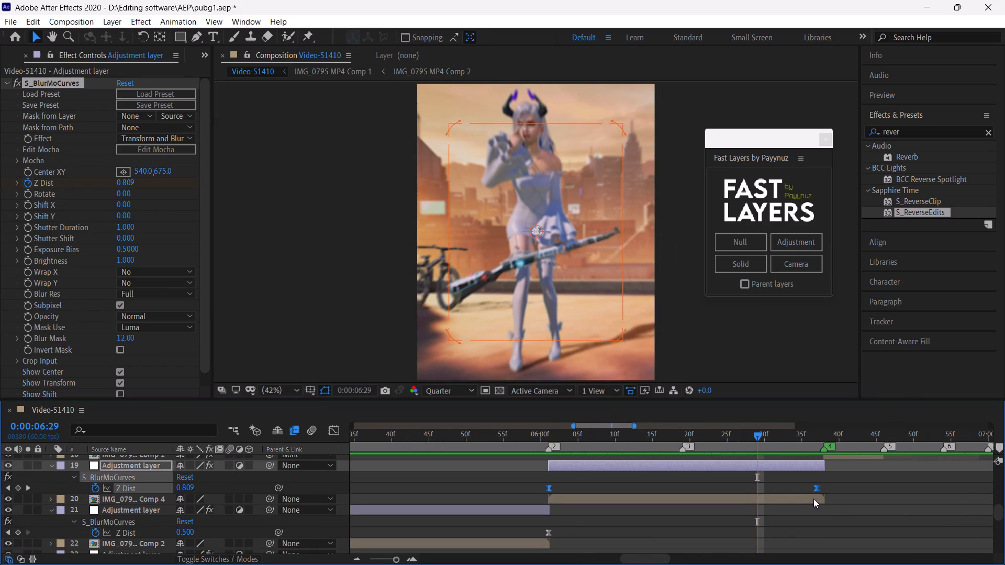
pyautogui.keyDown('alt'); pyautogui.moveTo(813, 499); pyautogui.dragTo(819, 500); pyautogui.keyUp('alt')
# Play back the zoom-out from marker 2 to check its motion.
pyautogui.click(551, 430)
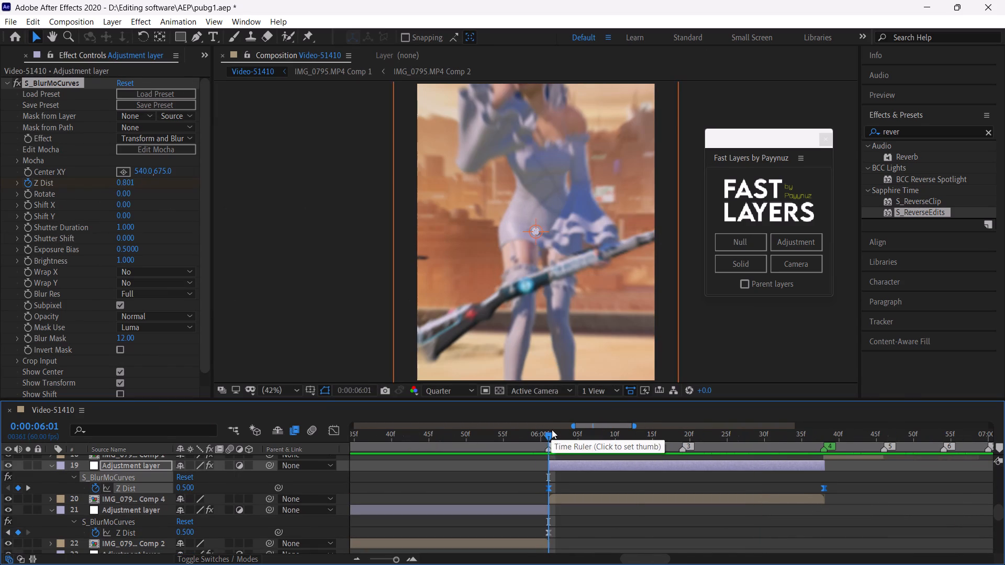
pyautogui.press('space')
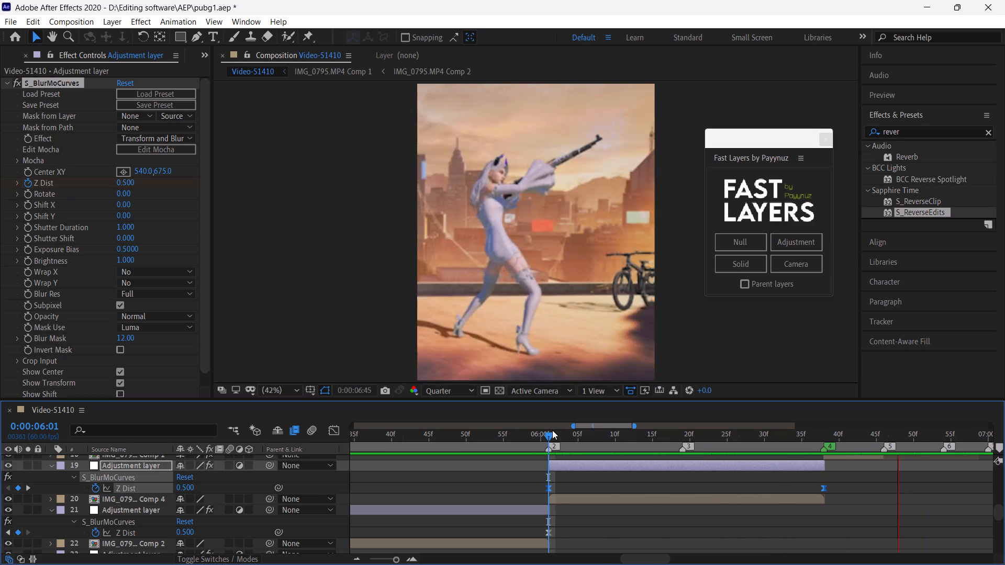
pyautogui.click(552, 430)
pyautogui.press('space')
pyautogui.click(554, 430)
pyautogui.press('space')
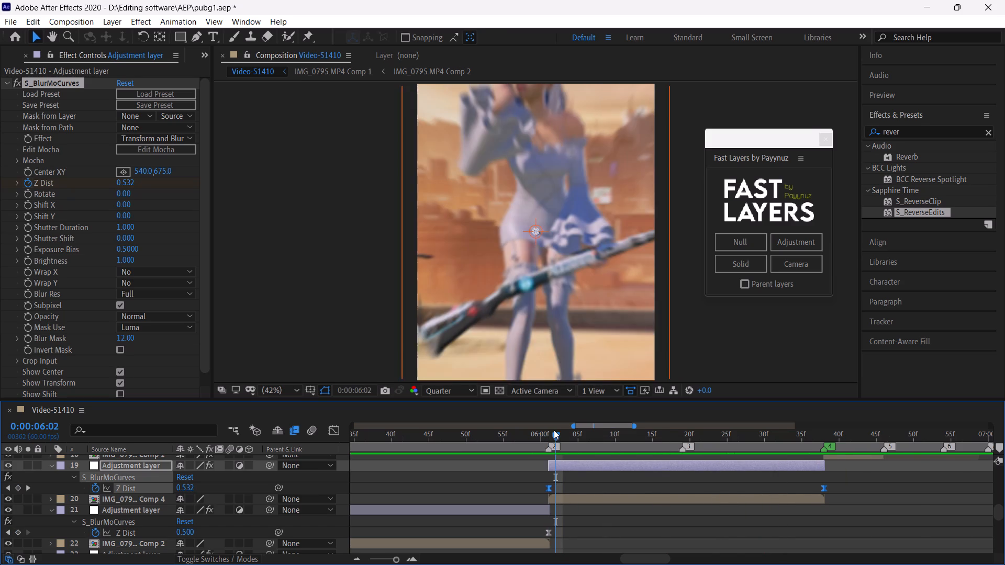
# At marker 3, 0:00:06:19, hide the IMG_0797.MP4 Comp 4 layer and show the Video-S1410.mp4 layer.
pyautogui.moveTo(554, 430); pyautogui.dragTo(685, 482)
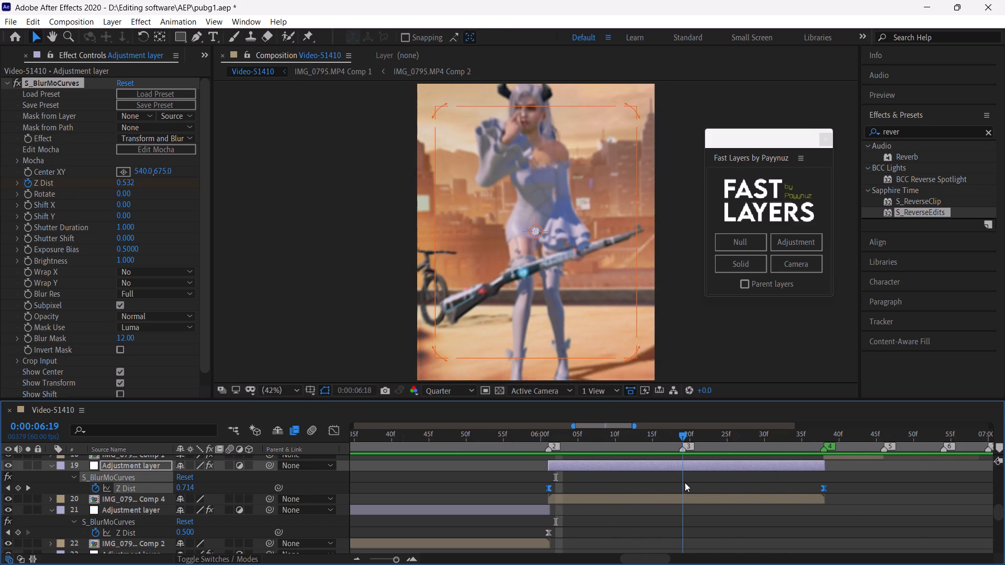
pyautogui.moveTo(685, 482); pyautogui.dragTo(685, 482)
pyautogui.click(681, 500)
pyautogui.click(11, 499)
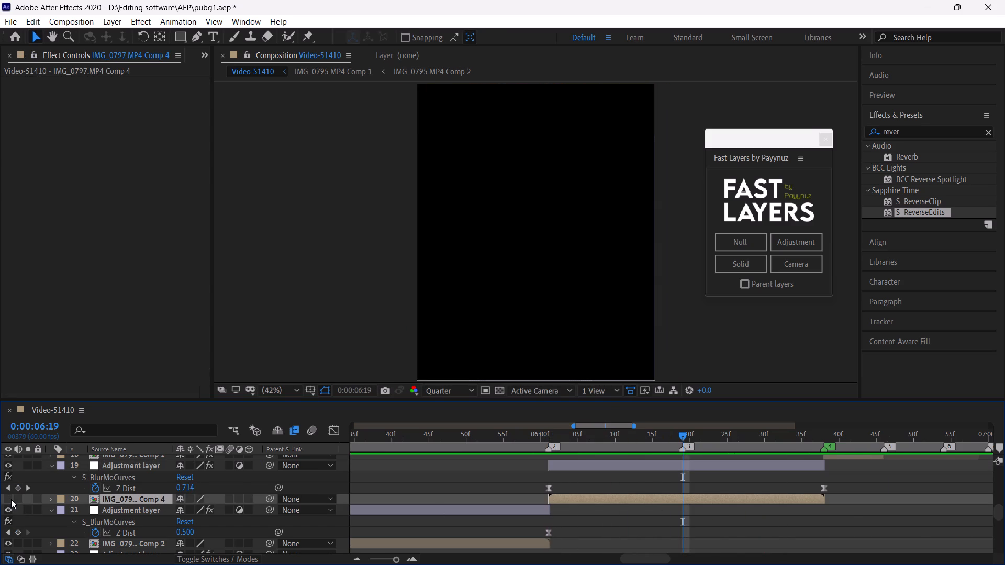
pyautogui.moveTo(998, 510); pyautogui.dragTo(991, 564)
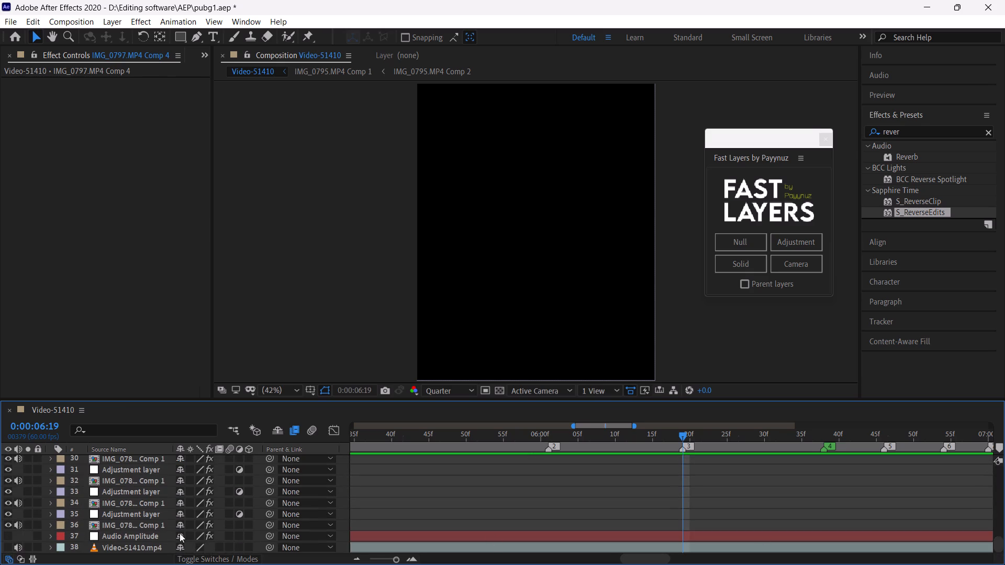
pyautogui.click(9, 548)
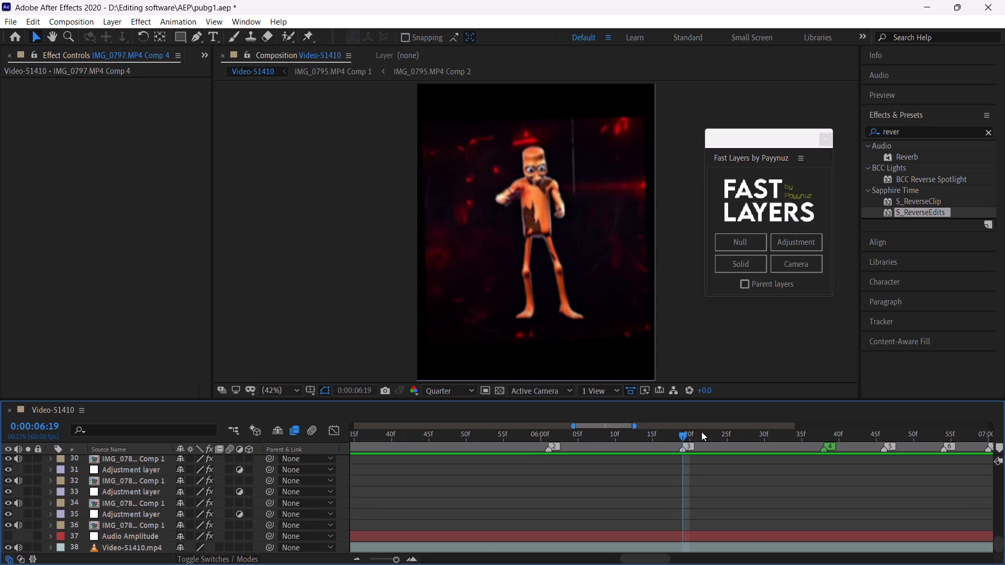
# Scrub through the reference video between markers 2 and 4 to study its zoom and rotation motion.
pyautogui.moveTo(685, 433); pyautogui.dragTo(576, 449)
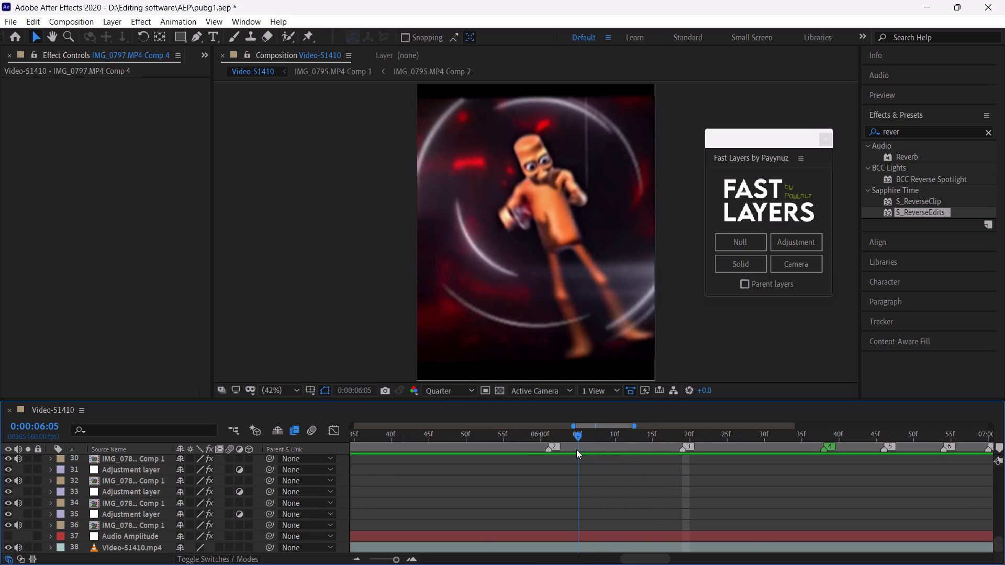
pyautogui.moveTo(576, 449); pyautogui.dragTo(626, 454)
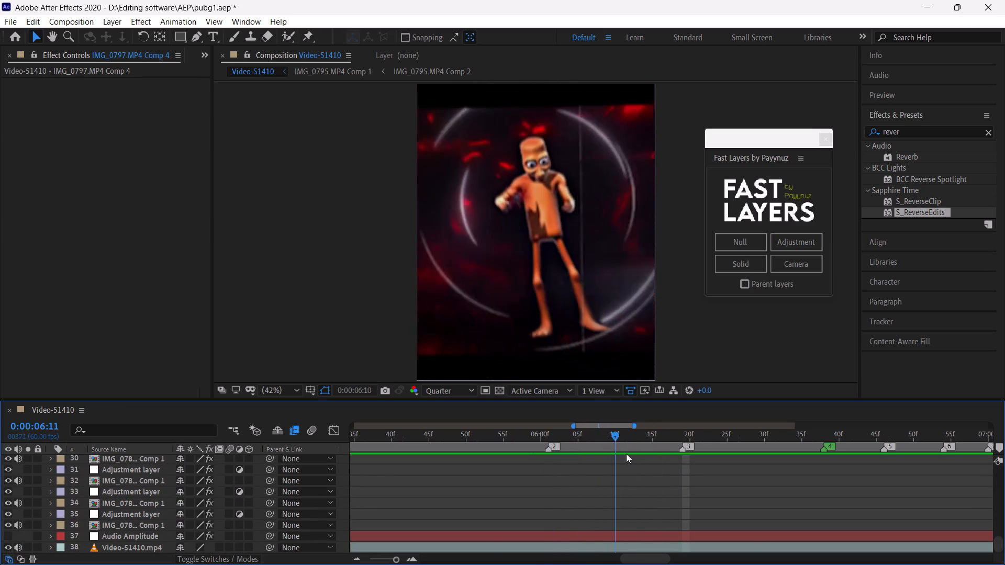
pyautogui.moveTo(626, 454); pyautogui.dragTo(791, 461)
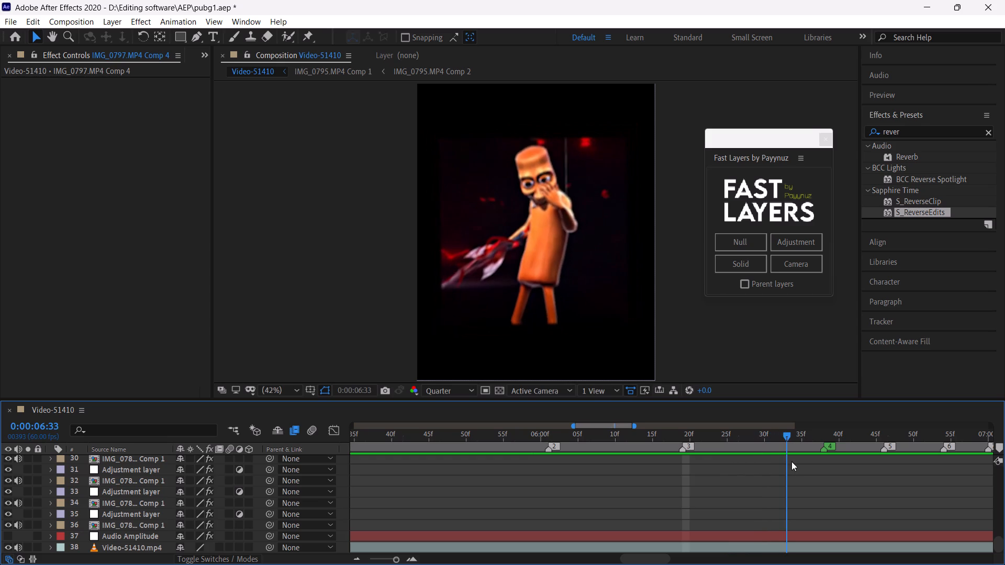
pyautogui.moveTo(791, 461); pyautogui.dragTo(665, 471)
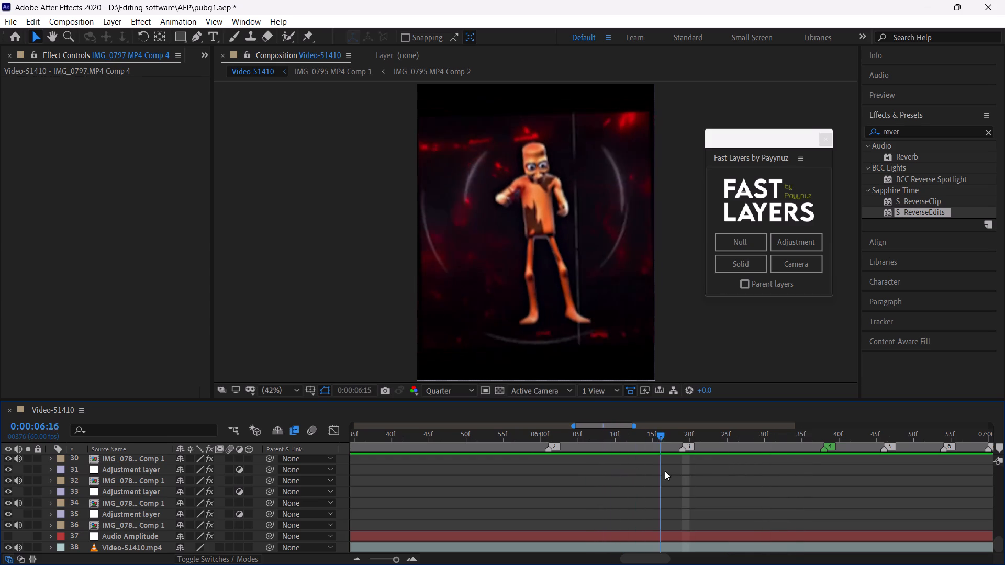
pyautogui.moveTo(665, 471); pyautogui.dragTo(771, 469)
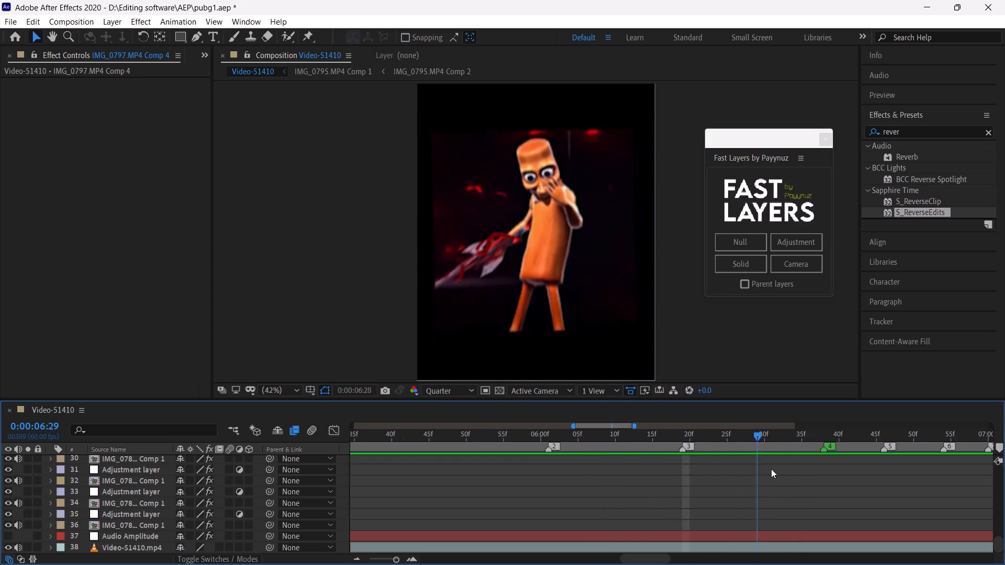
pyautogui.moveTo(771, 469); pyautogui.dragTo(664, 474)
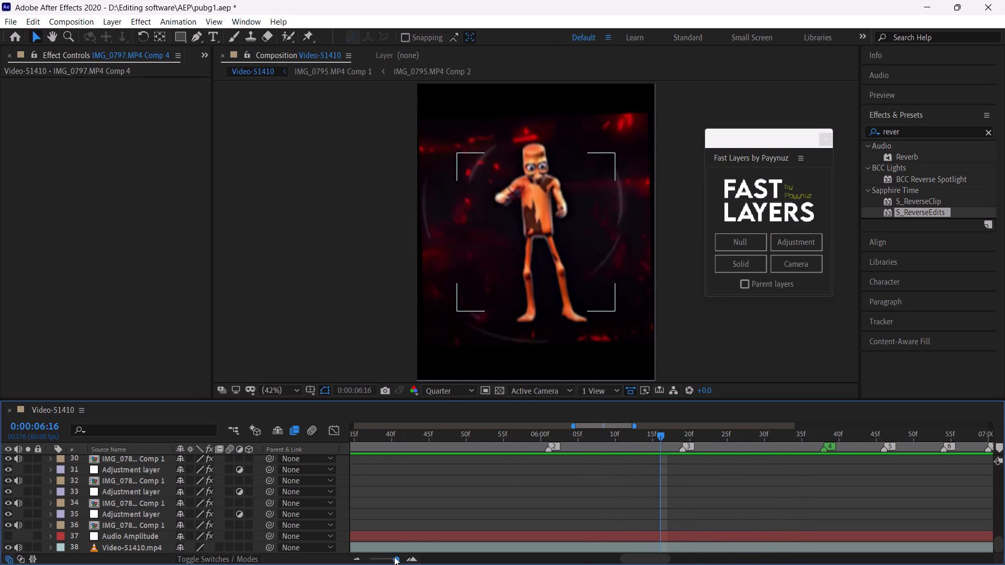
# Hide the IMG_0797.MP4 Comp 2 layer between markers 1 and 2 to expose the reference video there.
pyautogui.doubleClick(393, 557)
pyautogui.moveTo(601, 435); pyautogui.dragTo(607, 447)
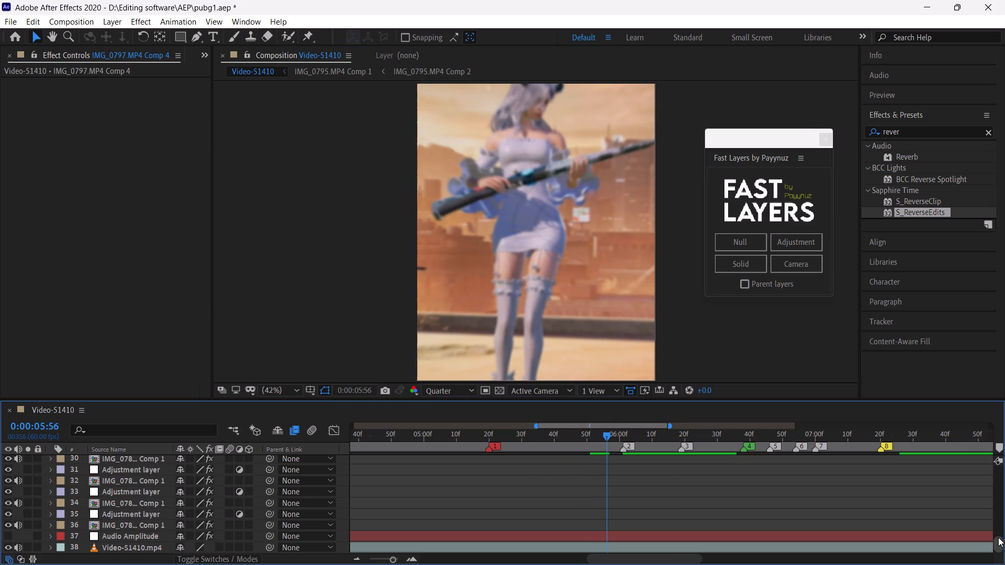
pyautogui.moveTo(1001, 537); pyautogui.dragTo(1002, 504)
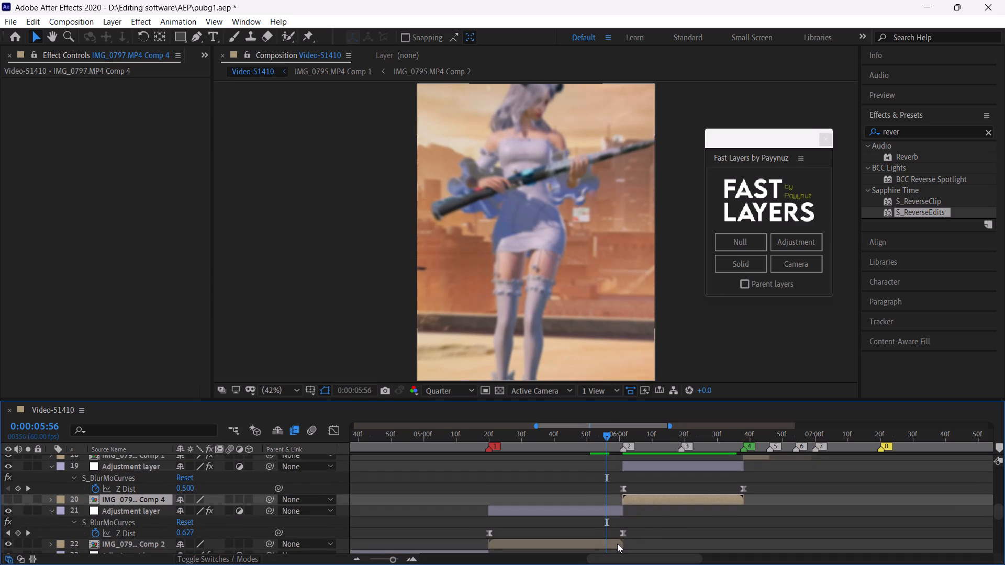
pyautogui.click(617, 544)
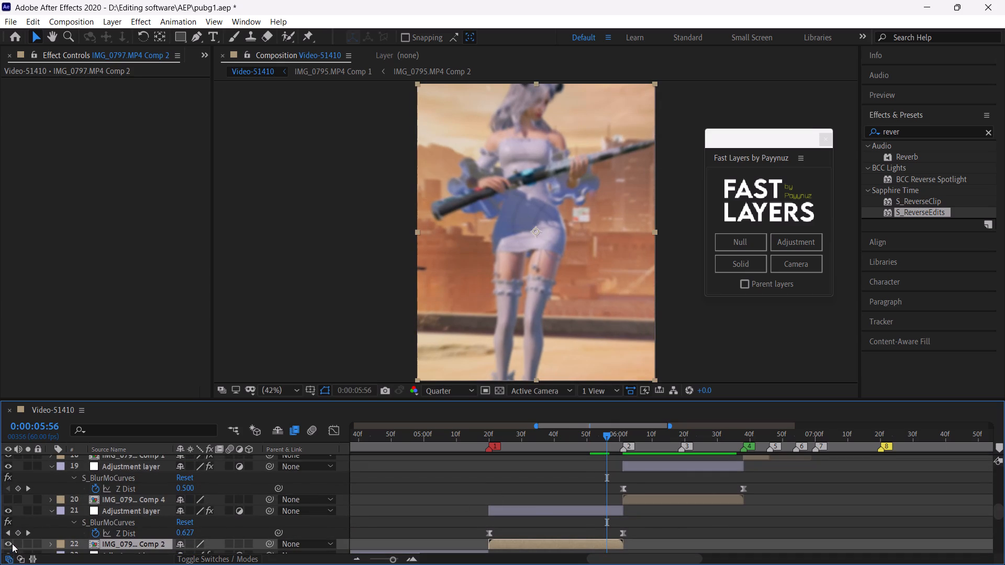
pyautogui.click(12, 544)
# Scrub the reference video from marker 1 to 0:00:06:33 to examine its transition timing across markers 2 and 3.
pyautogui.moveTo(998, 513); pyautogui.dragTo(989, 552)
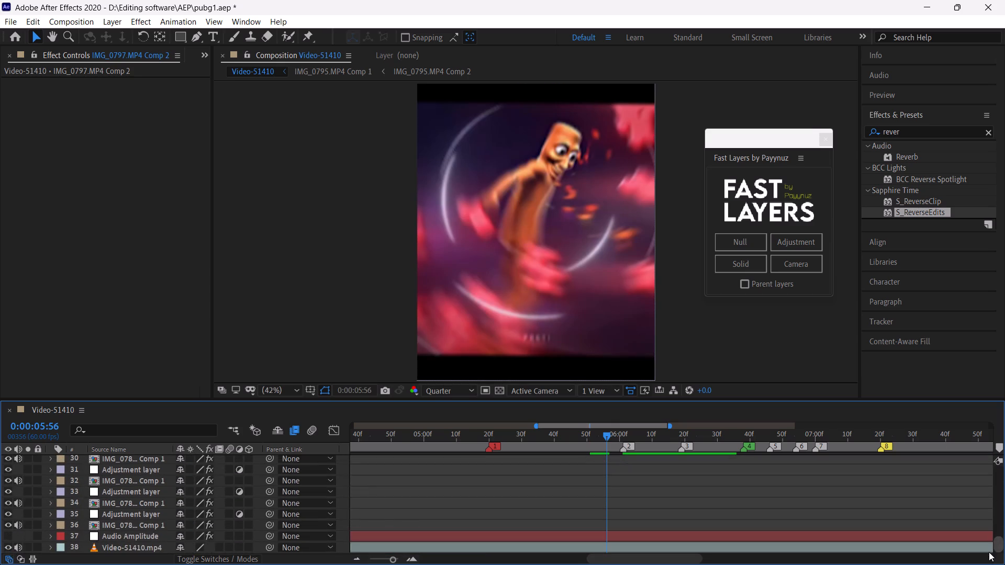
pyautogui.moveTo(989, 552); pyautogui.dragTo(993, 530)
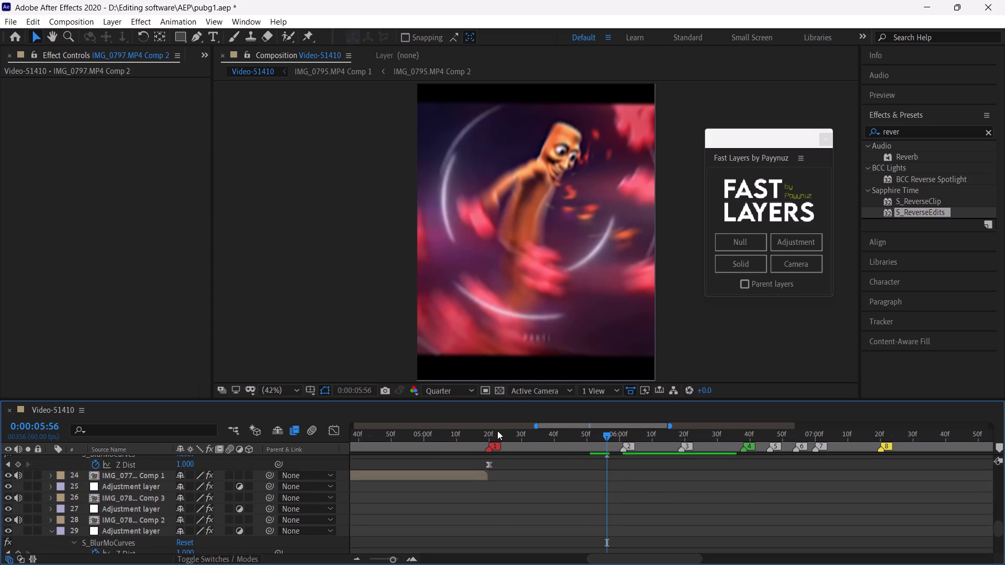
pyautogui.moveTo(497, 431); pyautogui.dragTo(580, 452)
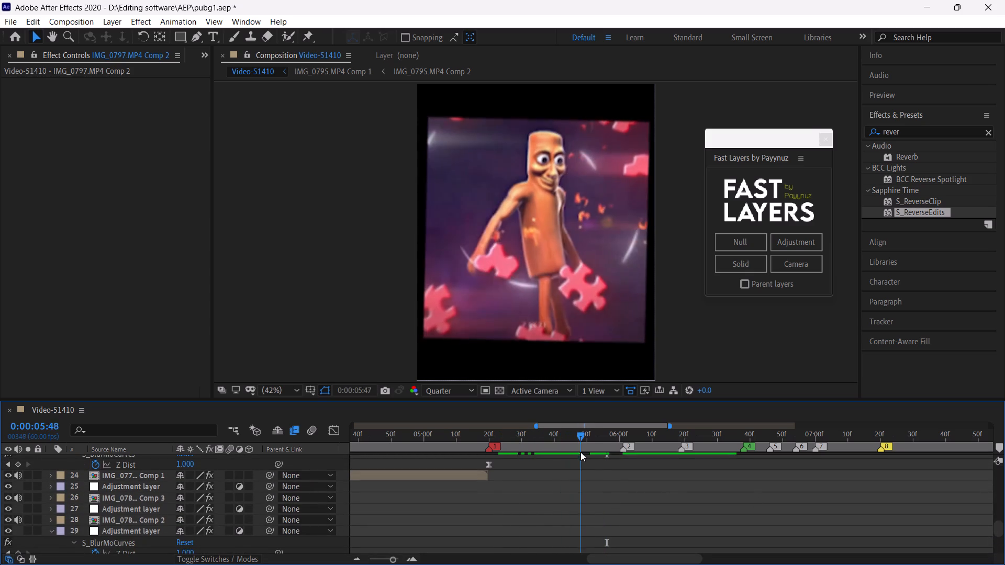
pyautogui.moveTo(580, 452); pyautogui.dragTo(631, 461)
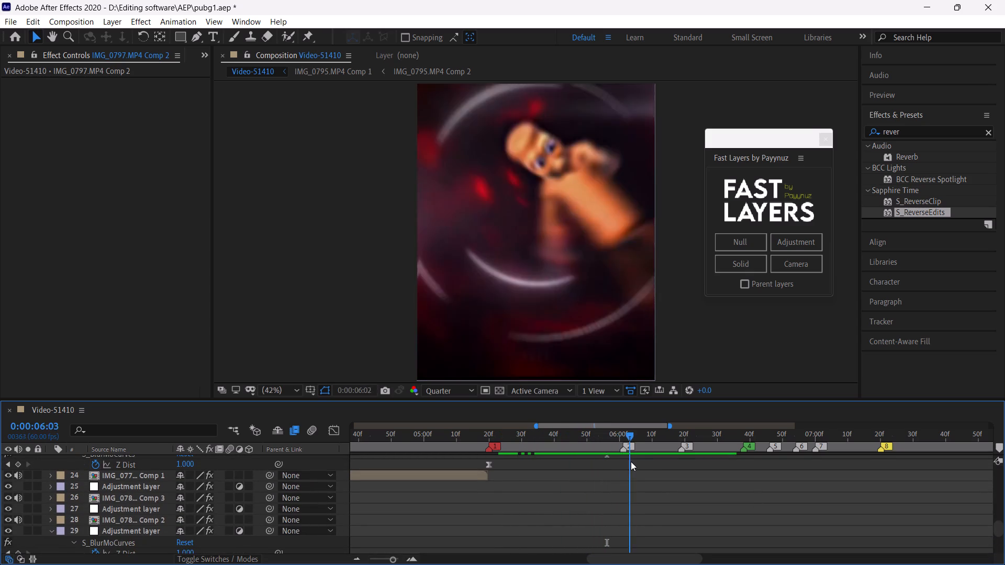
pyautogui.moveTo(631, 461); pyautogui.dragTo(681, 469)
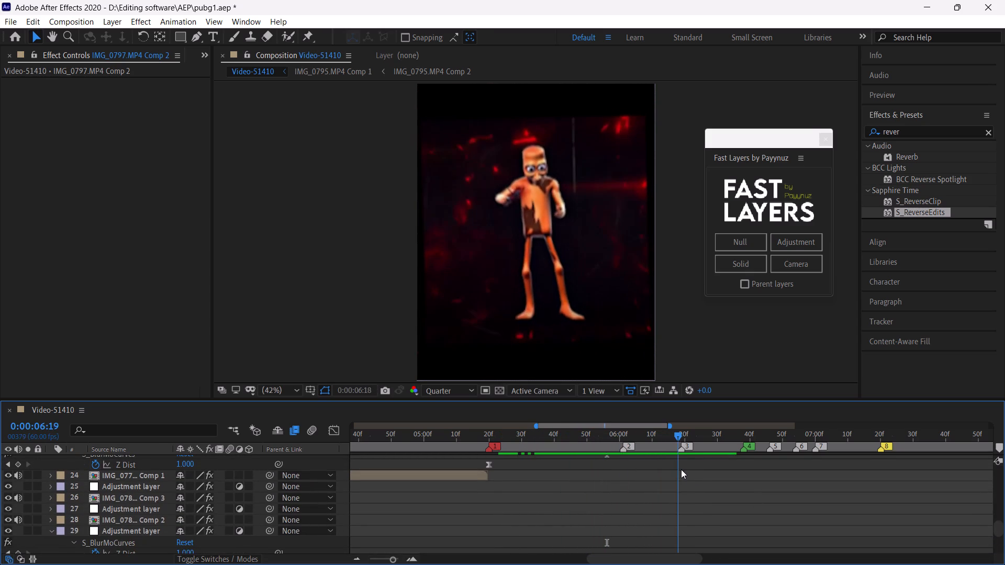
pyautogui.moveTo(681, 469); pyautogui.dragTo(728, 476)
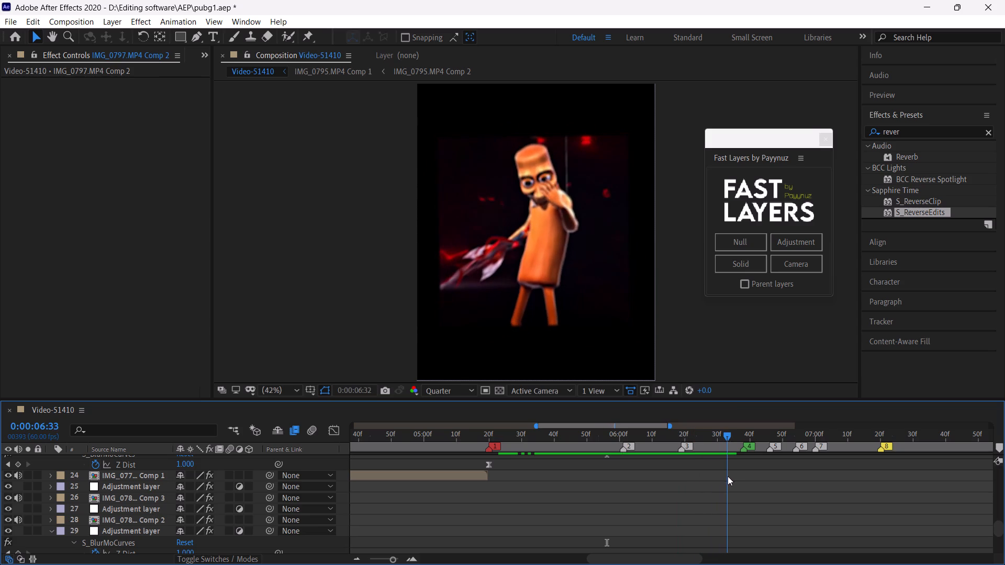
pyautogui.moveTo(728, 476); pyautogui.dragTo(728, 476)
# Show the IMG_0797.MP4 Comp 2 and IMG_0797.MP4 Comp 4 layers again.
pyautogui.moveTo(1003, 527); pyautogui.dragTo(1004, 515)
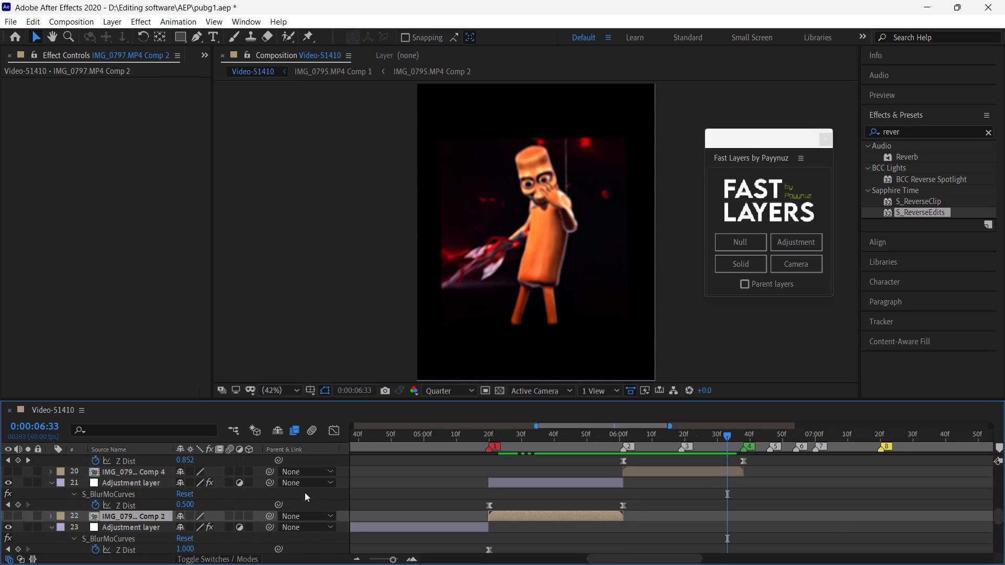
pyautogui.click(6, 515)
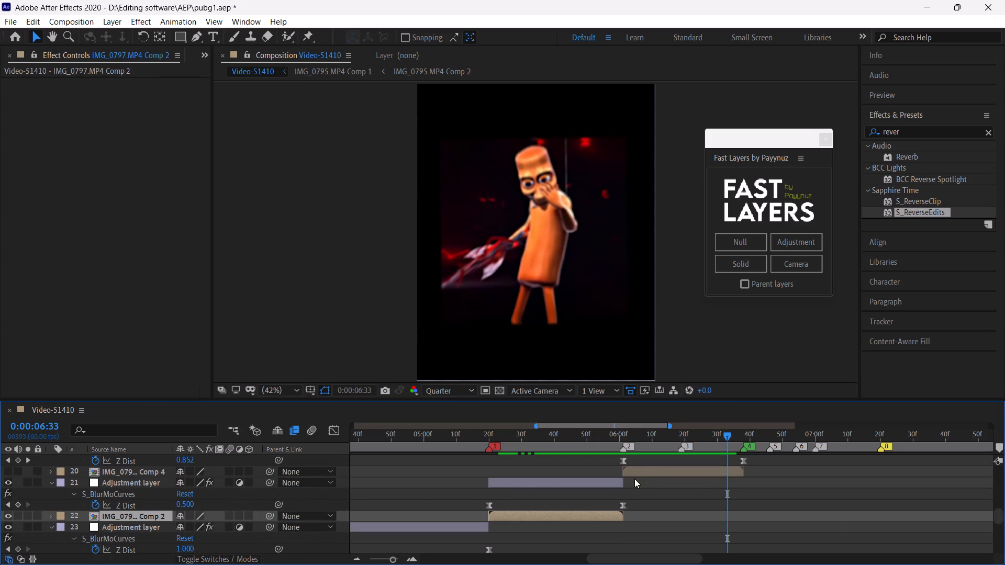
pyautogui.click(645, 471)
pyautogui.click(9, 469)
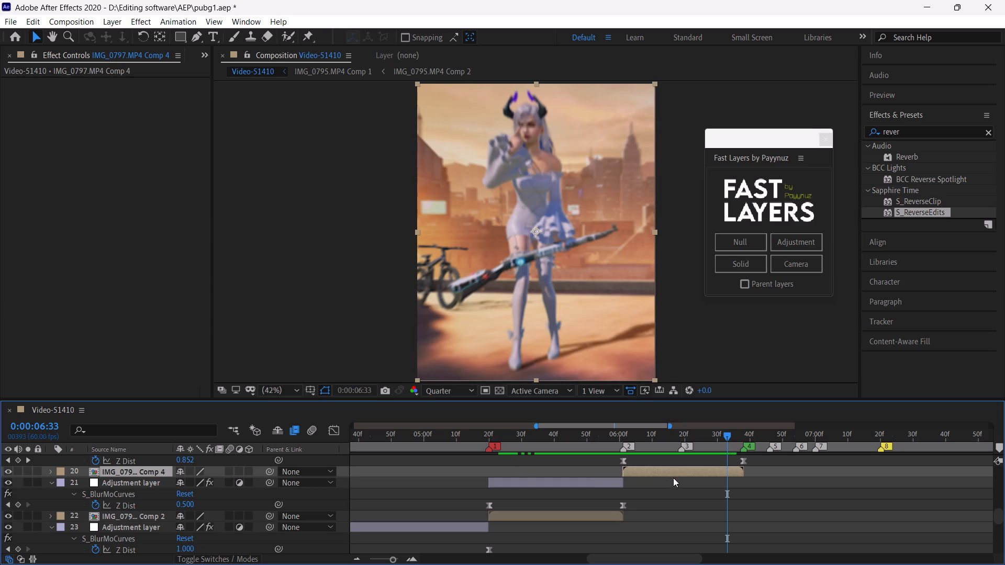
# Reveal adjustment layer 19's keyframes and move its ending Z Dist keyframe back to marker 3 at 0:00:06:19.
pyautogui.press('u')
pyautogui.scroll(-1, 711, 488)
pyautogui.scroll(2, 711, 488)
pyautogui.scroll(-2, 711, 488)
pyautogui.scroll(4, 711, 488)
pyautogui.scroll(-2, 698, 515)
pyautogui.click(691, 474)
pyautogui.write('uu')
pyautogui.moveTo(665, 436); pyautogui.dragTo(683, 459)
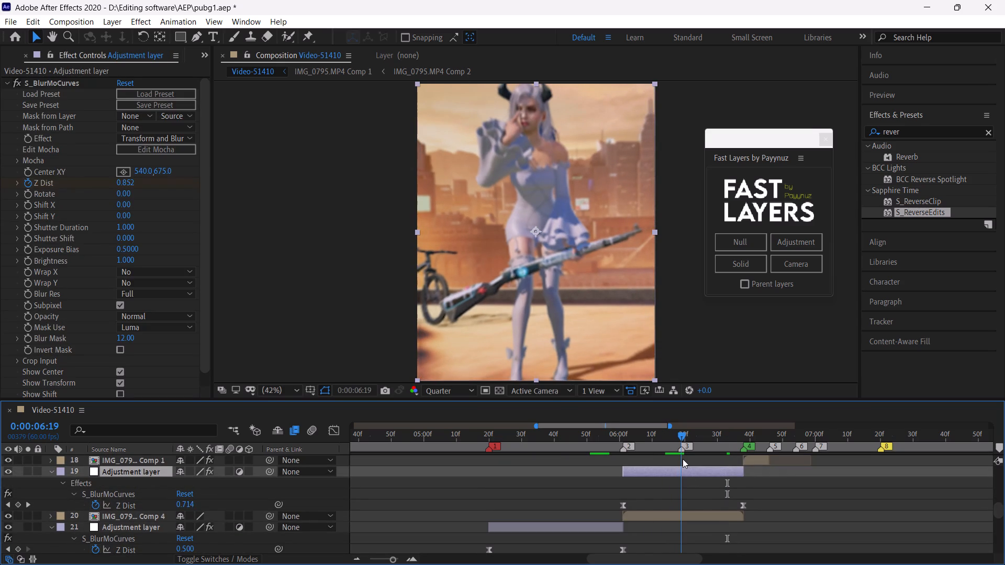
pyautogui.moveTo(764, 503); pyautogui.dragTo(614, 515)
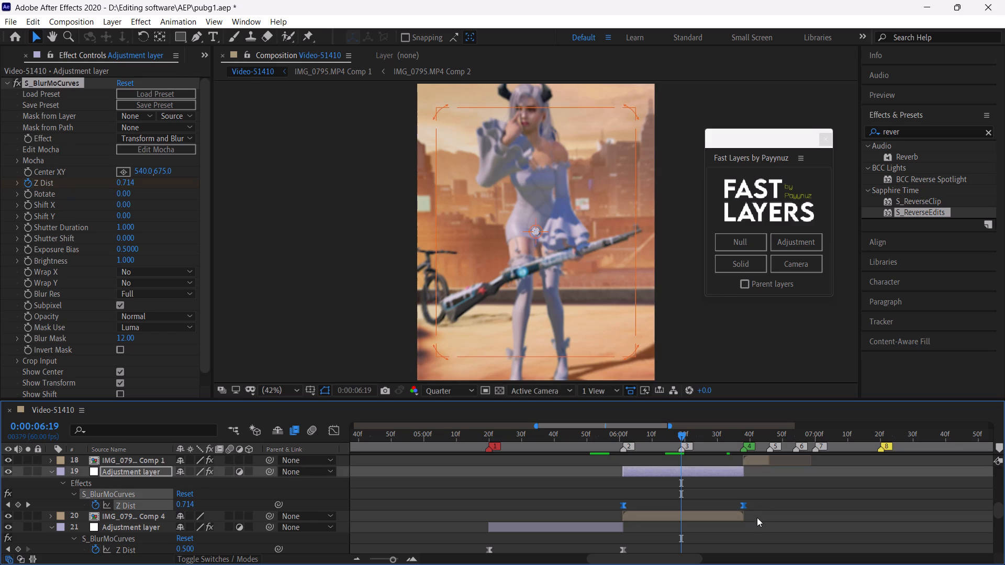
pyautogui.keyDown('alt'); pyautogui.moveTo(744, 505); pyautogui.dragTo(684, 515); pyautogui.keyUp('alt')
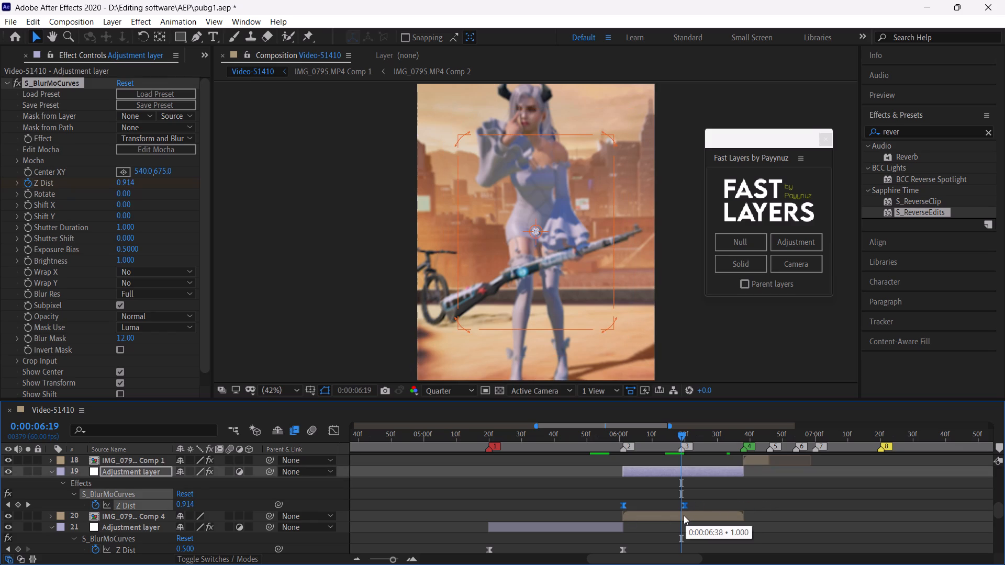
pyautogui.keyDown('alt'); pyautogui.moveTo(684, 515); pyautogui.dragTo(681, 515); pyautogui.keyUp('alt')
# Play back the edit from just before marker 1 to check the zoom transitions on adjustment layers 21 and 19.
pyautogui.click(591, 437)
pyautogui.press('space')
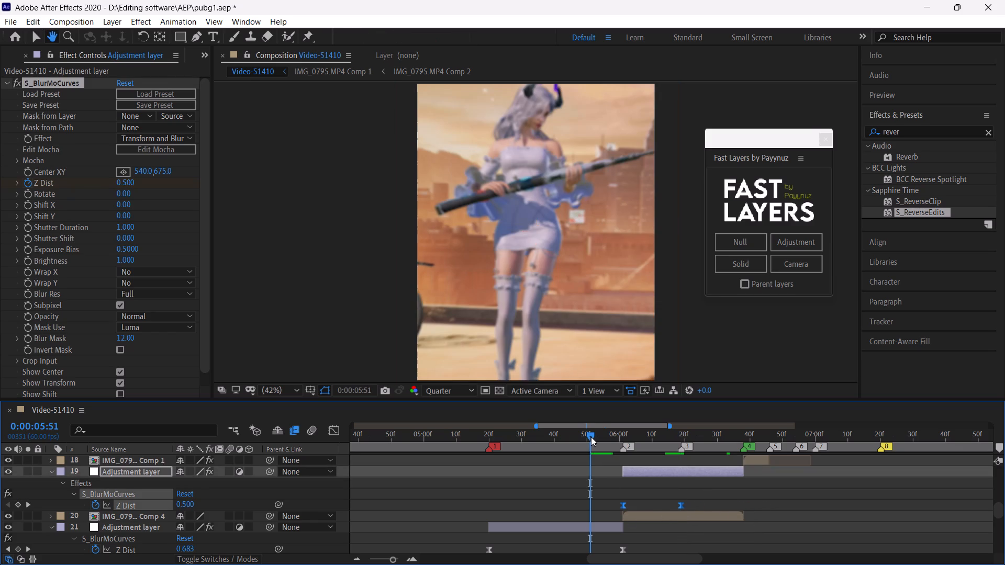
pyautogui.click(475, 431)
pyautogui.press('space')
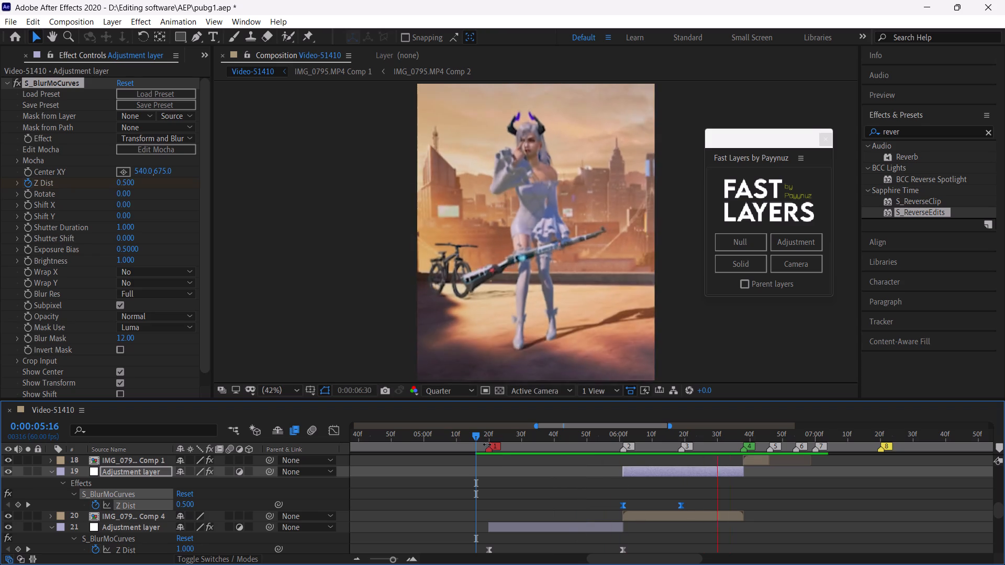
pyautogui.click(482, 437)
pyautogui.press('space')
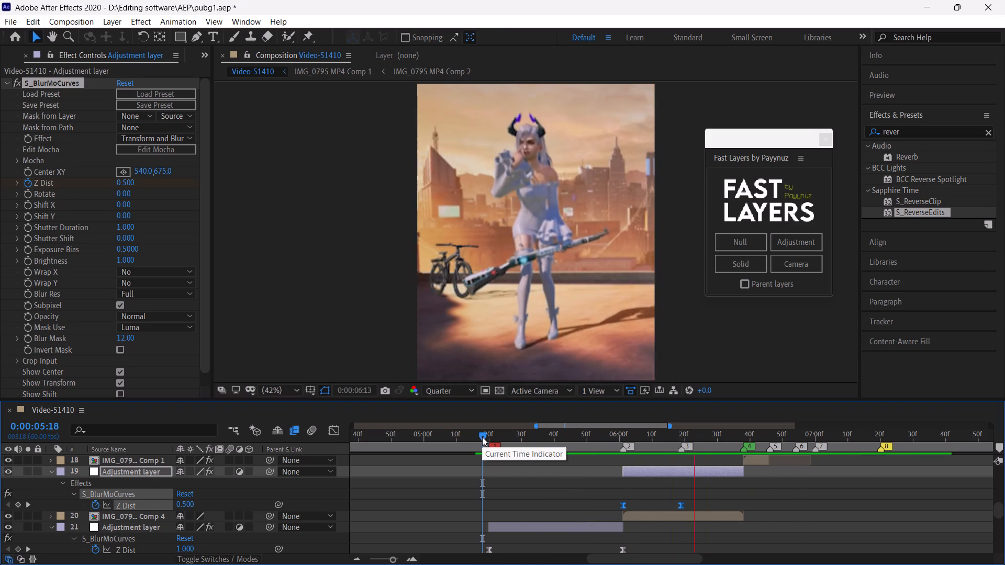
pyautogui.click(482, 437)
pyautogui.press('space')
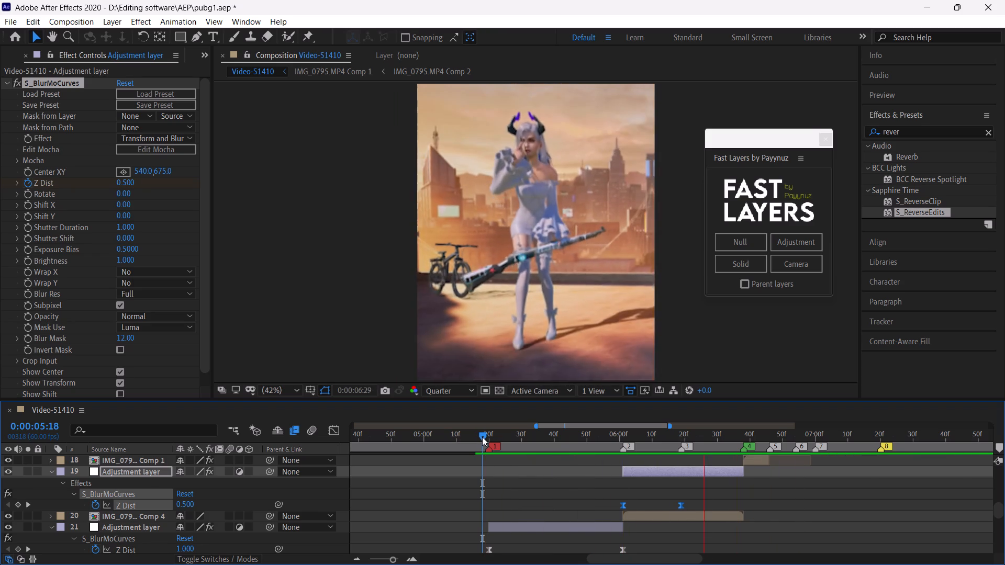
pyautogui.click(482, 437)
# Undo the recent keyframe and visibility edits and the zoom presets applied to adjustment layers 19 and 21.
pyautogui.hotkey('ctrl', 'z')
pyautogui.hotkey('ctrl', 'z')
pyautogui.hotkey('ctrl', 'z')
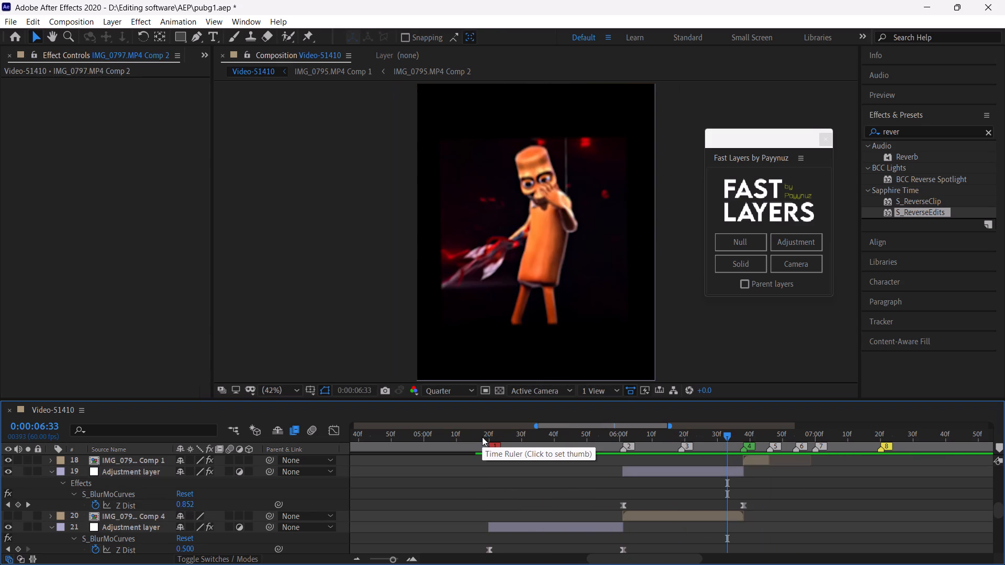
pyautogui.hotkey('ctrl', 'z')
pyautogui.hotkey('ctrl', 'z')
pyautogui.hotkey('ctrl', 'z')
pyautogui.hotkey('ctrl', 'z')
pyautogui.hotkey('ctrl', 'z')
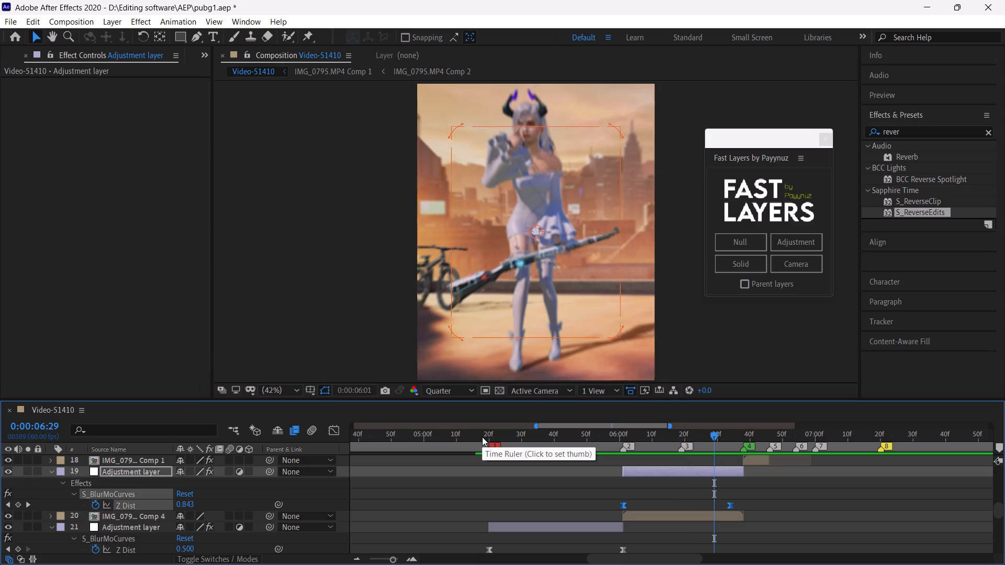
pyautogui.hotkey('ctrl', 'z')
pyautogui.hotkey('ctrl', 'z')
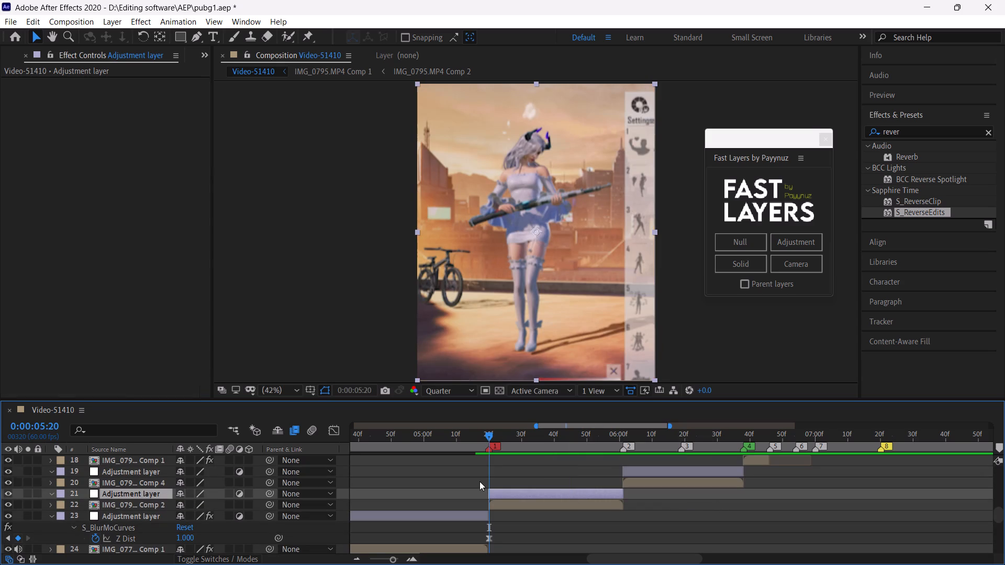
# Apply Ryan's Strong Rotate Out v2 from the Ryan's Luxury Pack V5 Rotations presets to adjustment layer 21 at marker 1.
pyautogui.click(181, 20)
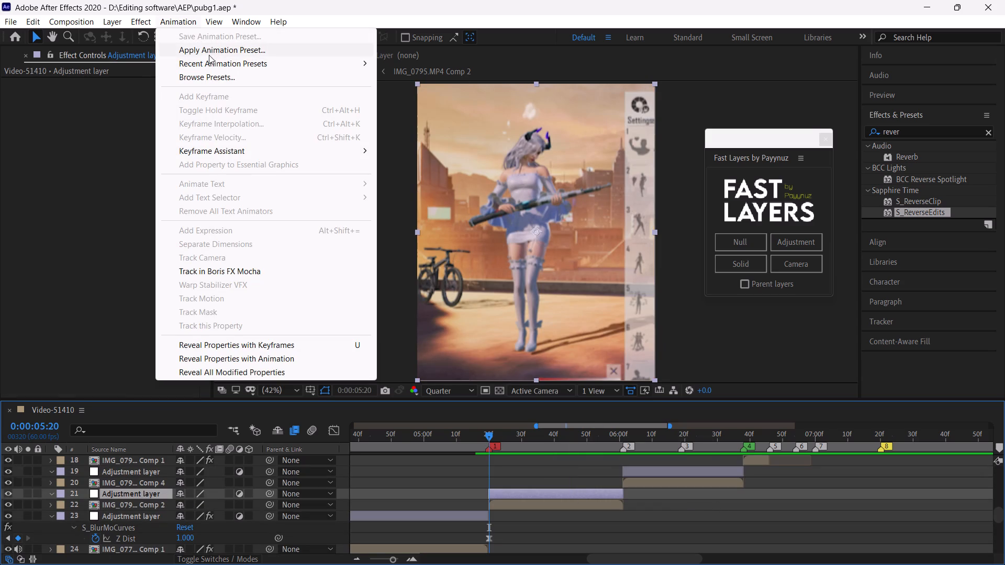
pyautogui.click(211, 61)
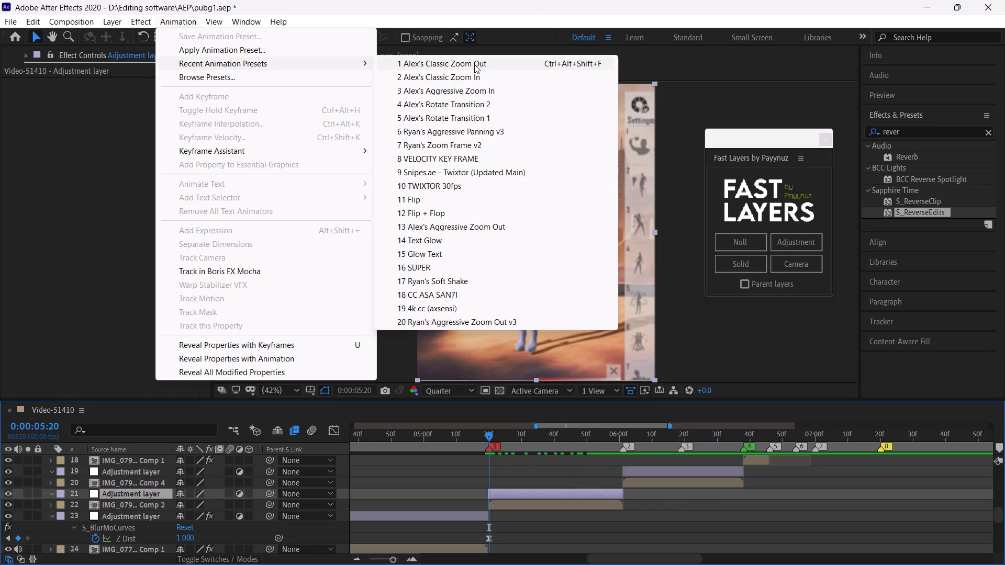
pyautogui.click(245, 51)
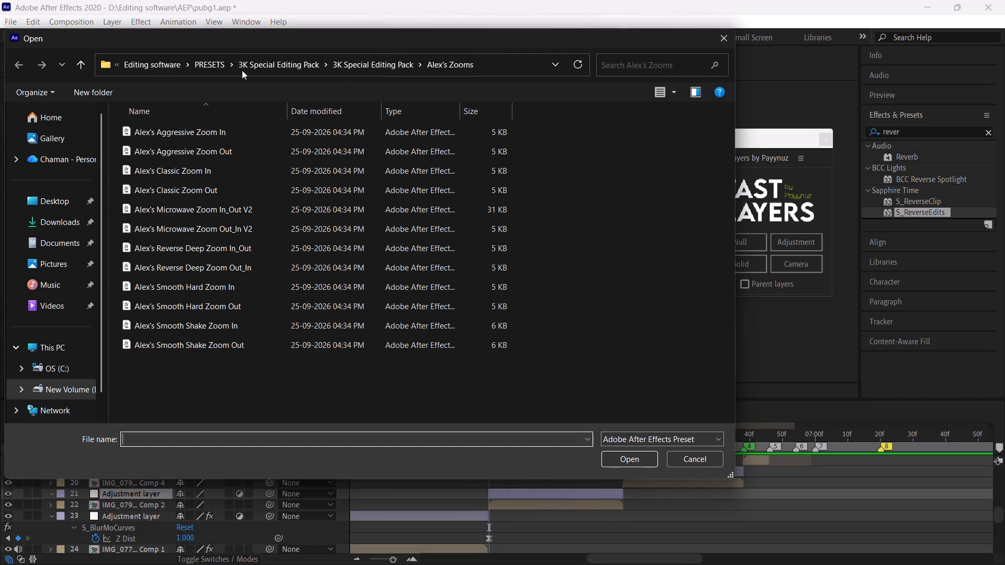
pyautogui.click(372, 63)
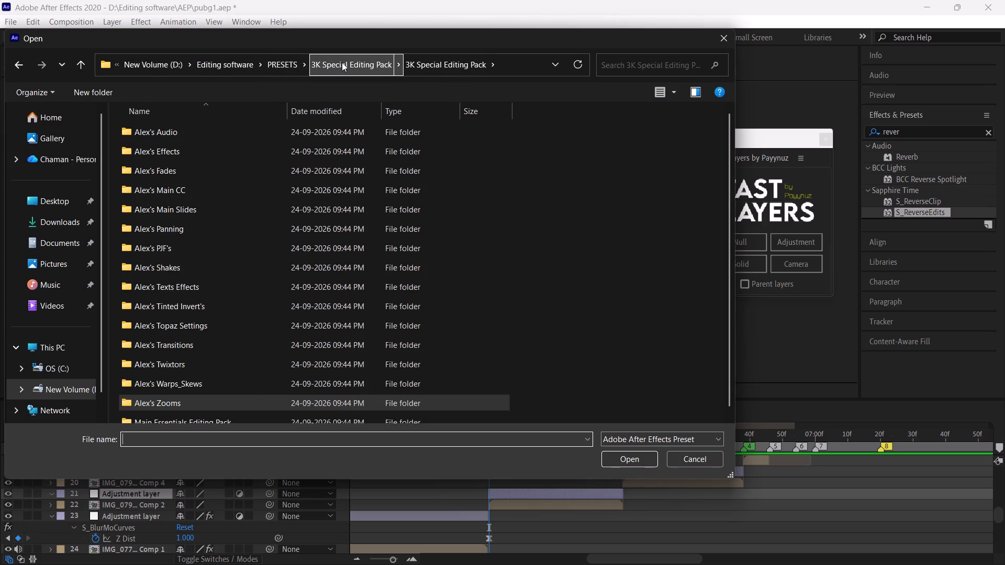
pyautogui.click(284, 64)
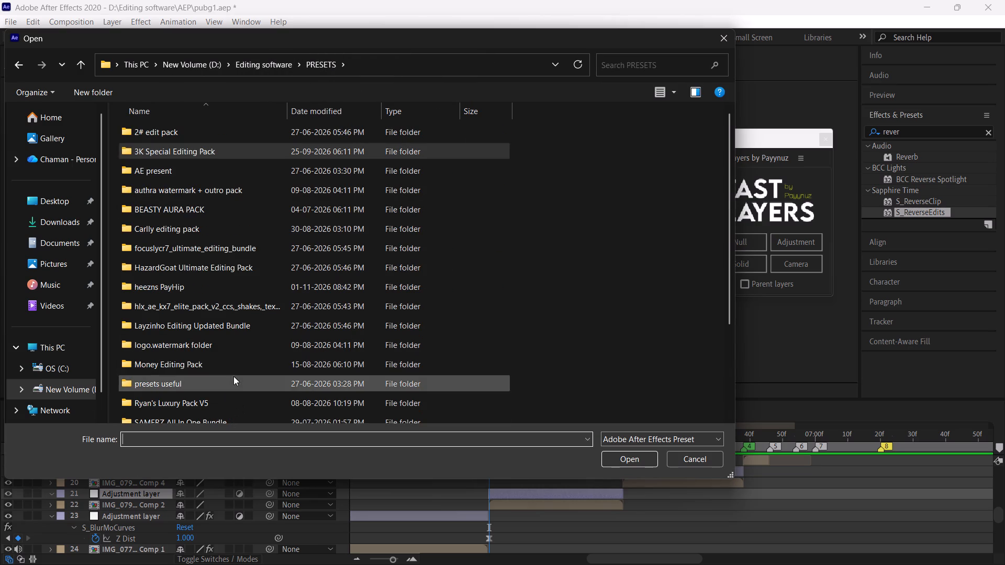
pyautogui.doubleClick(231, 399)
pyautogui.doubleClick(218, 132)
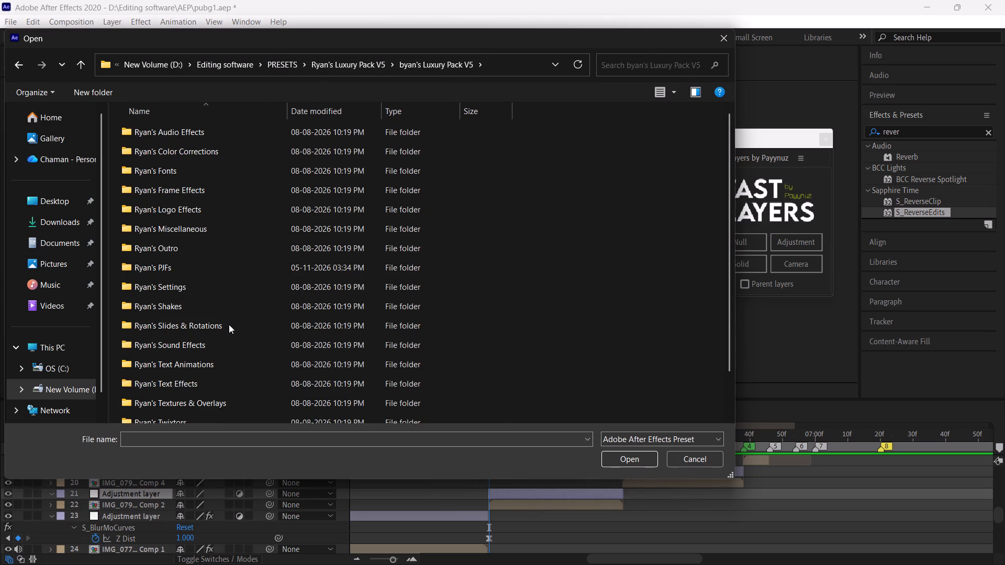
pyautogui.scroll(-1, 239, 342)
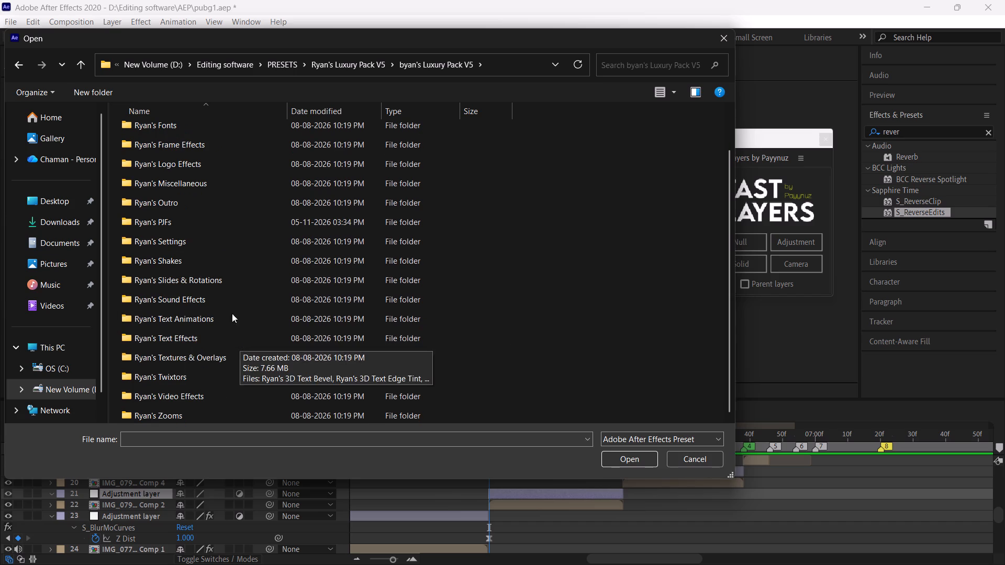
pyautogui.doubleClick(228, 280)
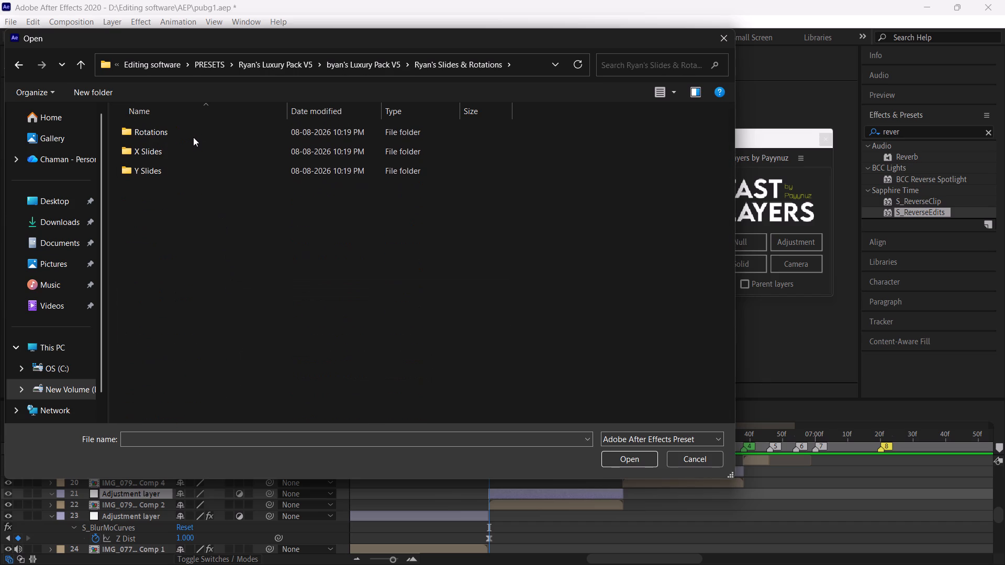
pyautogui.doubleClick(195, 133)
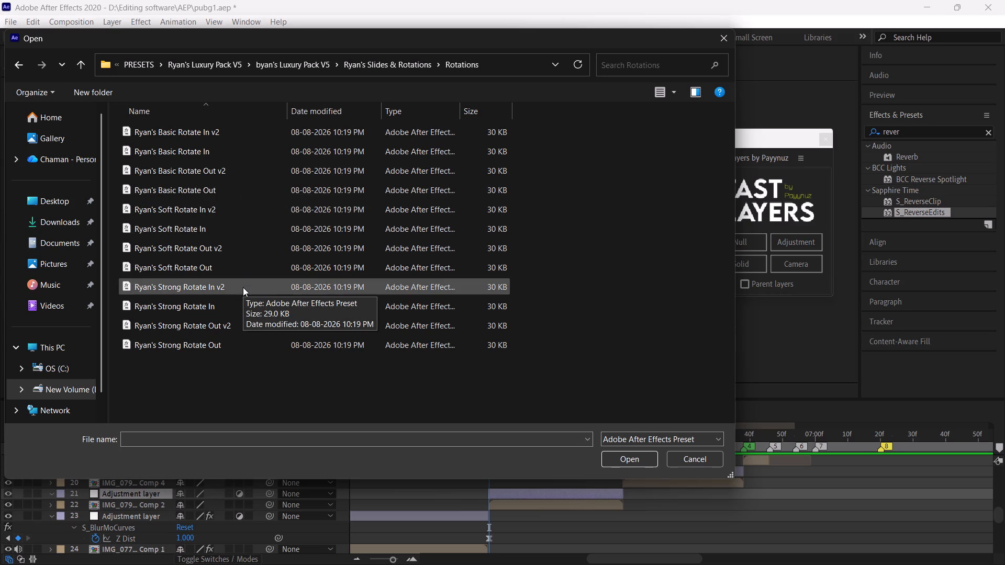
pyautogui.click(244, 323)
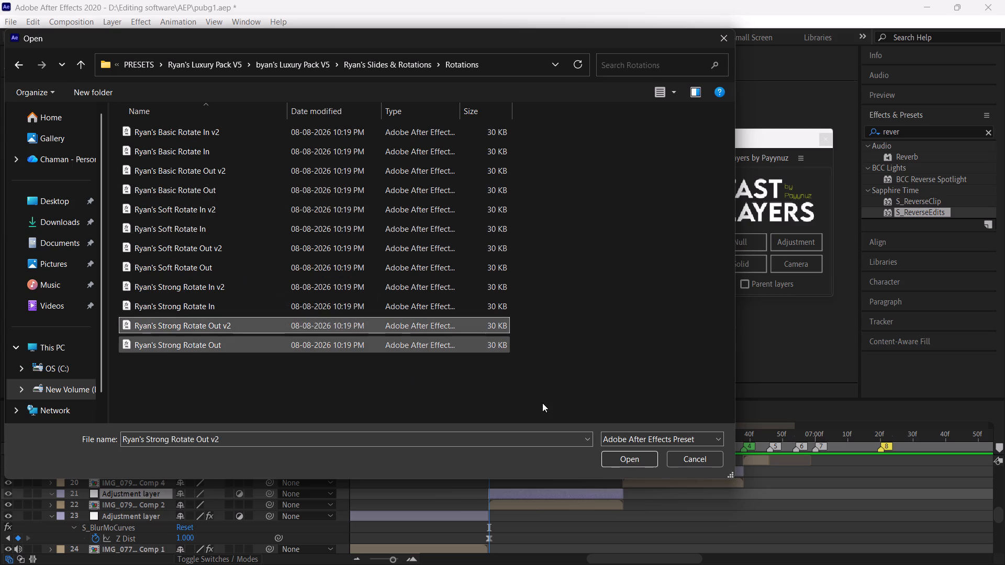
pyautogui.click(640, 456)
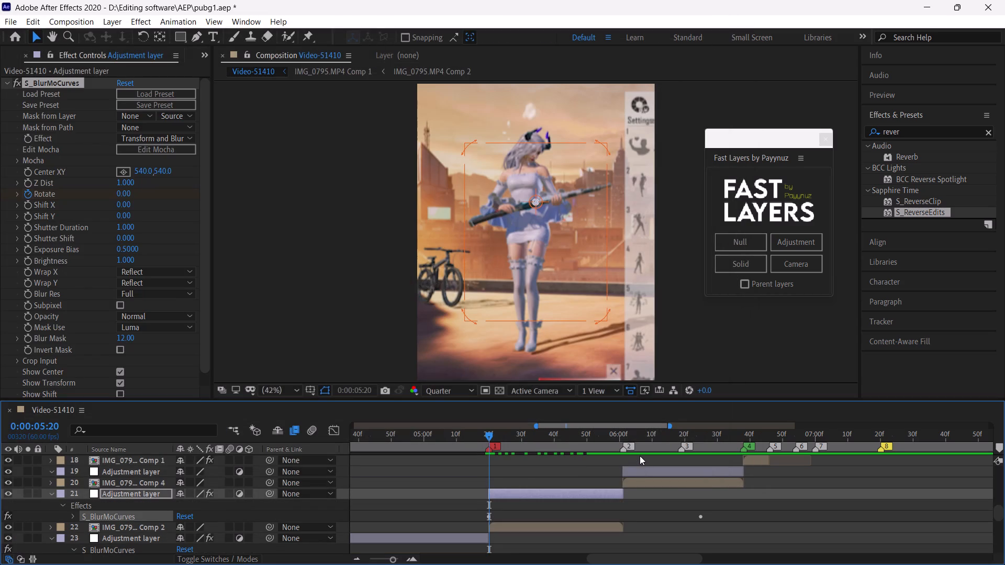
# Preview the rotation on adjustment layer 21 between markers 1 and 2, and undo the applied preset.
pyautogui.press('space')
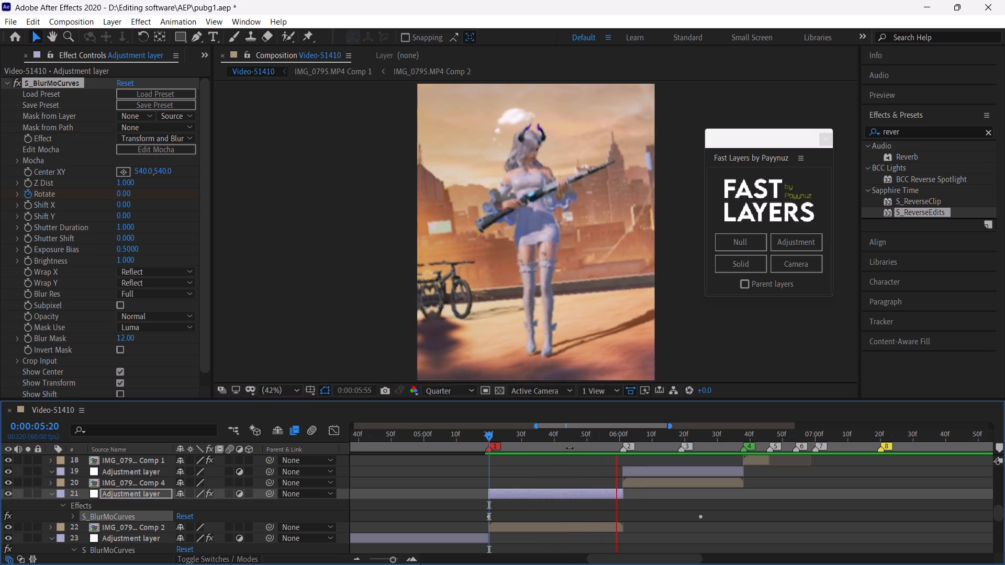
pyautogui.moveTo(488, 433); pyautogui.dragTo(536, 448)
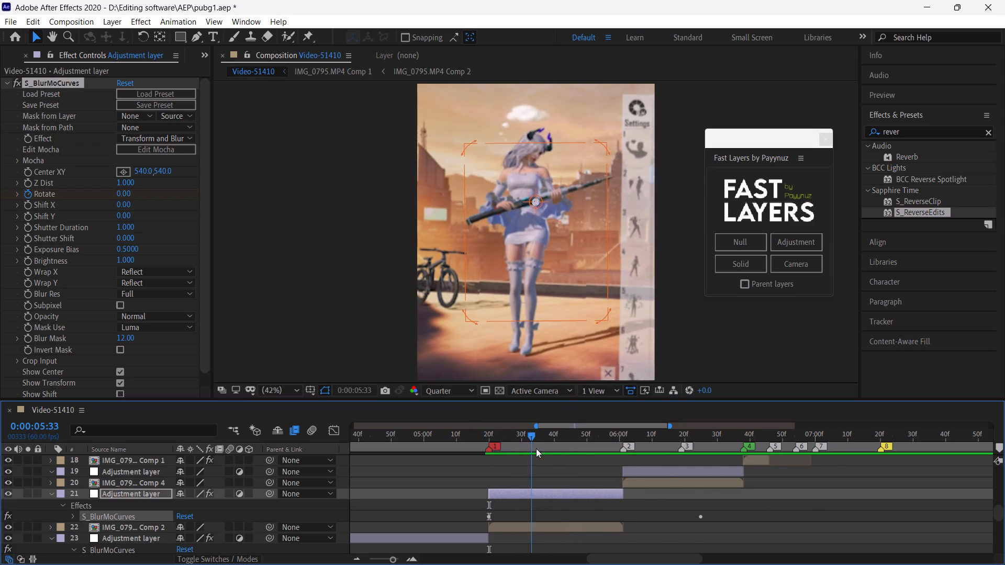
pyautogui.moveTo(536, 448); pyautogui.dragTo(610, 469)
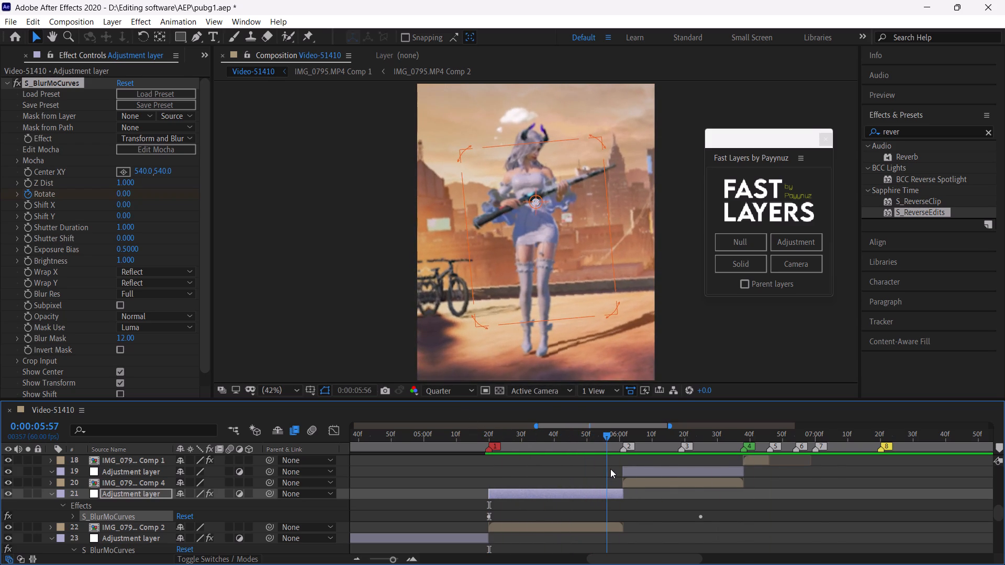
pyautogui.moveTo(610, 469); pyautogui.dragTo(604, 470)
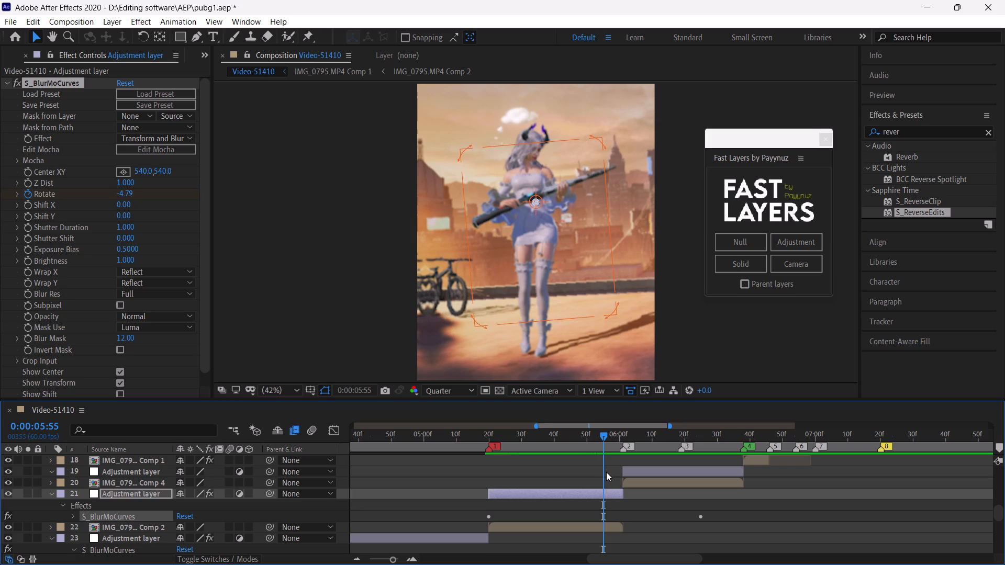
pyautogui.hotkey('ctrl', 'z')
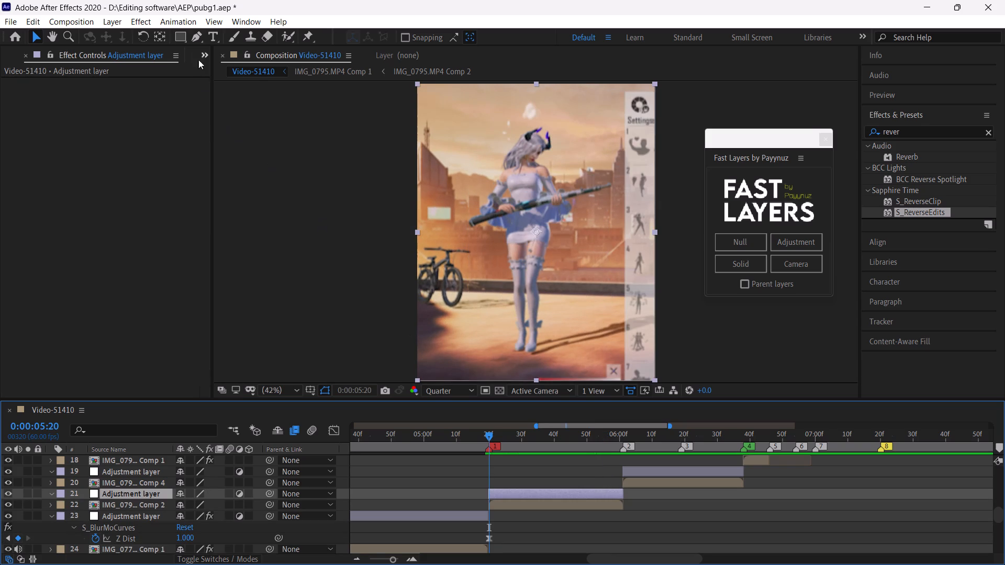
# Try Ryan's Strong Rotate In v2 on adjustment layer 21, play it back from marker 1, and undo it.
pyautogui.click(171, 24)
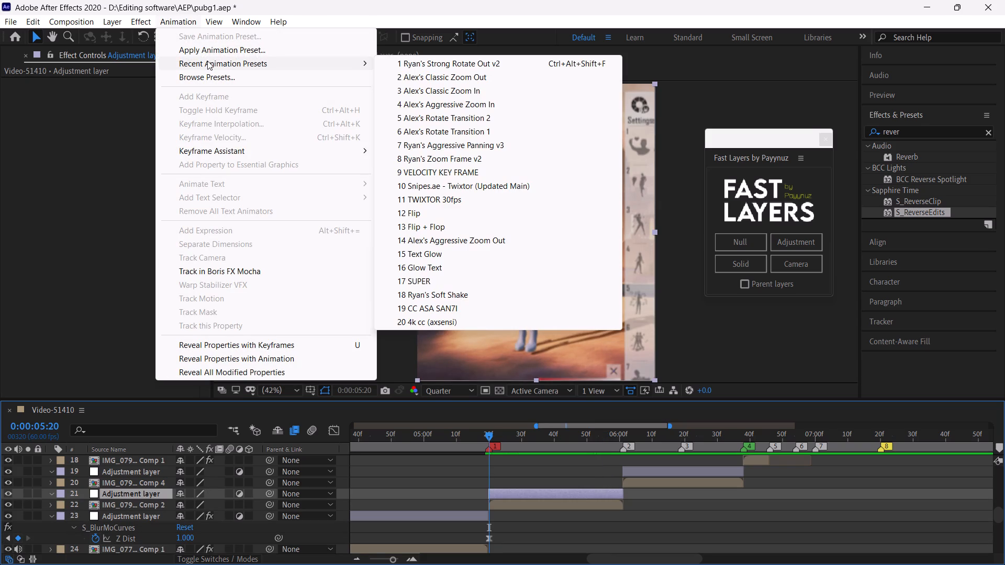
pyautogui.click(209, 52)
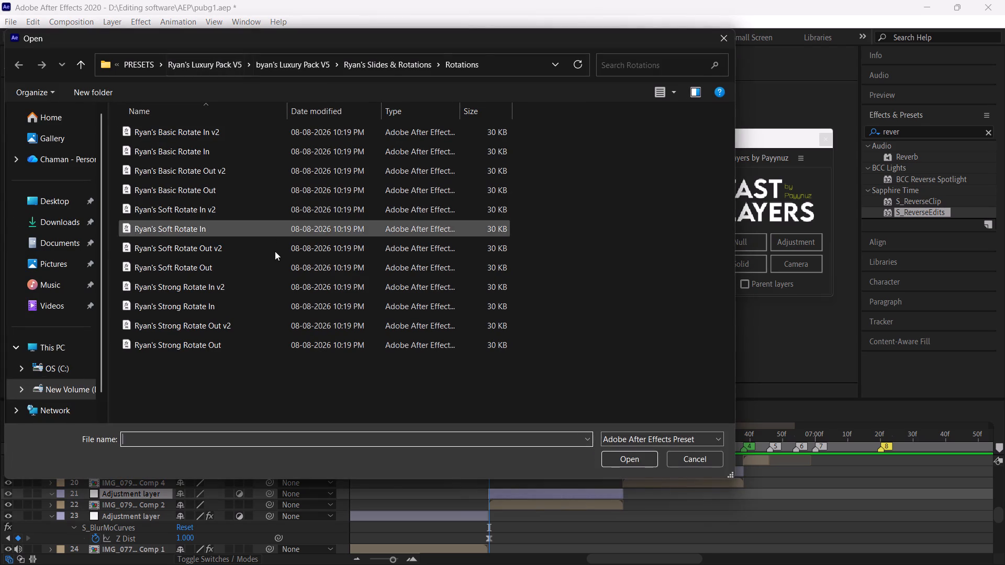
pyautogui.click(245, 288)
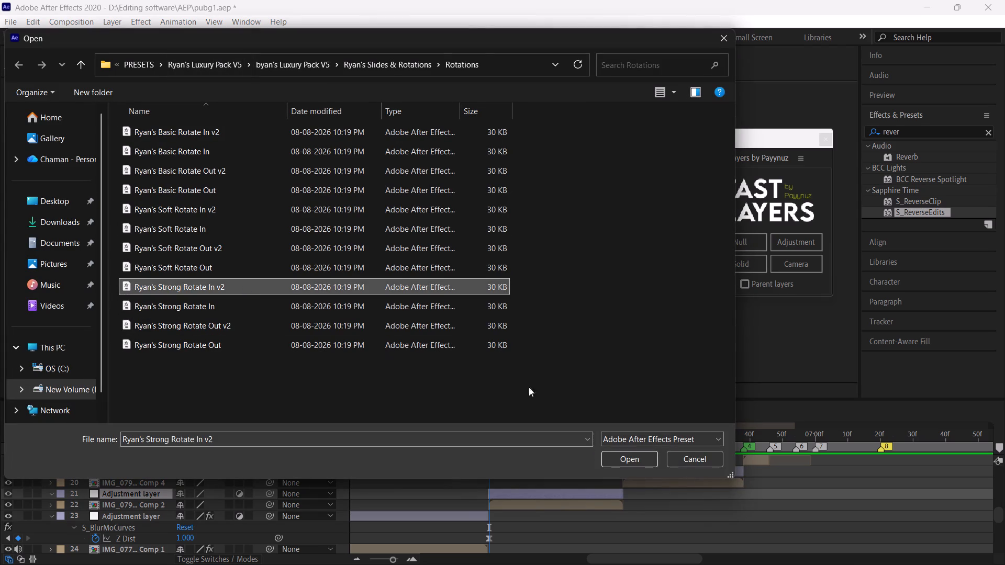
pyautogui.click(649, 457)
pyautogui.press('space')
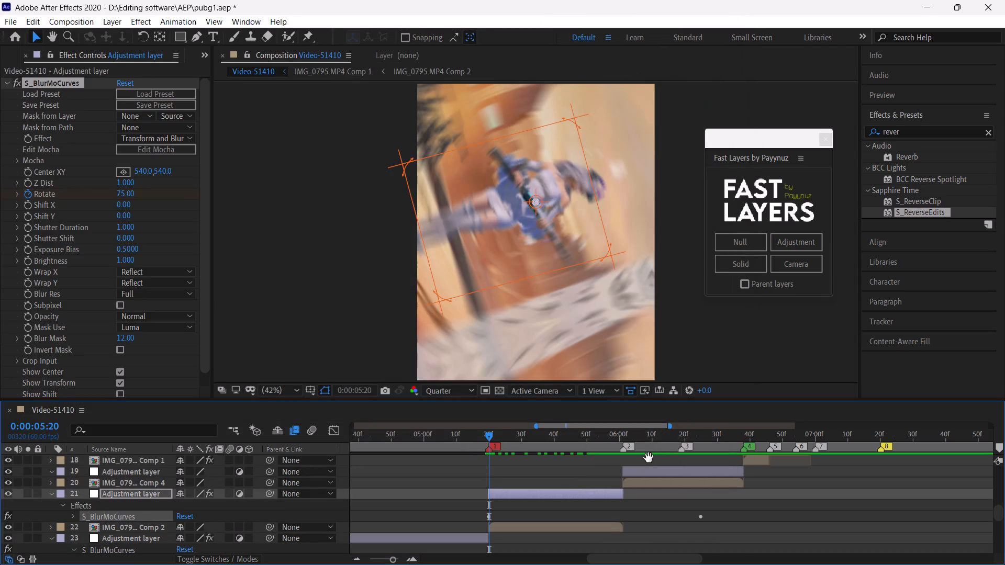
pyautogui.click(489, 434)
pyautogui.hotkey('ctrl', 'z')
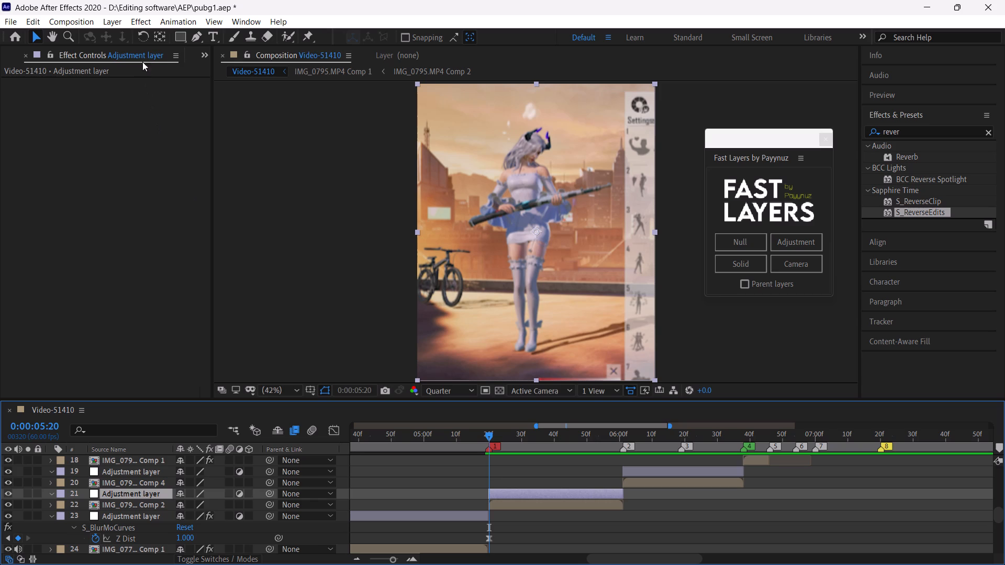
# Apply Ryan's Strong Rotate Out v2 to adjustment layer 21 and move its ending Rotate keyframe to marker 2 at 0:00:06:01.
pyautogui.click(176, 24)
pyautogui.click(200, 62)
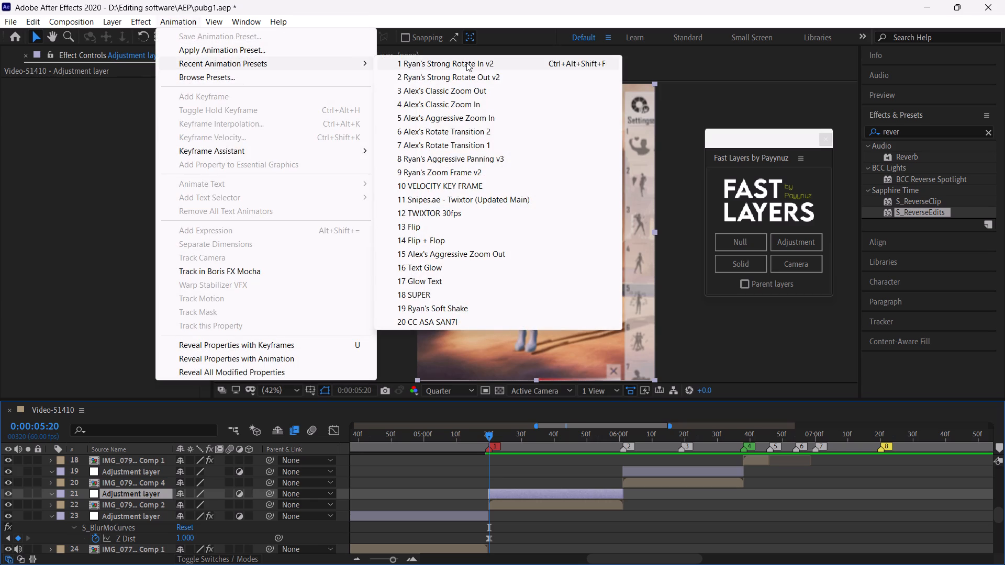
pyautogui.click(468, 77)
pyautogui.press('u')
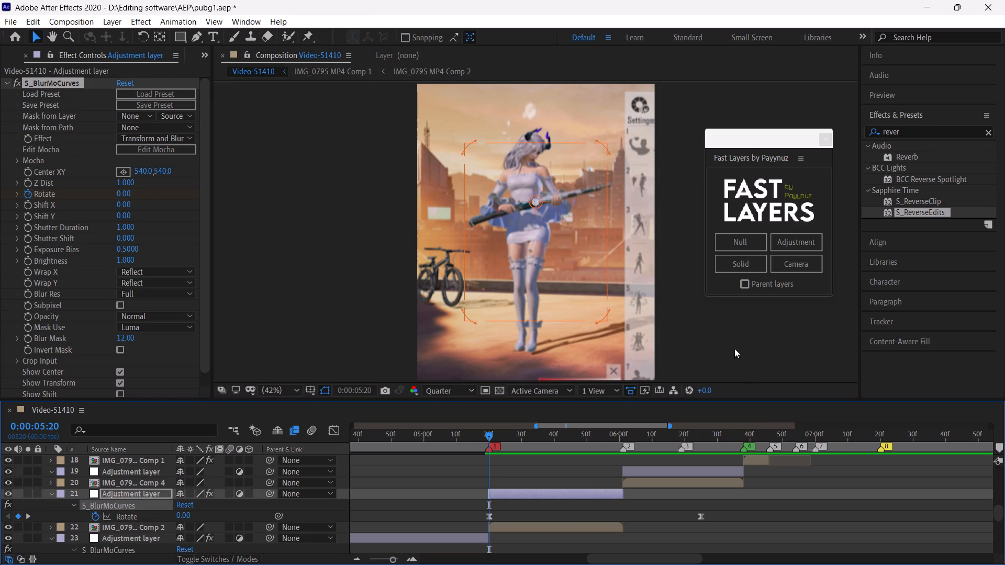
pyautogui.moveTo(729, 514); pyautogui.dragTo(481, 516)
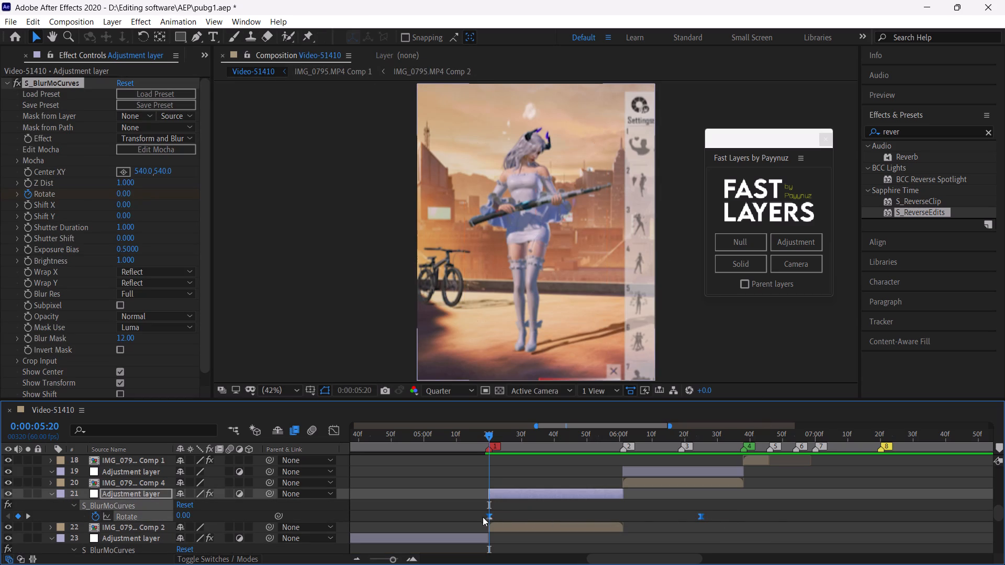
pyautogui.keyDown('alt'); pyautogui.moveTo(701, 515); pyautogui.dragTo(628, 523); pyautogui.keyUp('alt')
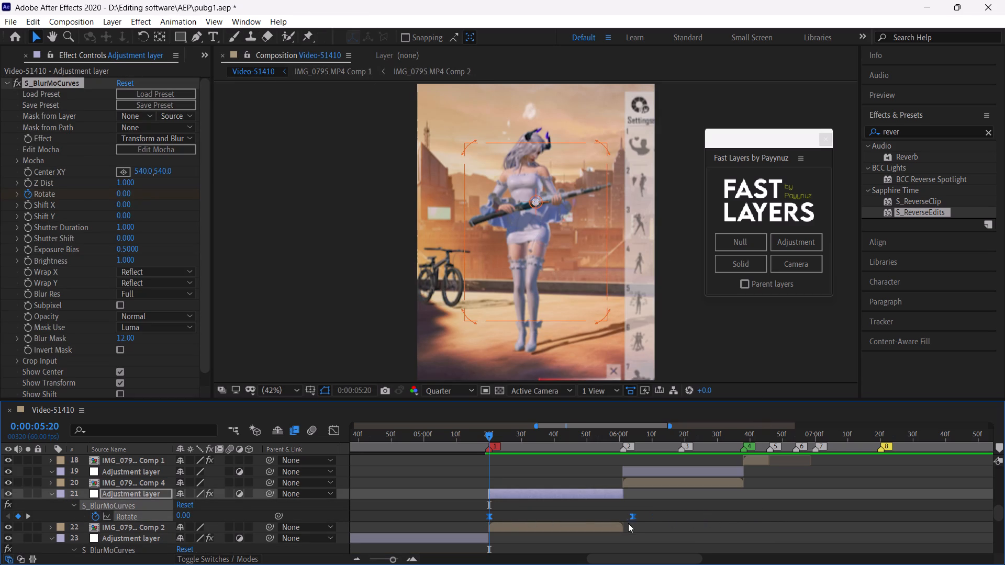
pyautogui.keyDown('alt'); pyautogui.moveTo(628, 523); pyautogui.dragTo(623, 525); pyautogui.keyUp('alt')
# Play back the rotation on adjustment layer 21 from marker 1.
pyautogui.press('space')
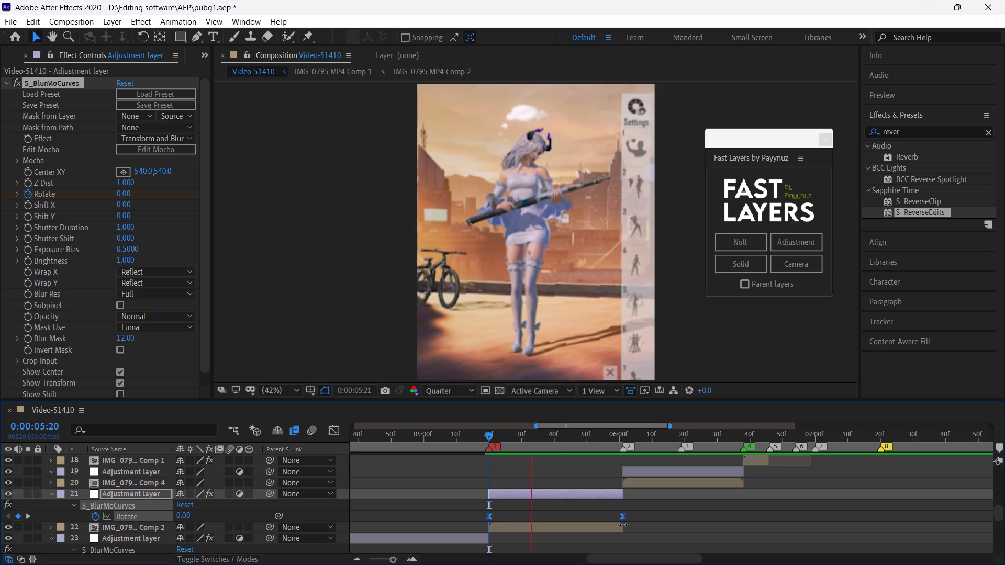
pyautogui.click(488, 434)
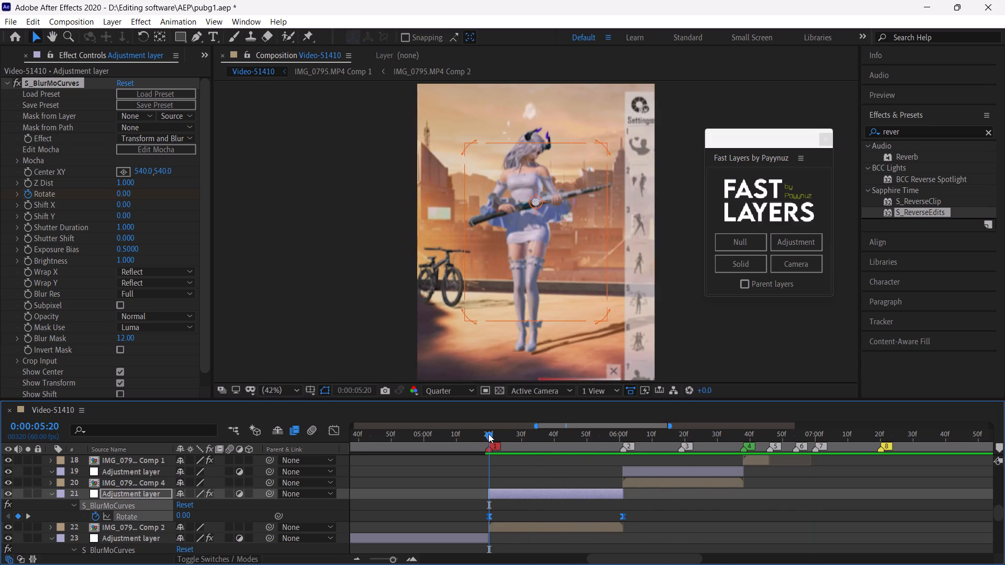
pyautogui.press('space')
# Apply Ryan's Strong Rotate In v2 to adjustment layer 19 at 0:00:06:01 and move its ending Rotate keyframe to the layer's end at marker 4.
pyautogui.moveTo(586, 436); pyautogui.dragTo(591, 441)
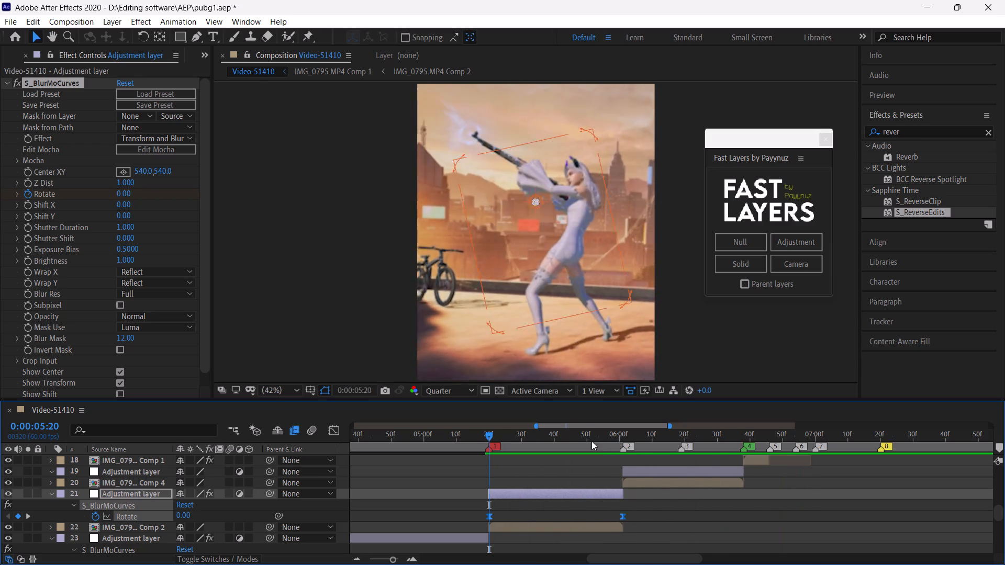
pyautogui.moveTo(591, 441); pyautogui.dragTo(622, 460)
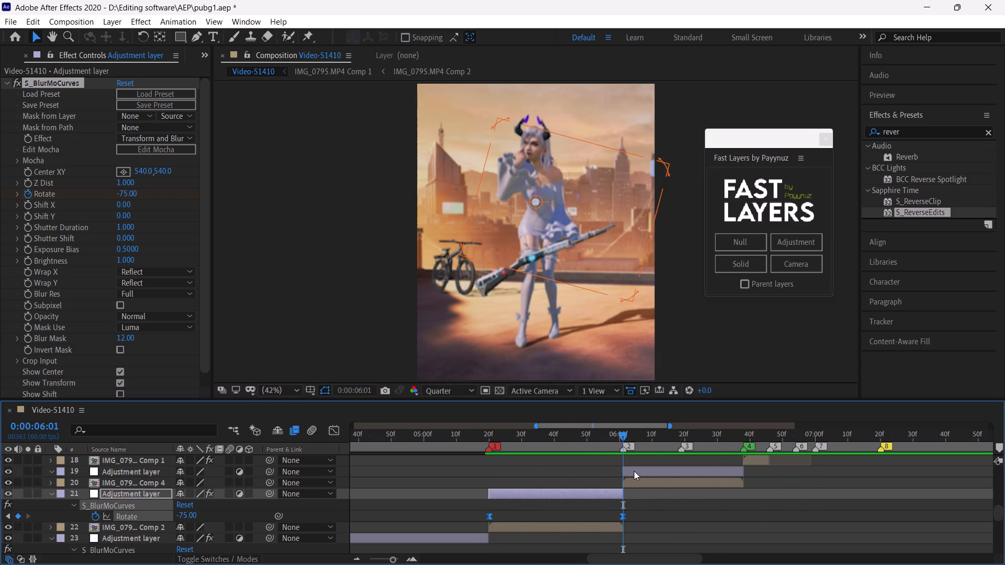
pyautogui.click(634, 471)
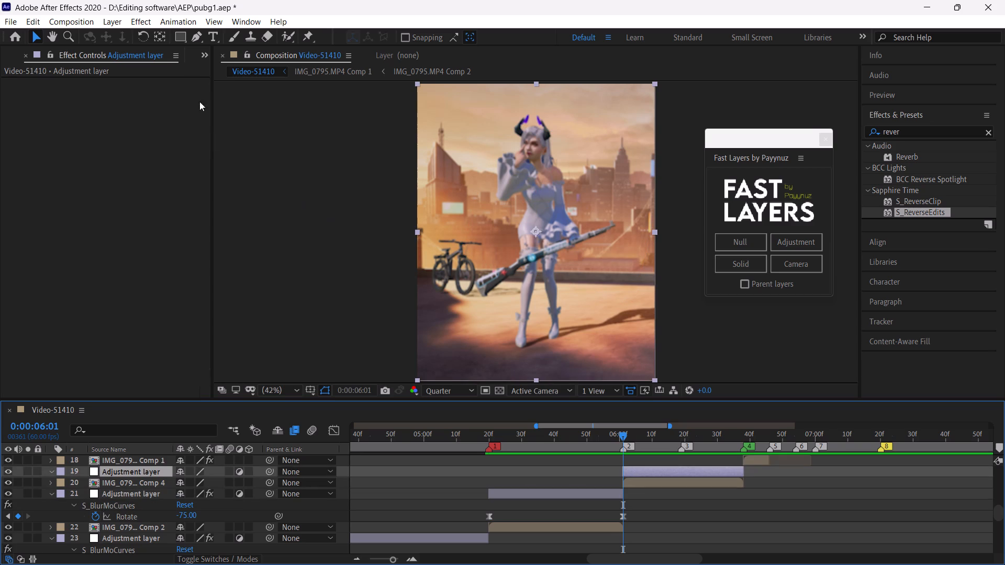
pyautogui.click(175, 24)
pyautogui.click(202, 64)
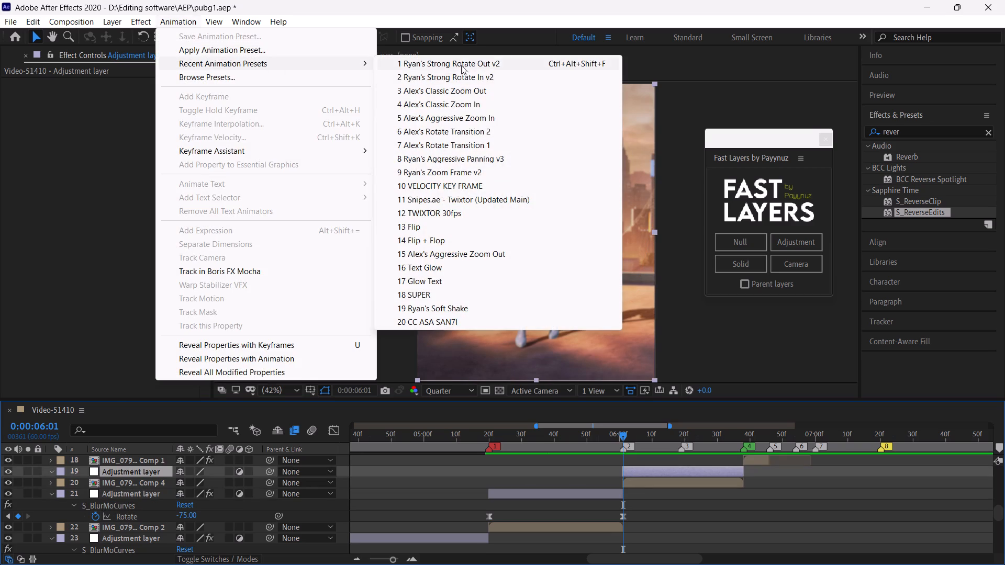
pyautogui.click(467, 81)
pyautogui.press('u')
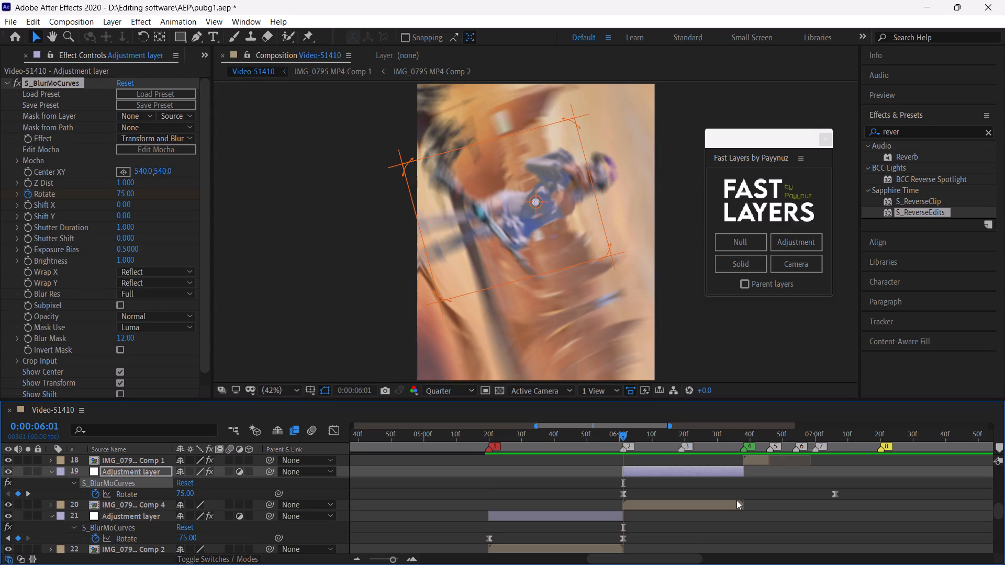
pyautogui.moveTo(860, 491); pyautogui.dragTo(617, 499)
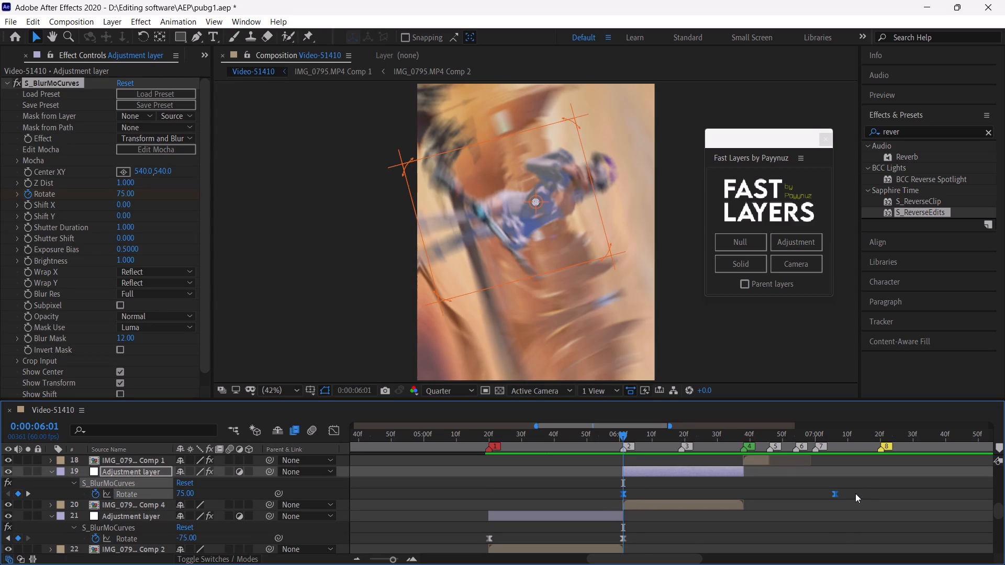
pyautogui.keyDown('alt'); pyautogui.moveTo(835, 492); pyautogui.dragTo(745, 508); pyautogui.keyUp('alt')
# Play back the rotate transition around marker 2, and again from just before marker 1.
pyautogui.click(592, 434)
pyautogui.press('space')
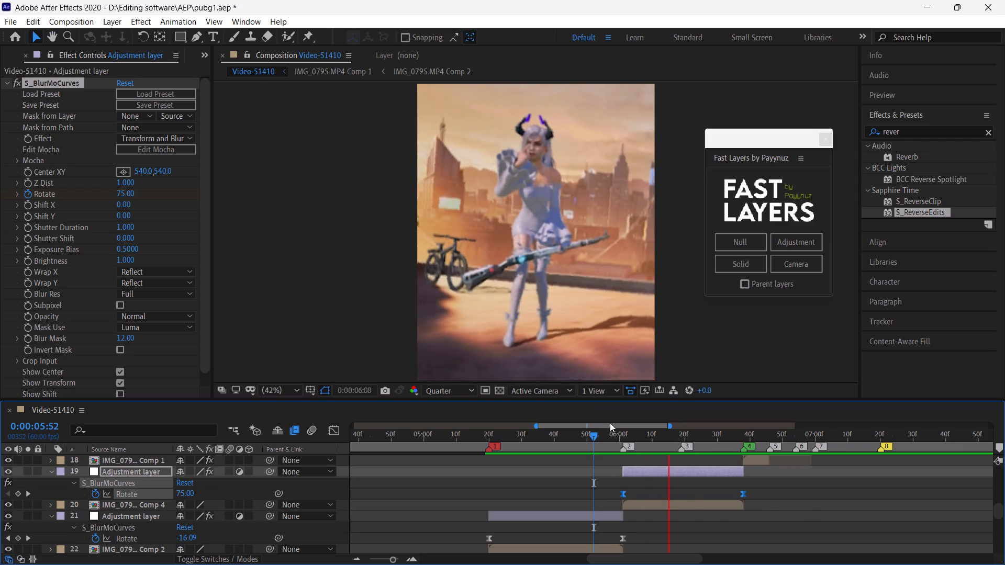
pyautogui.click(480, 436)
pyautogui.press('space')
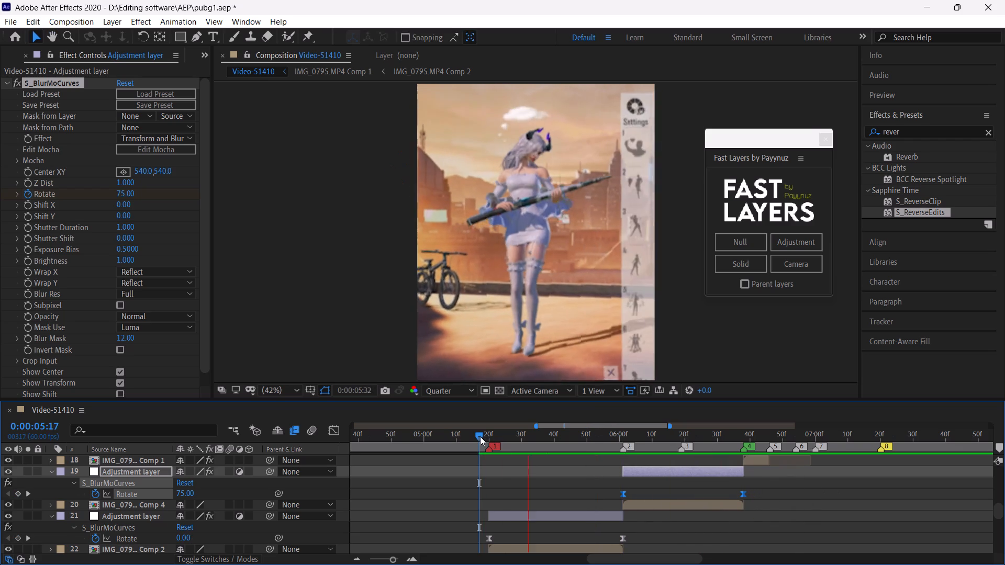
# Replay the rotate transition around marker 2 several times from 0:00:05:17, just before marker 1.
pyautogui.click(480, 436)
pyautogui.press('space')
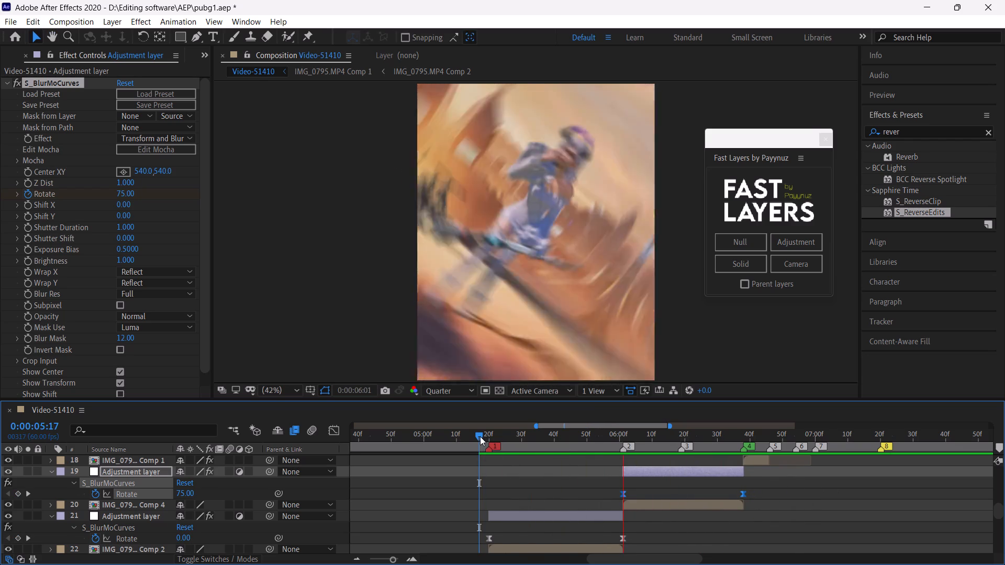
pyautogui.click(480, 436)
pyautogui.press('space')
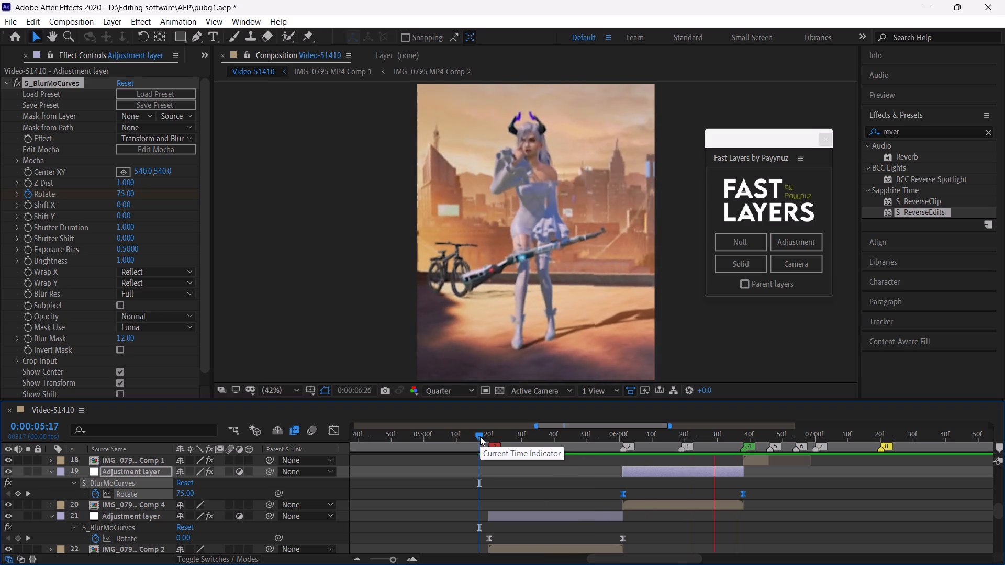
pyautogui.click(480, 436)
pyautogui.press('space')
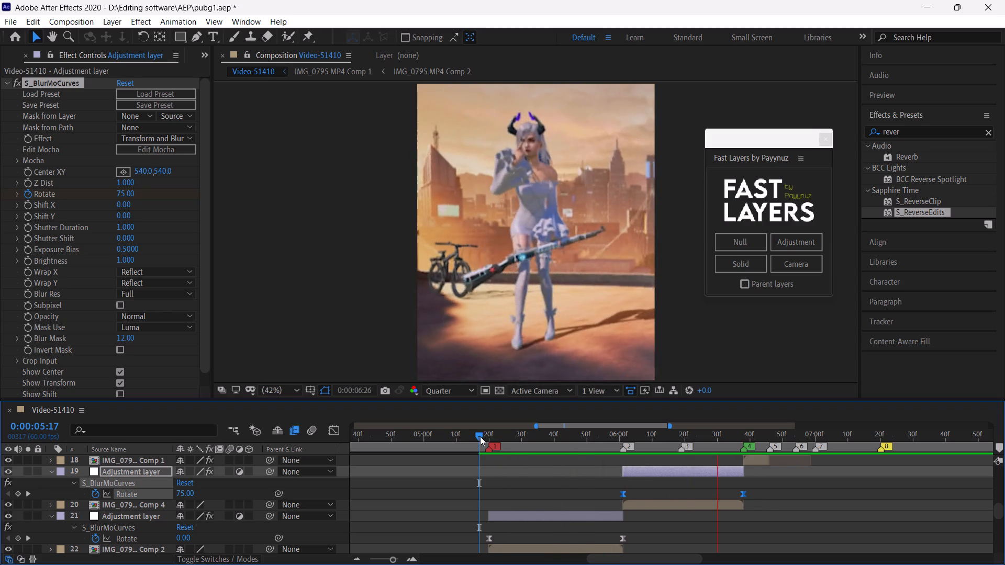
# Add a new adjustment layer above rotate layer 19, spanning markers 2 to 4, and split it at marker 3, 0:00:06:19.
pyautogui.moveTo(605, 436); pyautogui.dragTo(661, 461)
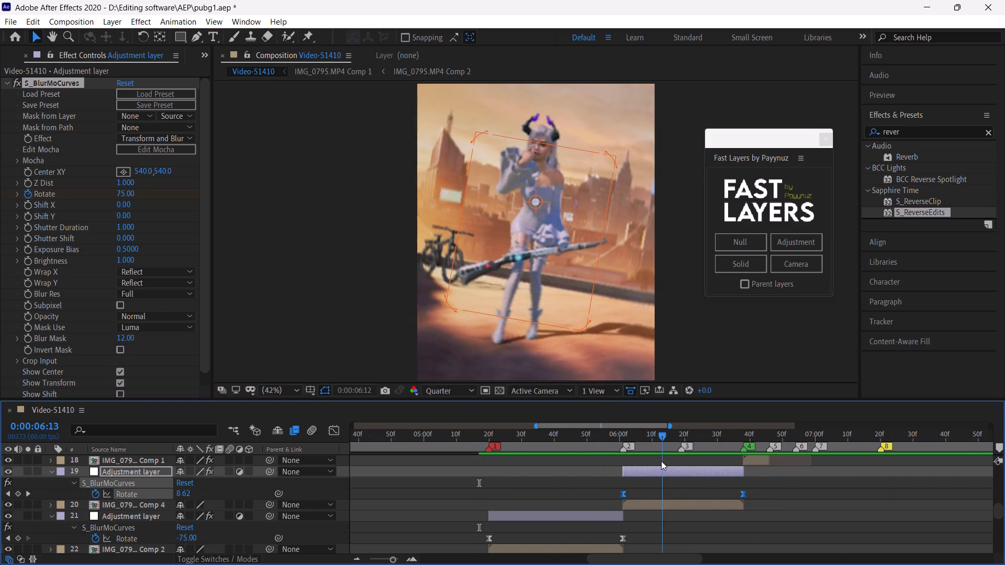
pyautogui.moveTo(661, 461); pyautogui.dragTo(681, 472)
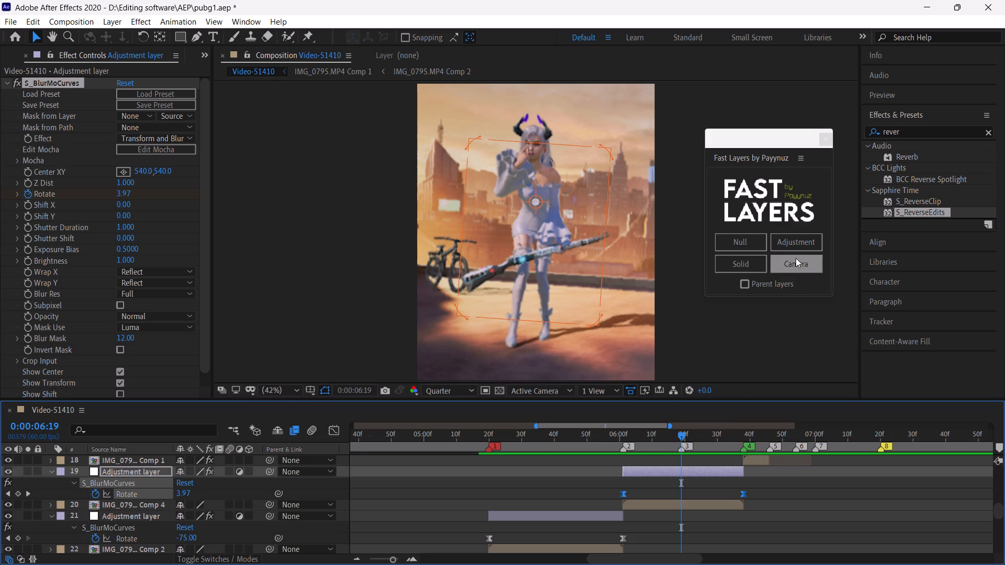
pyautogui.click(794, 245)
pyautogui.click(705, 472)
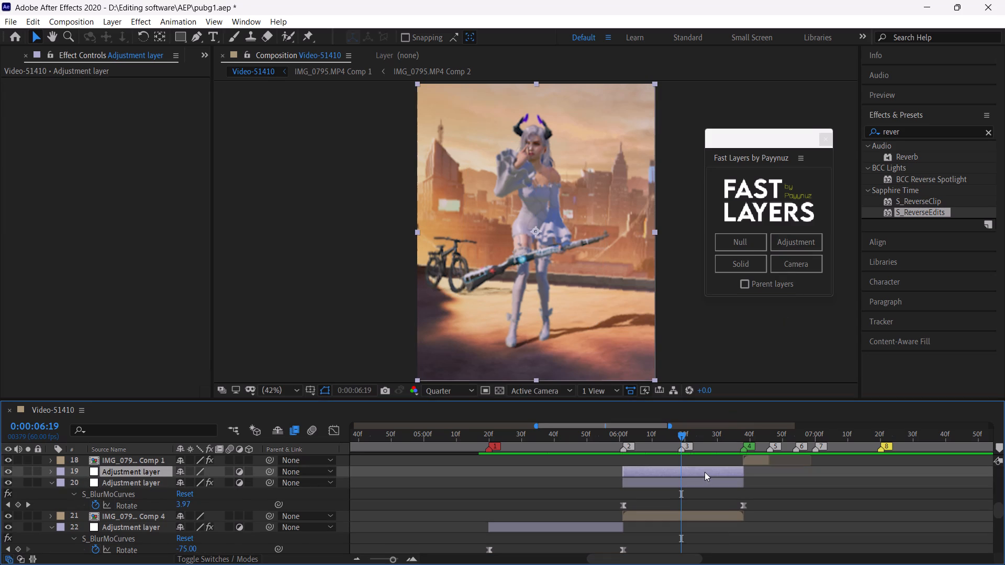
pyautogui.hotkey('ctrl', 'shift', 'd')
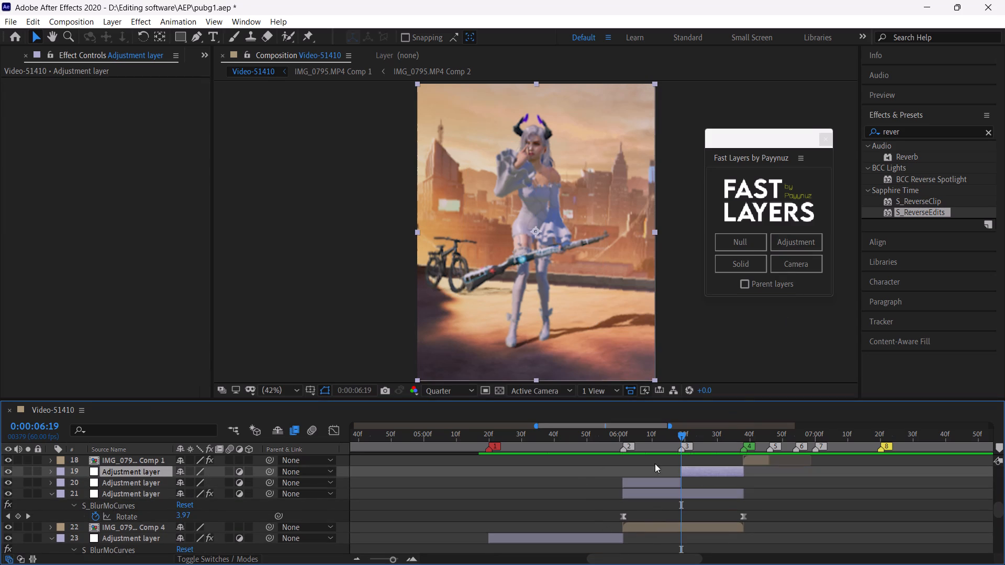
# Add a new adjustment layer directly above the rotate-out adjustment layer between markers 1 and 2, with the time at 0:00:05:20.
pyautogui.scroll(-1, 663, 474)
pyautogui.moveTo(563, 438); pyautogui.dragTo(490, 448)
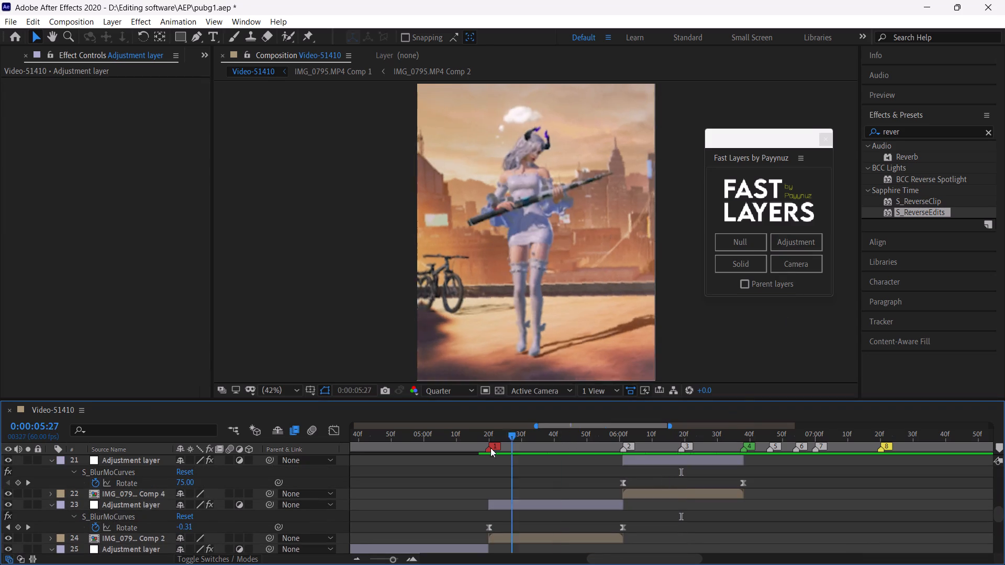
pyautogui.moveTo(490, 448); pyautogui.dragTo(489, 465)
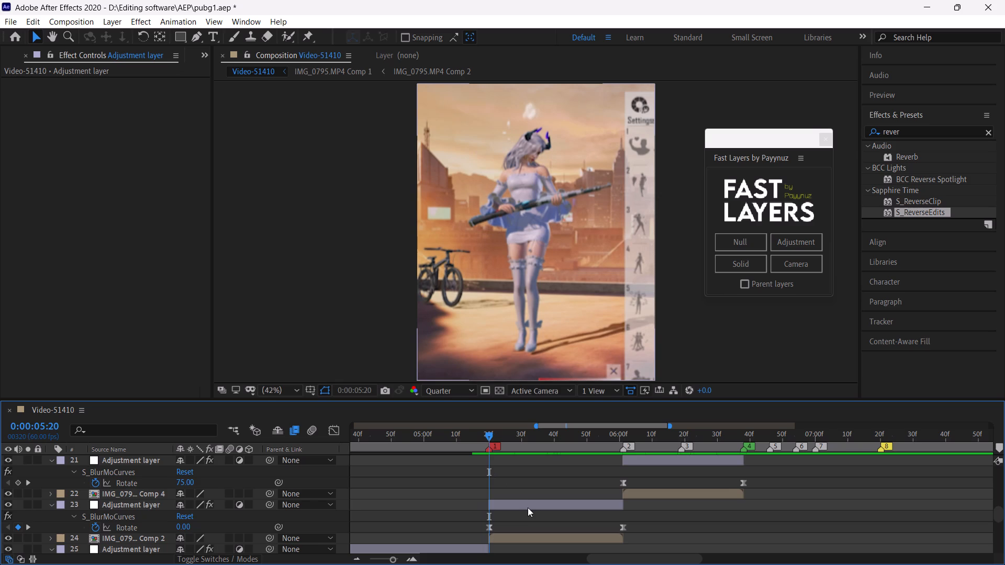
pyautogui.click(530, 505)
pyautogui.click(788, 248)
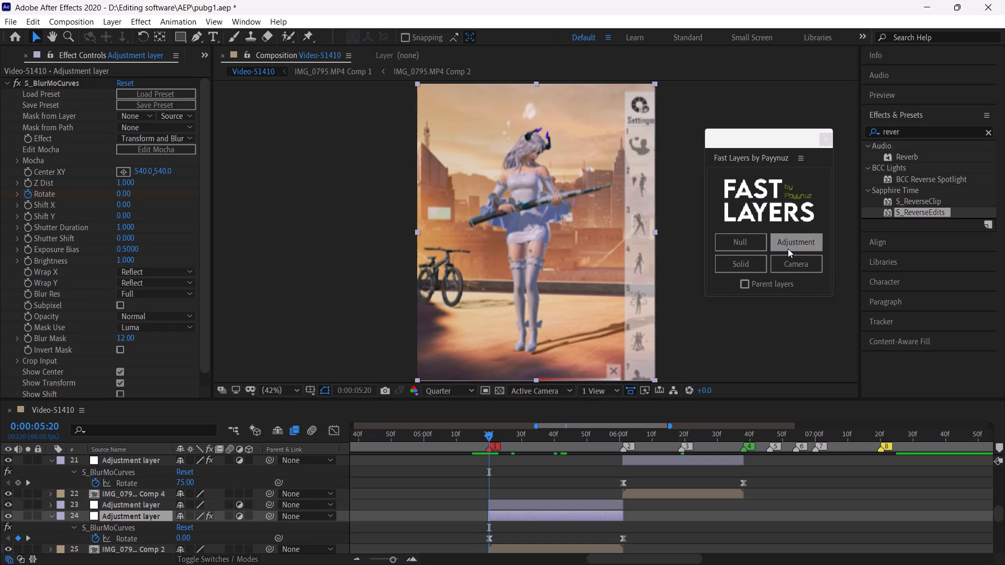
# Play back and scrub through the rotation between markers 1 and 2.
pyautogui.press('space')
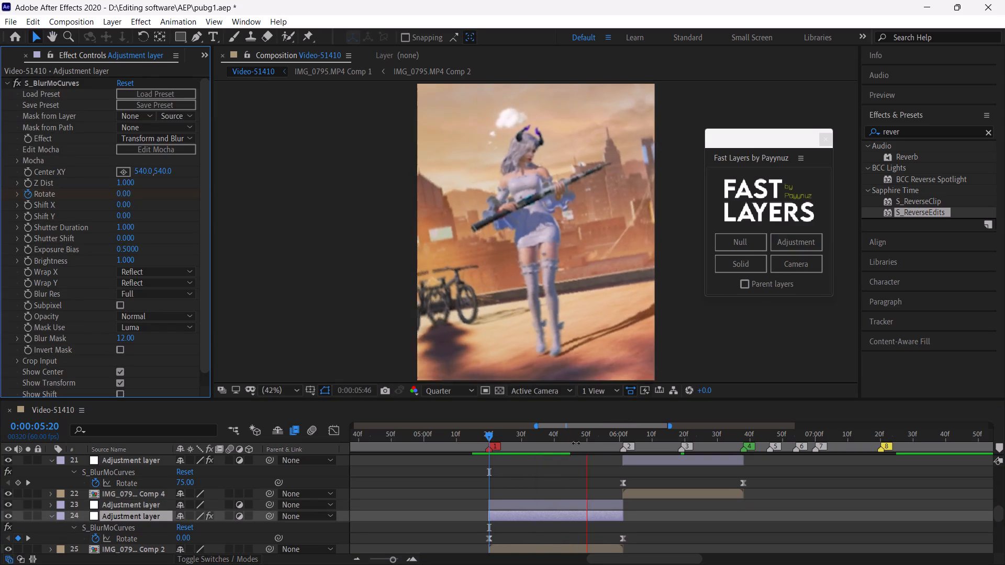
pyautogui.moveTo(486, 433); pyautogui.dragTo(588, 457)
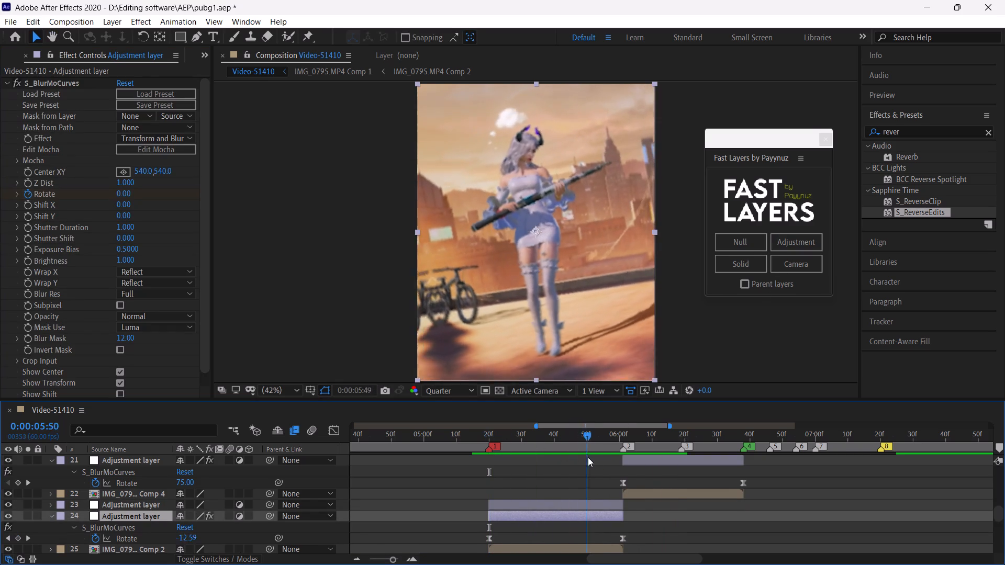
pyautogui.moveTo(588, 457); pyautogui.dragTo(609, 464)
pyautogui.click(638, 439)
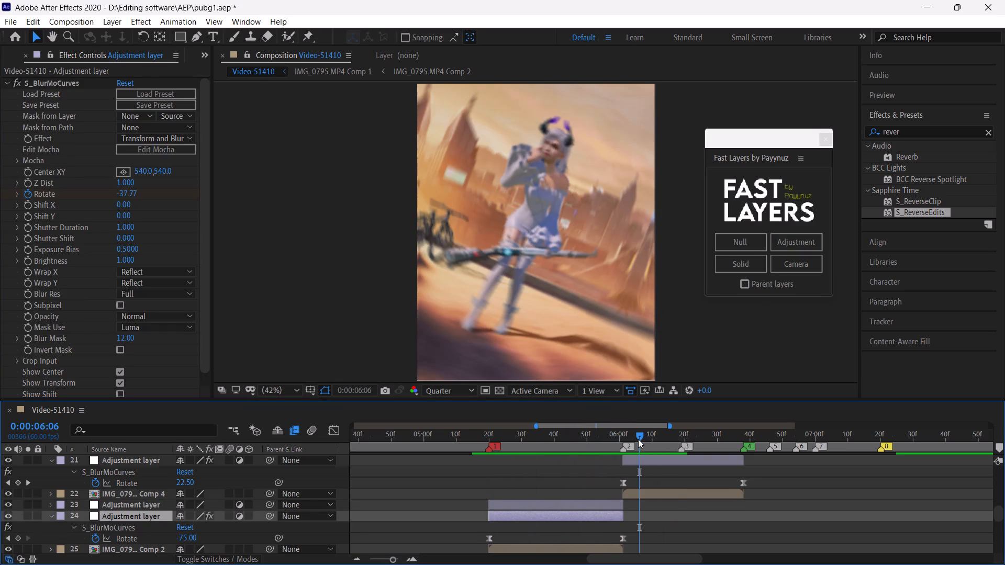
pyautogui.click(606, 438)
pyautogui.moveTo(606, 438); pyautogui.dragTo(589, 438)
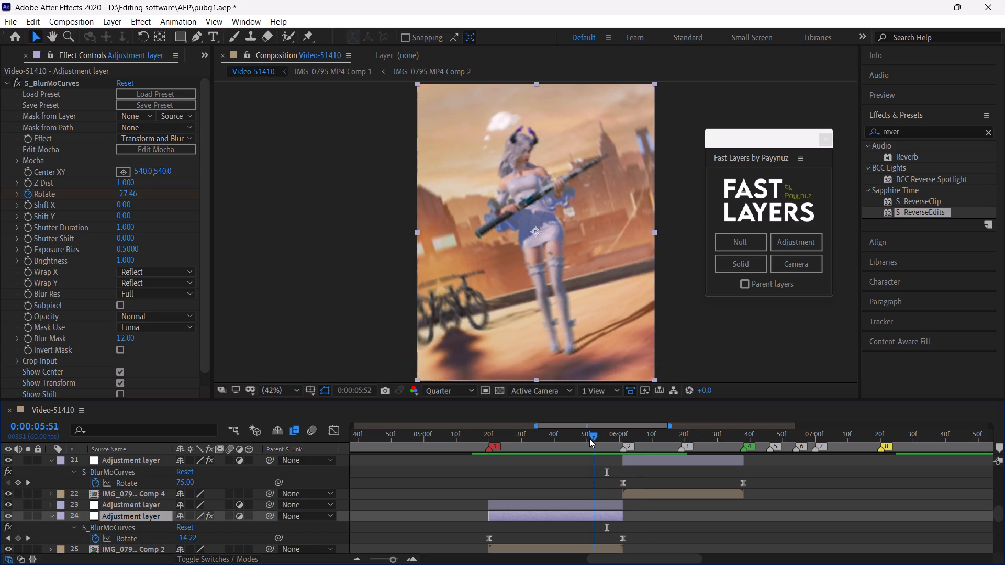
pyautogui.moveTo(589, 438); pyautogui.dragTo(528, 470)
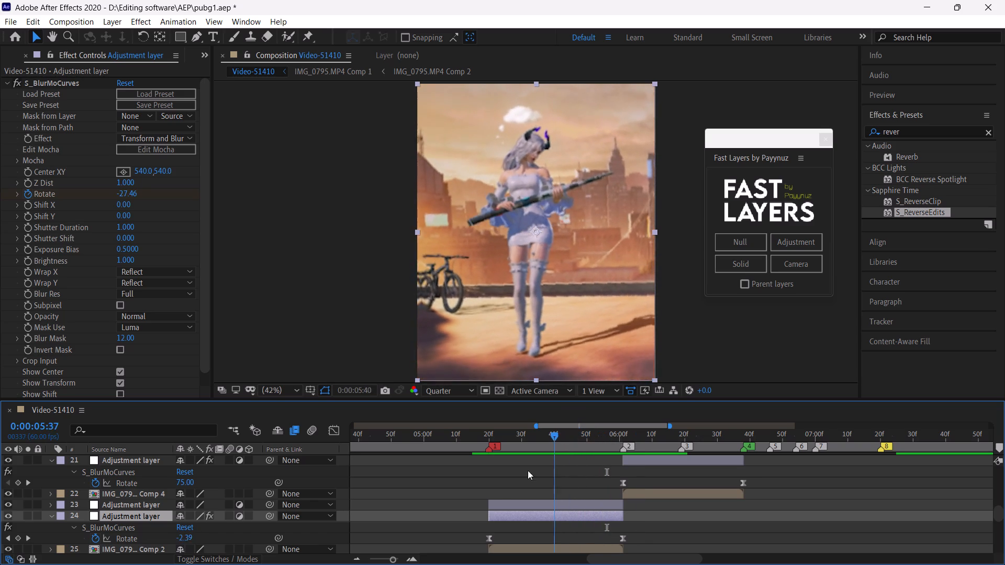
# Apply the Ryan's Aggressive Zoom In preset from Ryan's Zooms to the new adjustment layer 23 at marker 1, 0:00:05:20.
pyautogui.moveTo(528, 470); pyautogui.dragTo(488, 479)
pyautogui.click(504, 511)
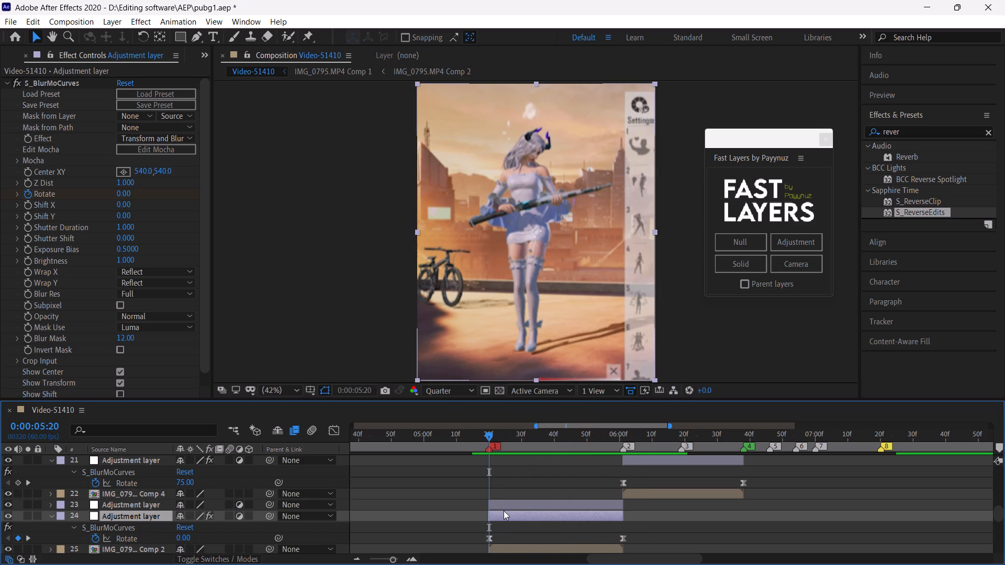
pyautogui.click(507, 503)
pyautogui.click(174, 21)
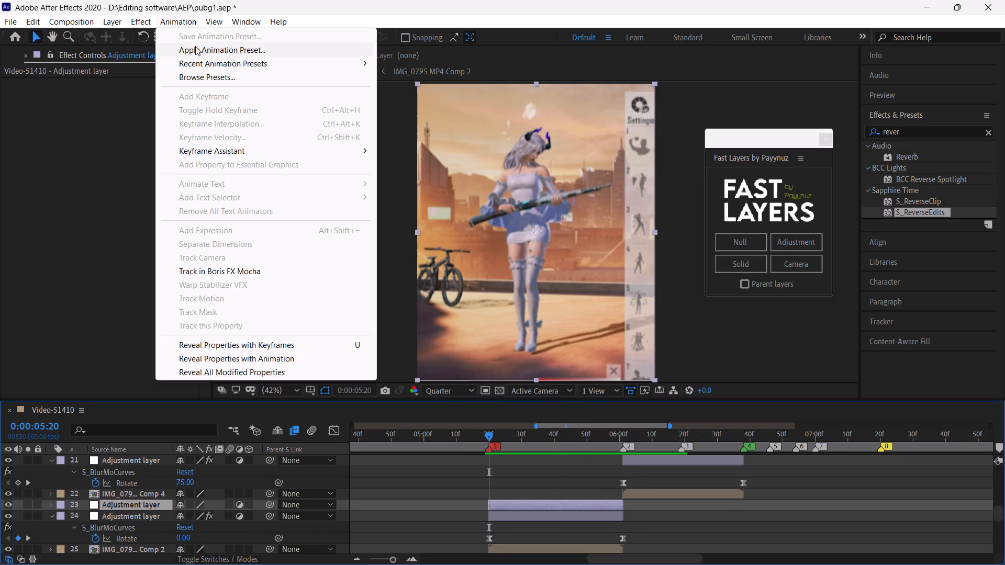
pyautogui.click(196, 47)
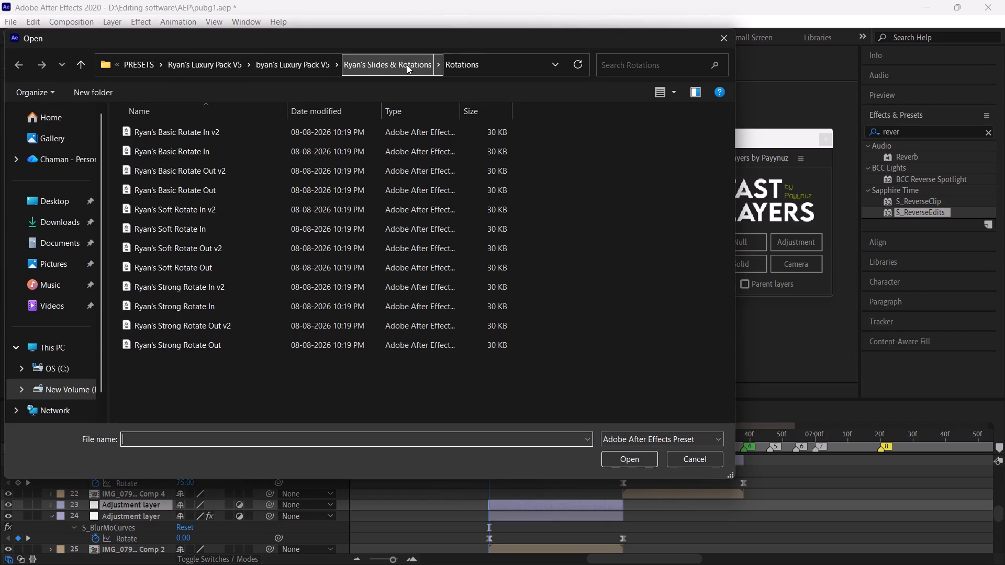
pyautogui.click(385, 64)
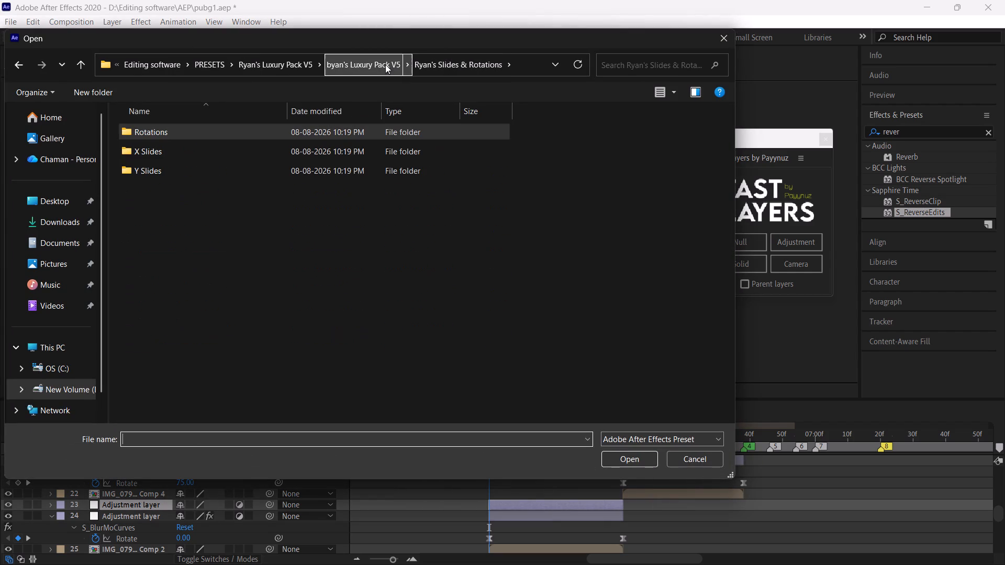
pyautogui.click(304, 63)
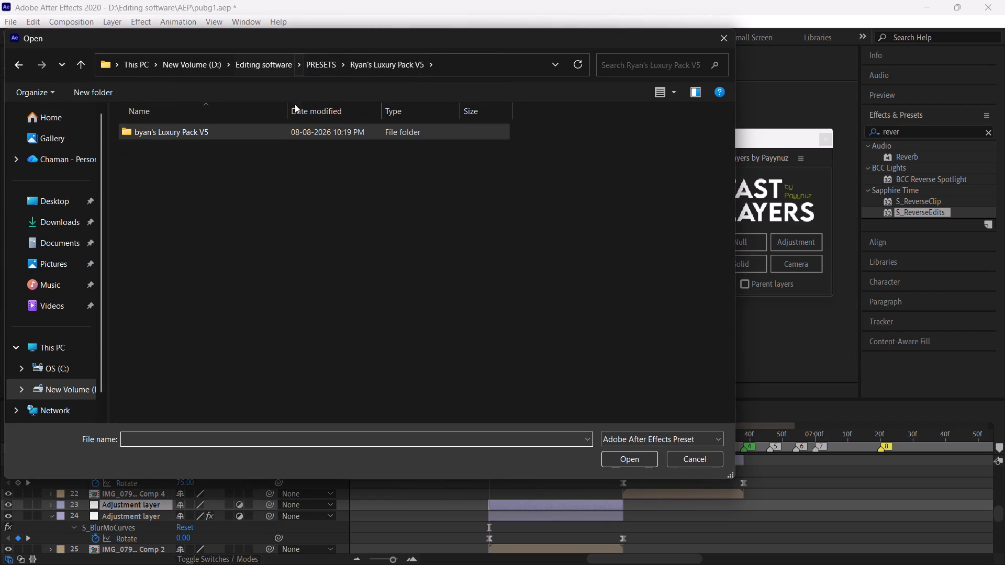
pyautogui.click(372, 63)
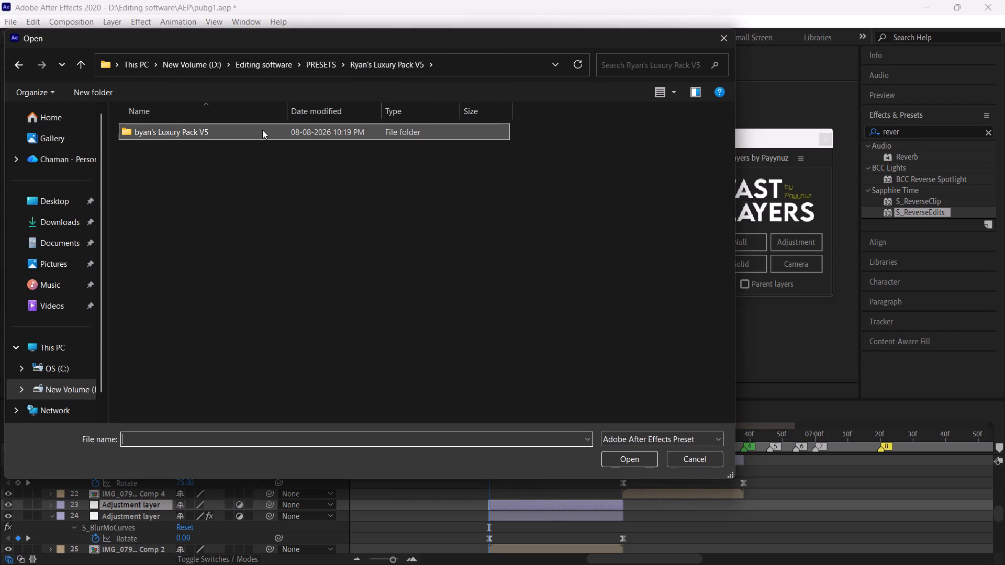
pyautogui.doubleClick(262, 130)
pyautogui.scroll(-2, 277, 238)
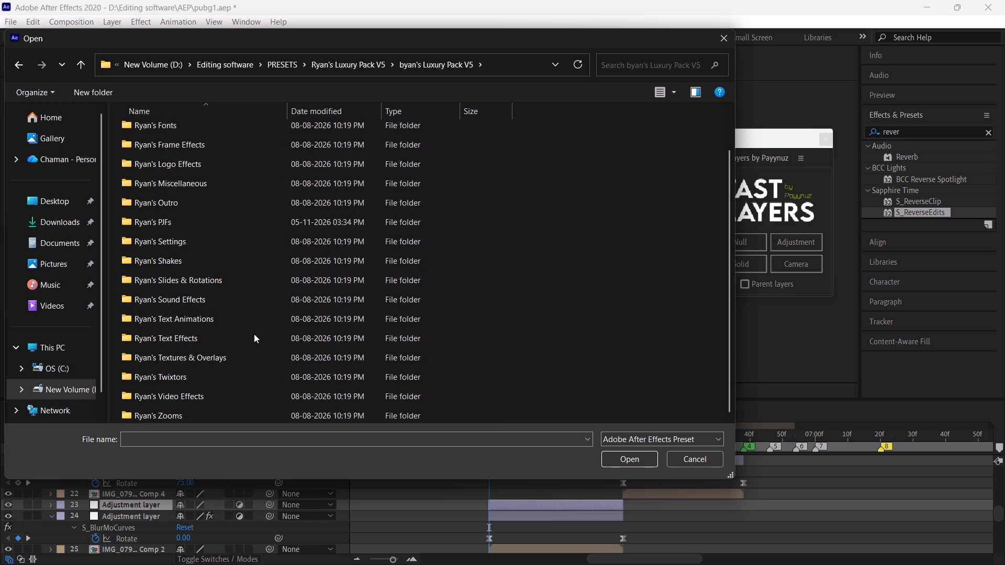
pyautogui.doubleClick(208, 412)
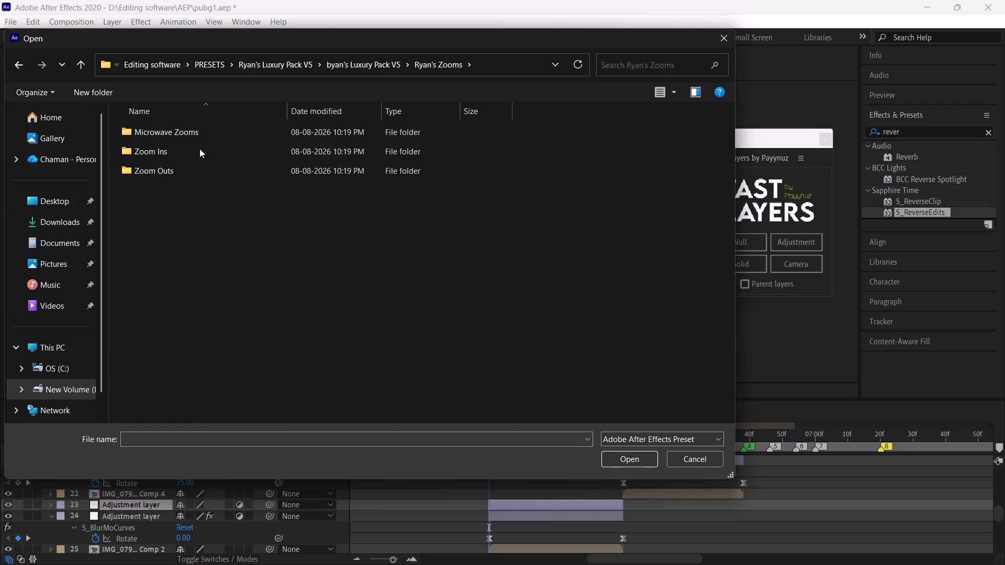
pyautogui.doubleClick(199, 149)
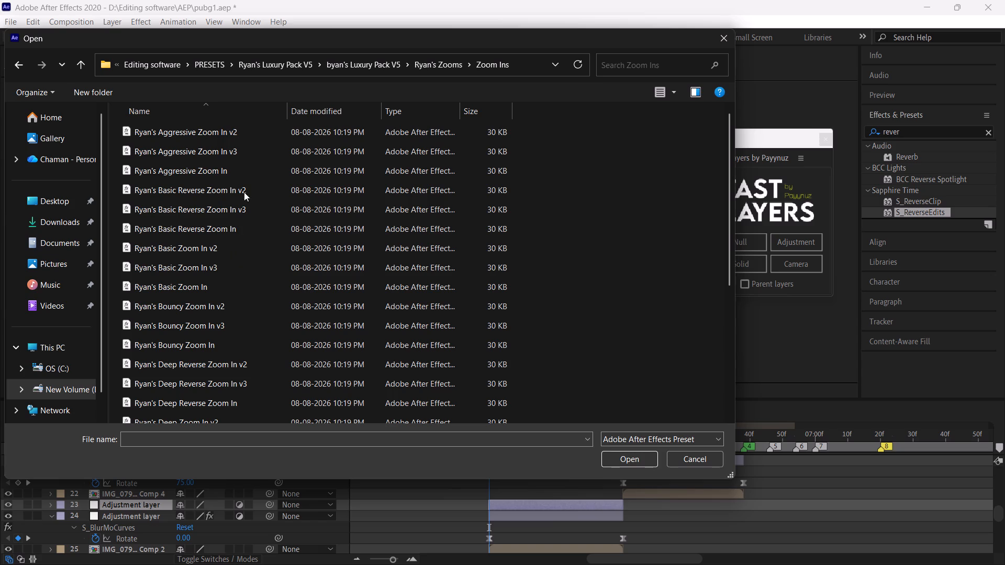
pyautogui.click(241, 170)
pyautogui.click(633, 460)
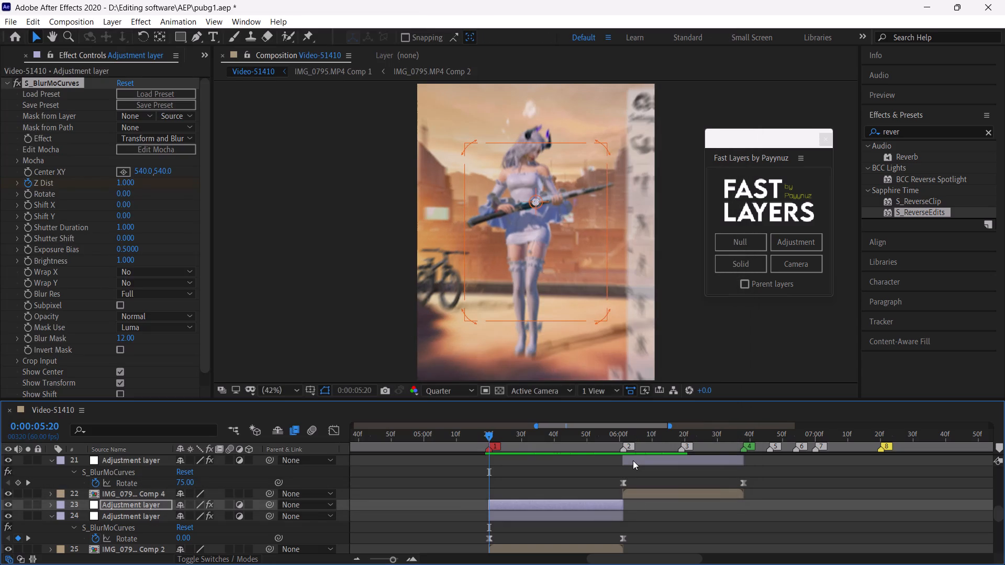
# Reveal adjustment layer 23's keyframes and move its ending Z Dist keyframe to the layer's end at marker 2.
pyautogui.press('u')
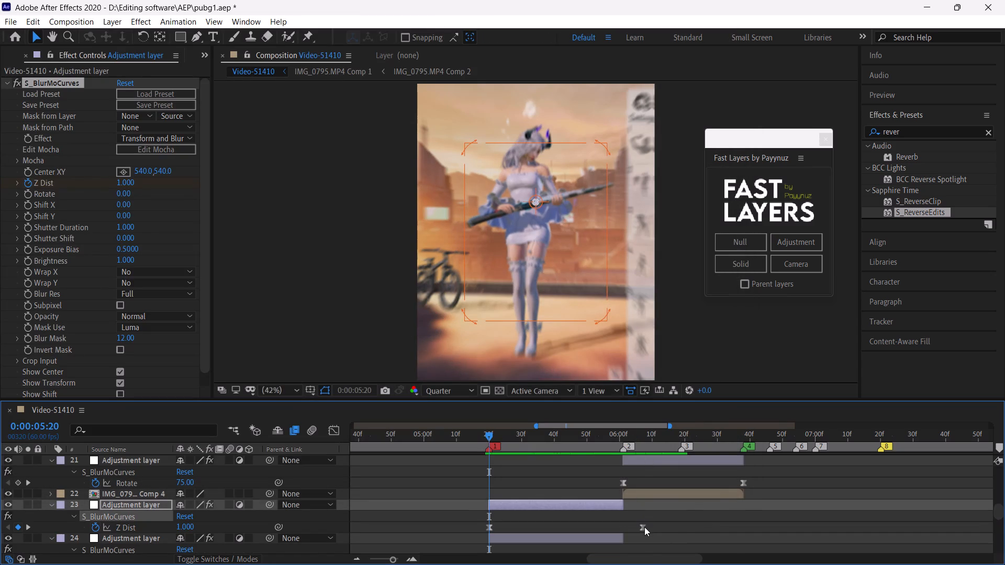
pyautogui.moveTo(653, 526); pyautogui.dragTo(486, 533)
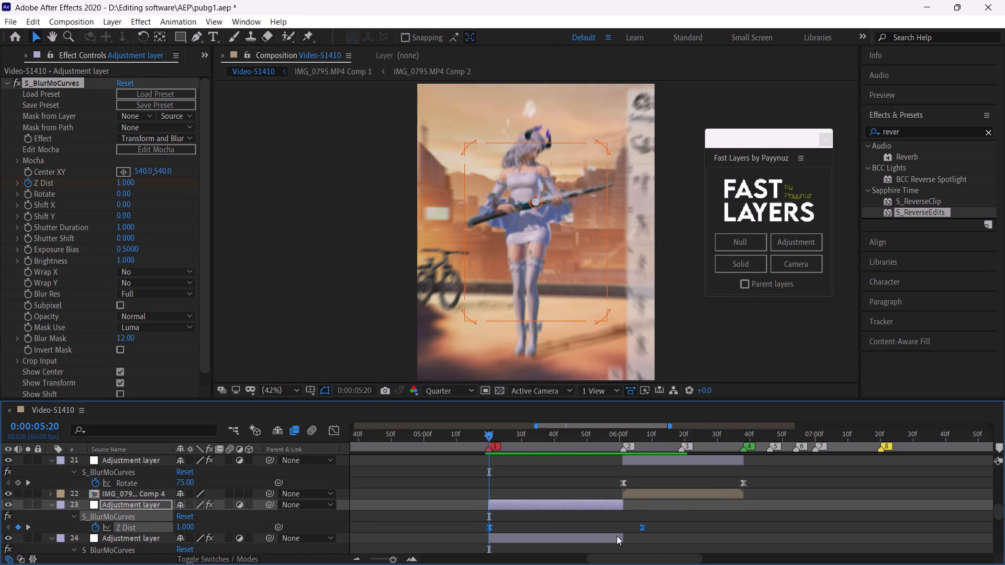
pyautogui.keyDown('alt'); pyautogui.moveTo(644, 528); pyautogui.dragTo(625, 531); pyautogui.keyUp('alt')
# Play back the combined zoom and rotation repeatedly from marker 1.
pyautogui.press('space')
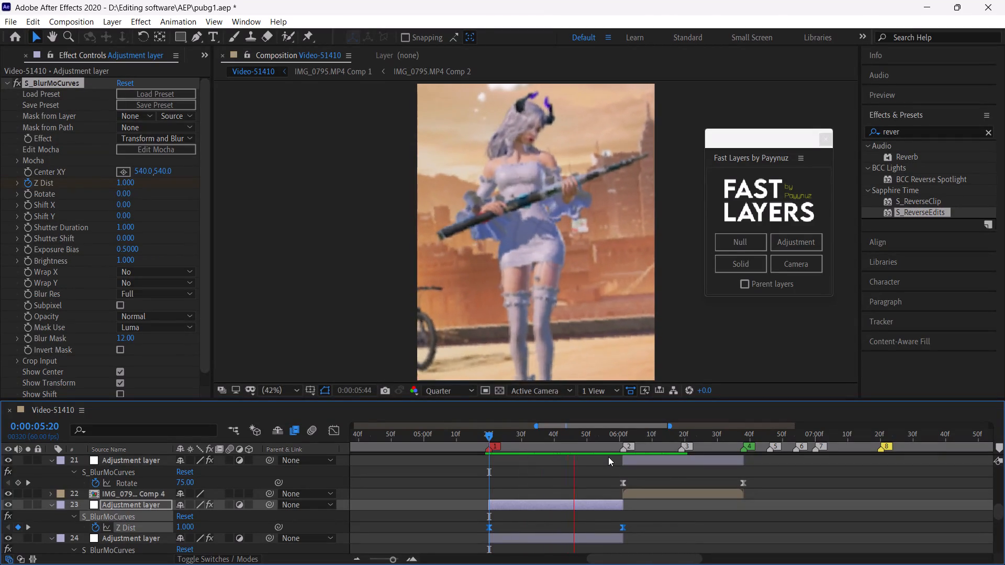
pyautogui.click(491, 434)
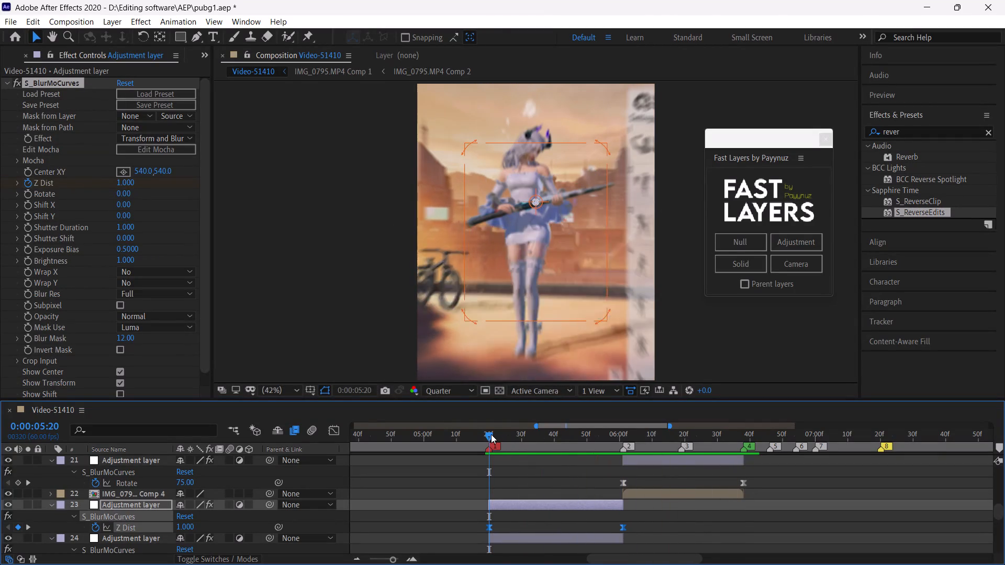
pyautogui.press('space')
pyautogui.press('space')
pyautogui.click(491, 434)
pyautogui.press('space')
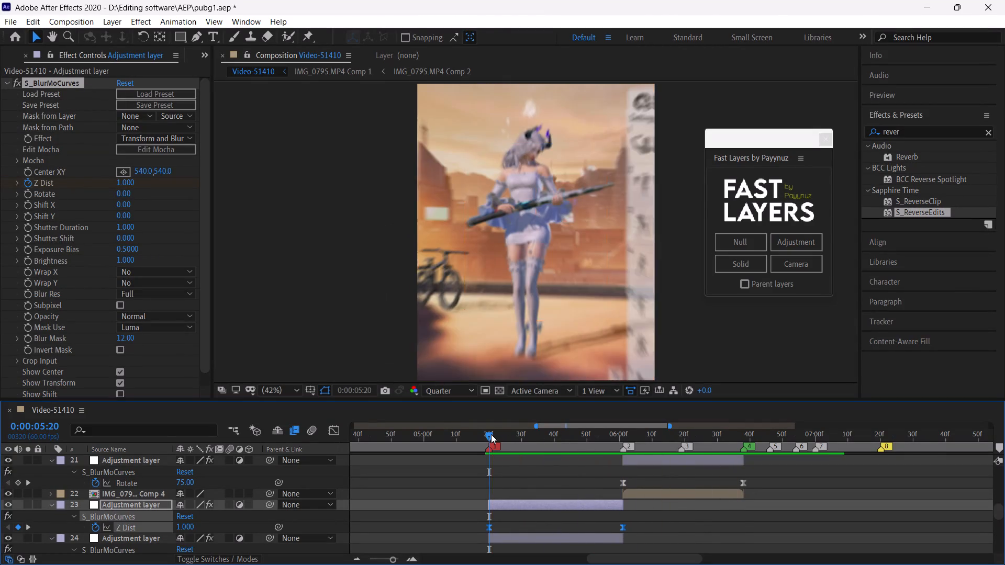
pyautogui.click(491, 434)
pyautogui.press('space')
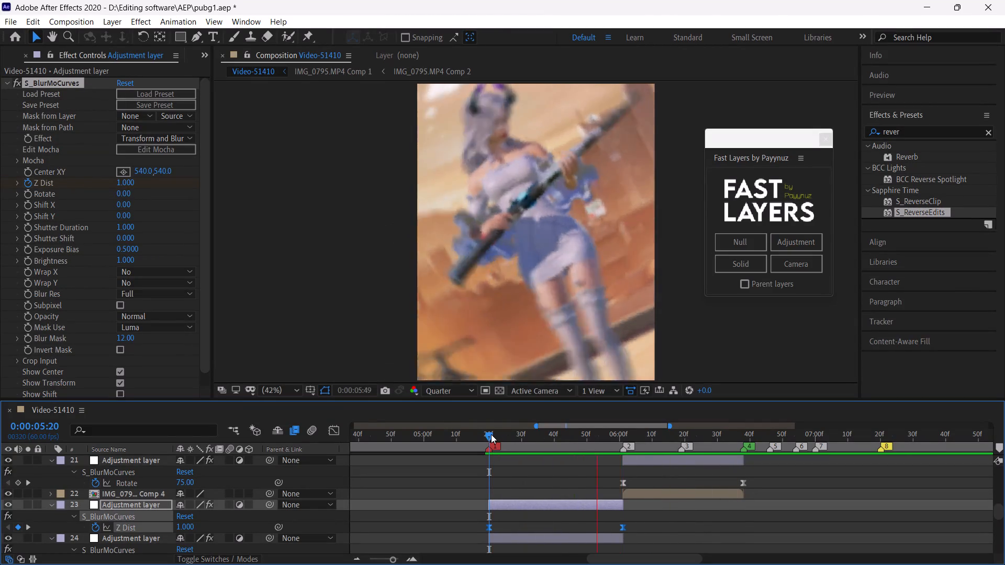
pyautogui.click(491, 434)
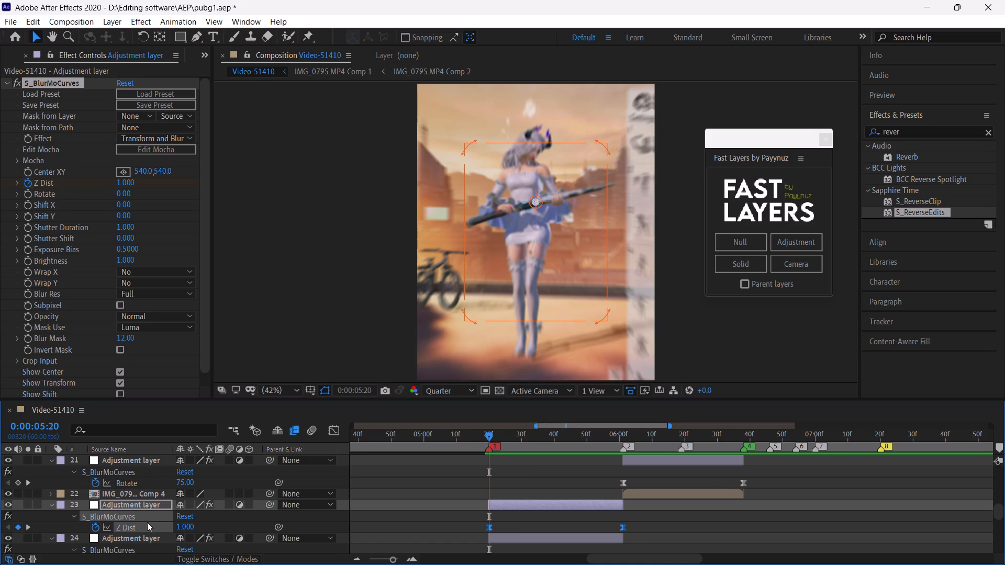
# Enlarge the timeline area and move the zoom adjustment layer 23 below the rotate-out adjustment layer 24.
pyautogui.scroll(1, 409, 498)
pyautogui.scroll(-1, 411, 498)
pyautogui.scroll(3, 412, 498)
pyautogui.scroll(-1, 412, 498)
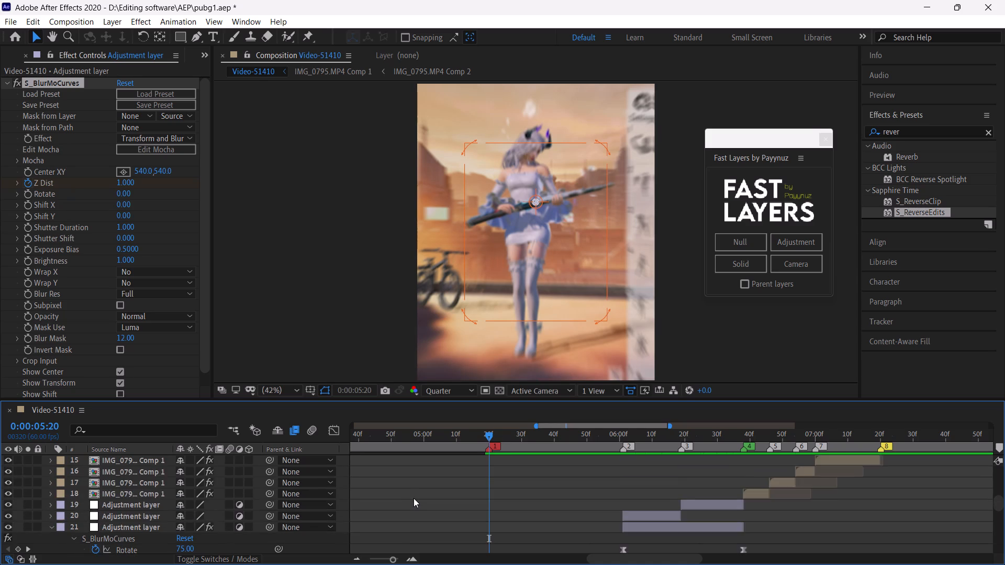
pyautogui.scroll(-1, 414, 499)
pyautogui.moveTo(589, 400); pyautogui.dragTo(593, 321)
pyautogui.moveTo(126, 459); pyautogui.dragTo(132, 477)
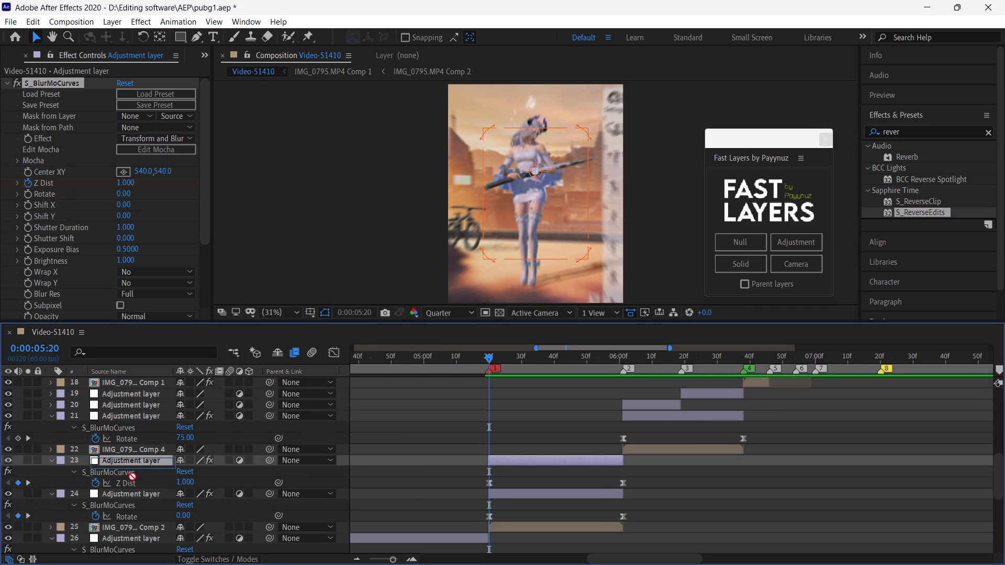
pyautogui.moveTo(132, 477); pyautogui.dragTo(133, 500)
# Preview the reordered zoom and rotate-out adjustment layers between markers 1 and 2.
pyautogui.press('space')
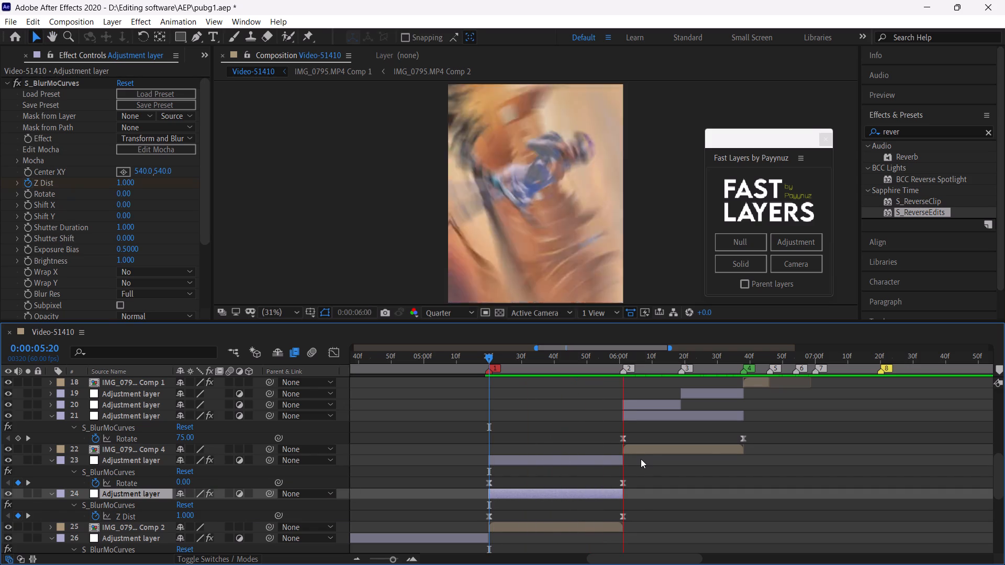
pyautogui.moveTo(488, 357); pyautogui.dragTo(578, 390)
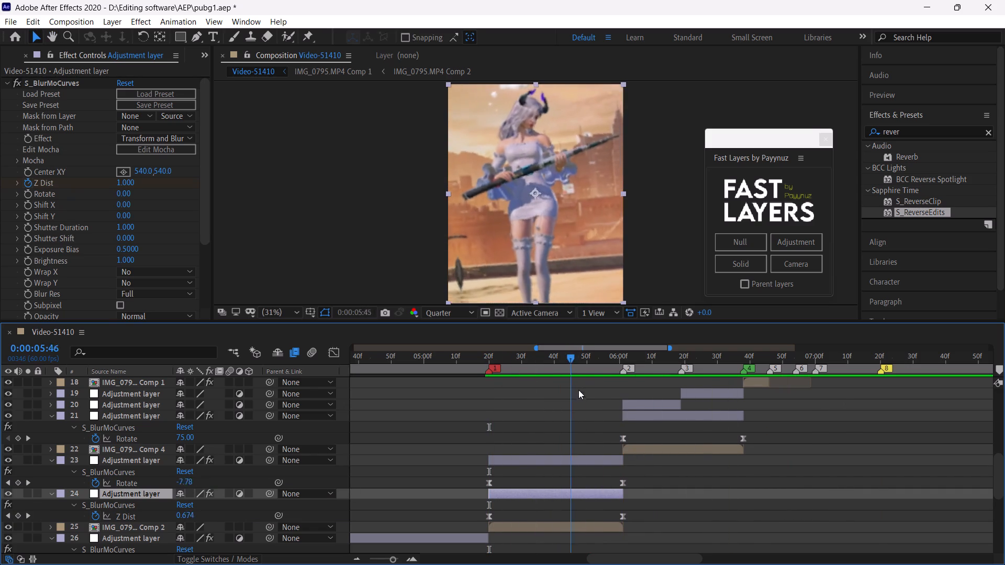
pyautogui.moveTo(578, 390); pyautogui.dragTo(612, 405)
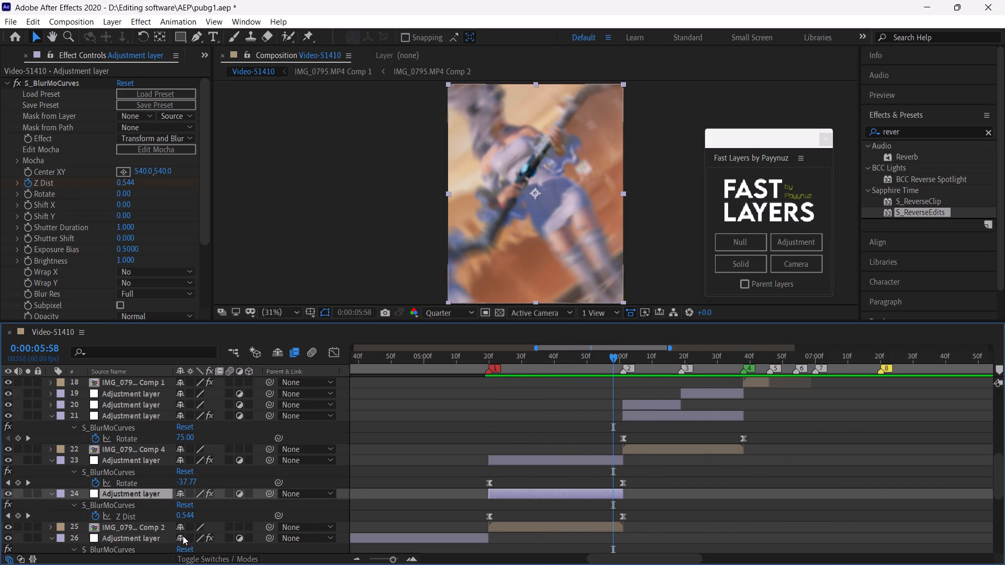
# Move the Z Dist zoom adjustment layer back above the rotate-out adjustment layer and save the project.
pyautogui.moveTo(151, 494); pyautogui.dragTo(151, 453)
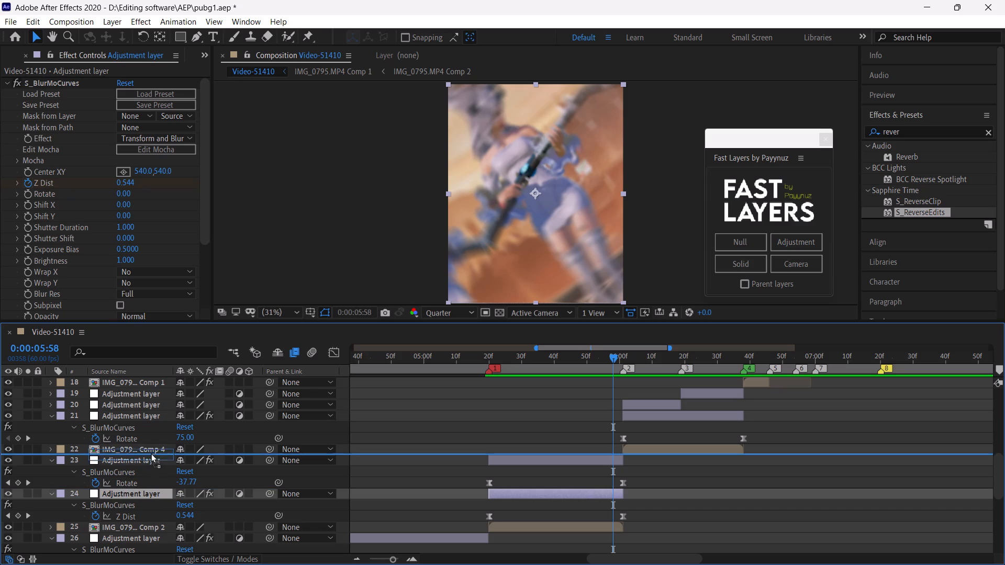
pyautogui.moveTo(151, 453); pyautogui.dragTo(151, 455)
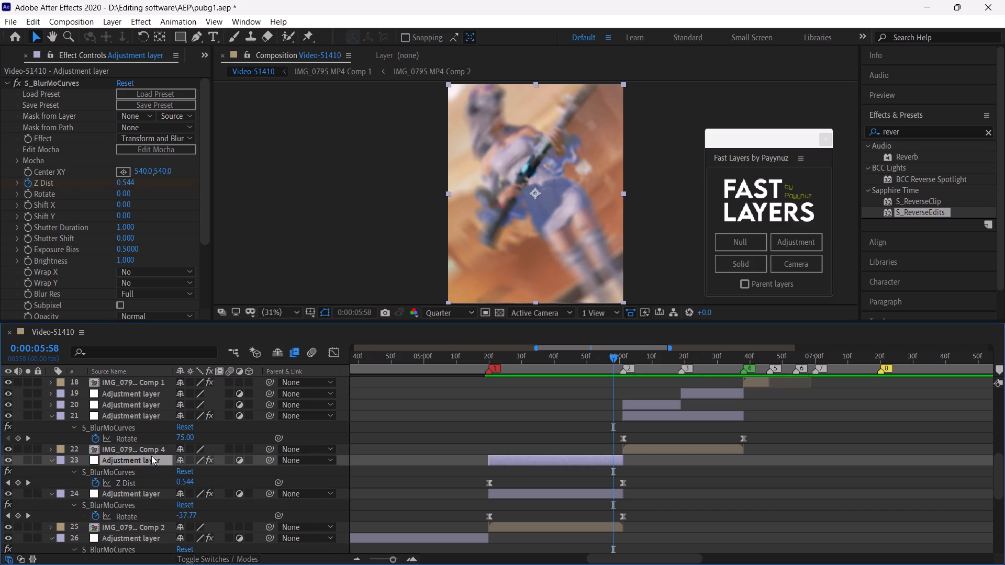
pyautogui.hotkey('ctrl', 's')
# Apply the Ryan's Aggressive Zoom Out preset from Ryan's Zooms, Zoom Outs, to adjustment layer 20 at marker 2, 0:00:06:01.
pyautogui.moveTo(609, 354); pyautogui.dragTo(618, 365)
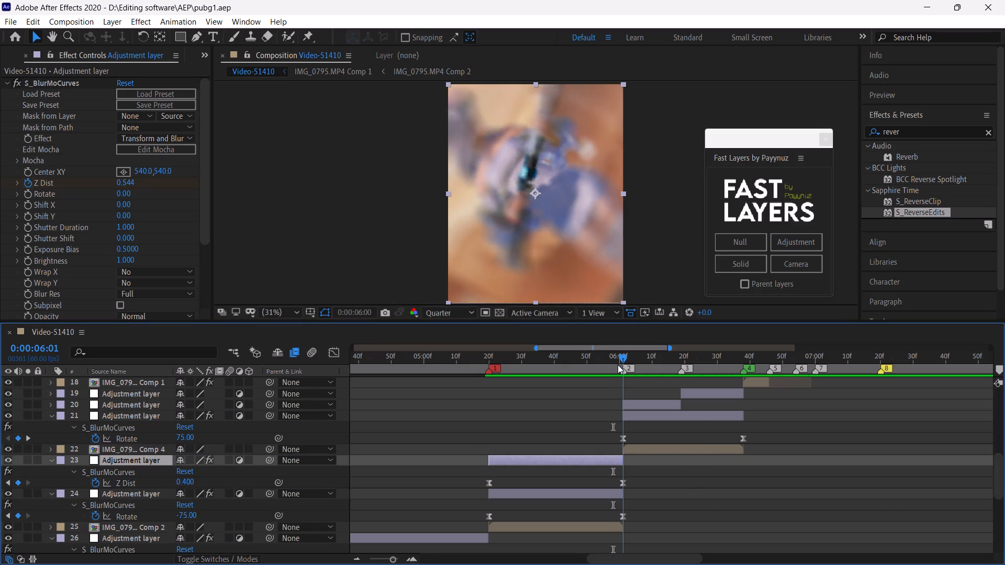
pyautogui.moveTo(618, 365); pyautogui.dragTo(618, 365)
pyautogui.click(638, 405)
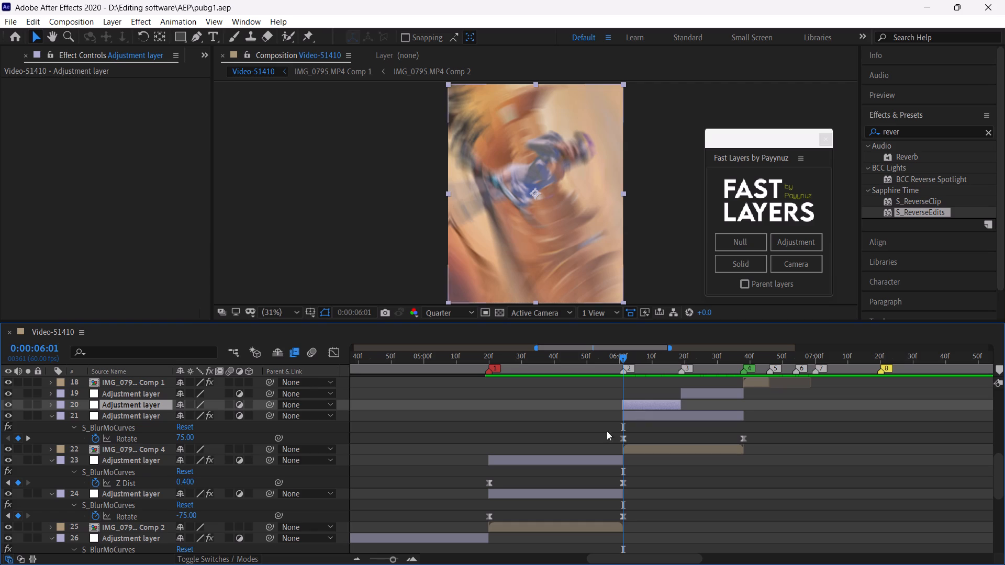
pyautogui.click(179, 20)
pyautogui.click(211, 61)
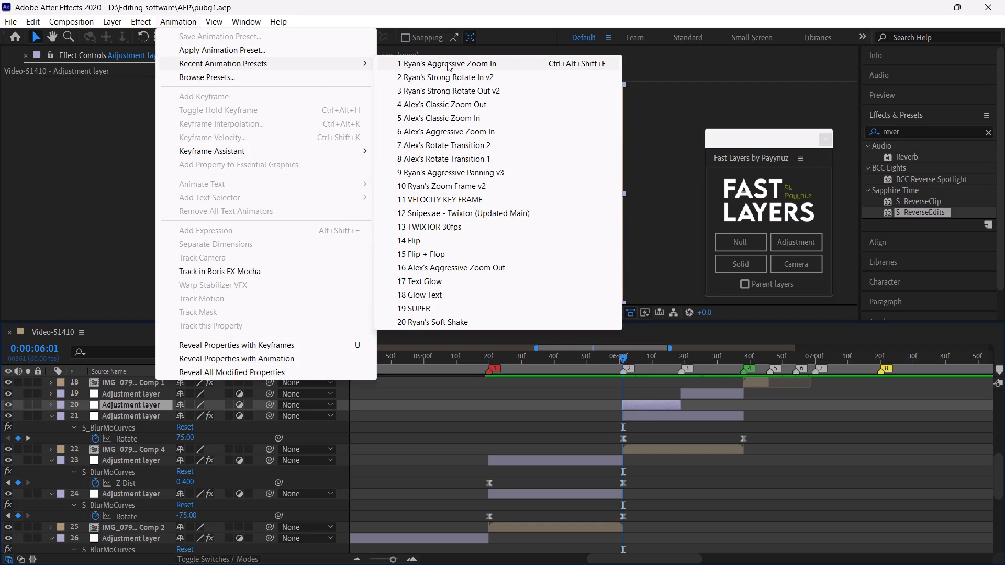
pyautogui.click(280, 51)
pyautogui.click(261, 52)
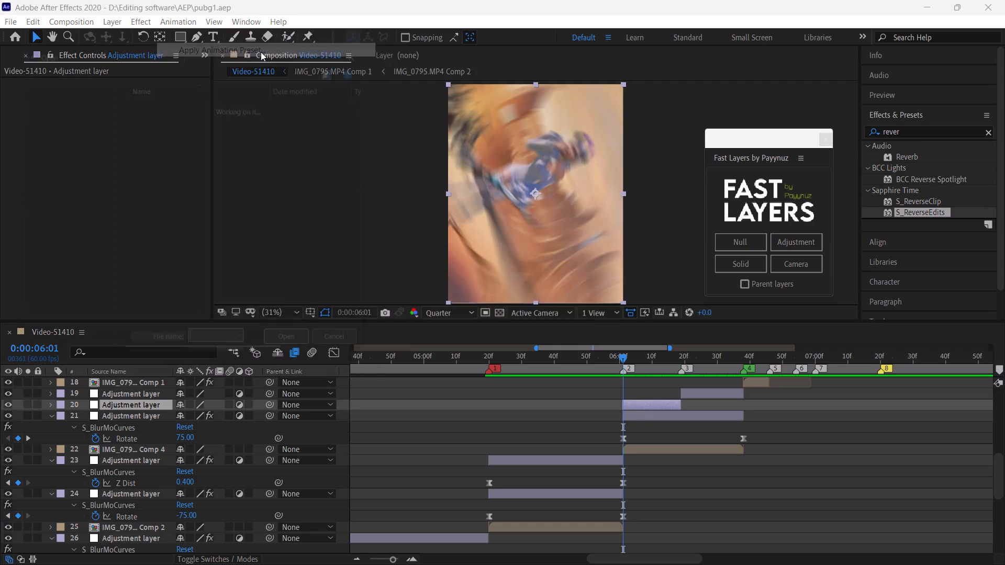
pyautogui.click(86, 64)
pyautogui.doubleClick(176, 168)
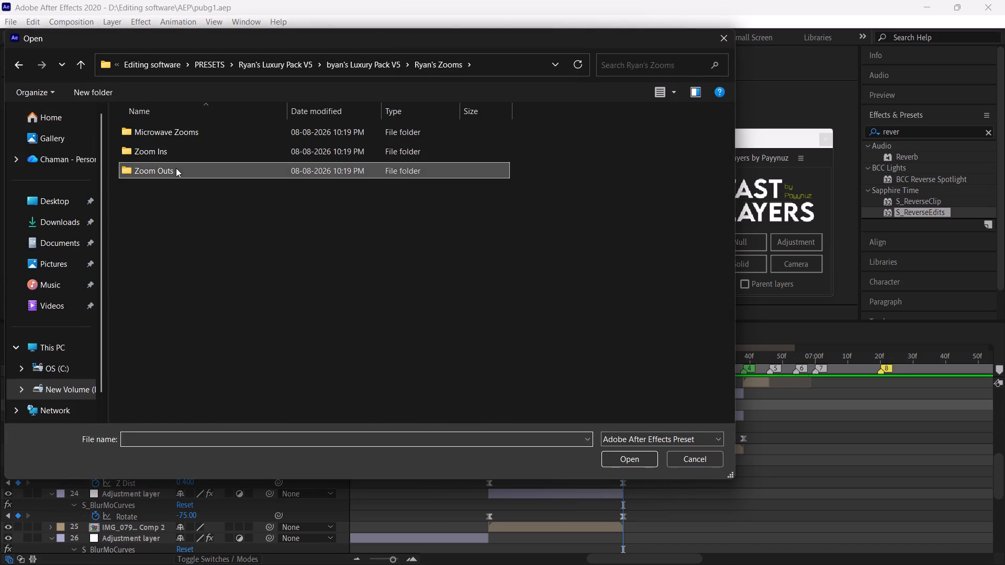
pyautogui.click(230, 171)
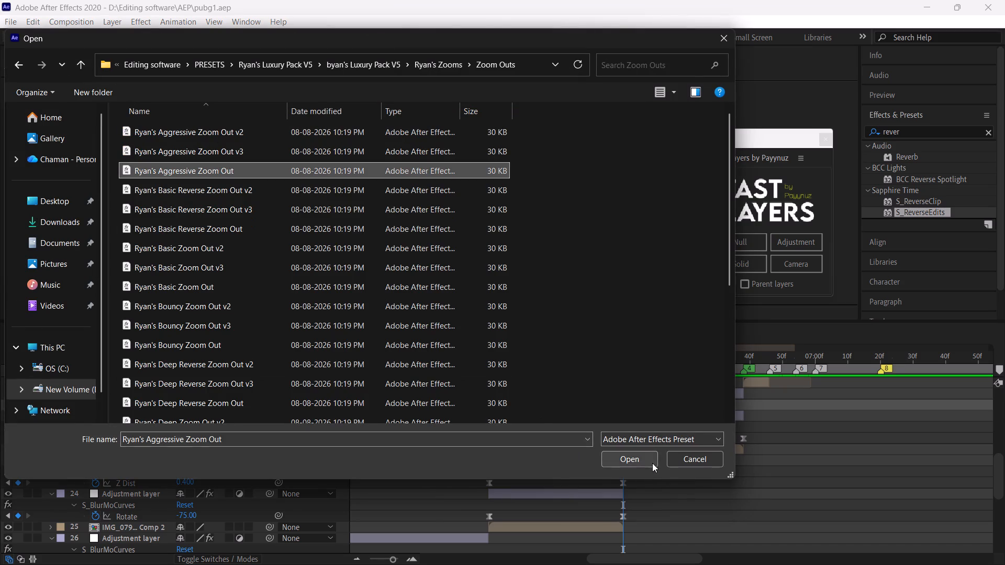
pyautogui.click(651, 462)
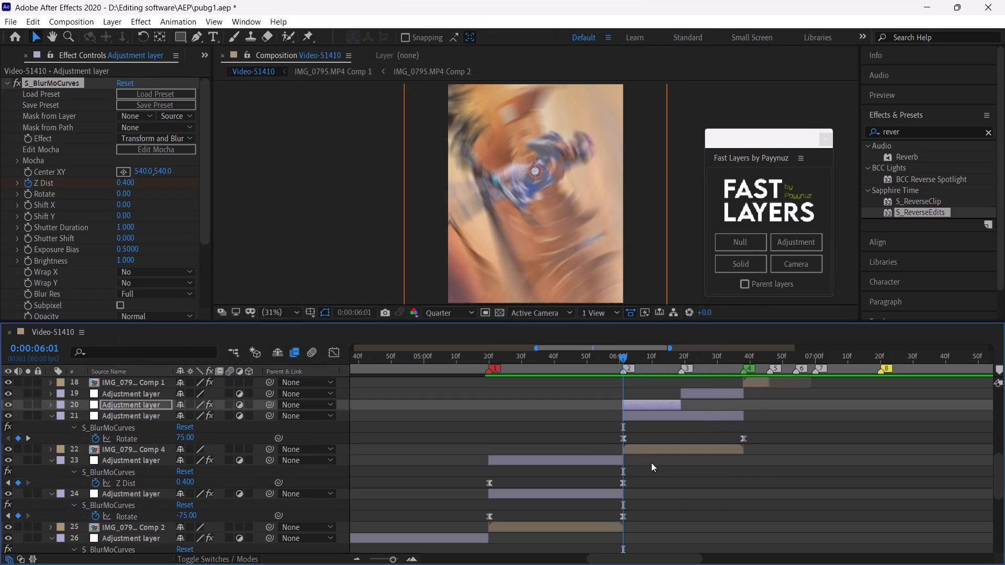
# Play back the transition across marker 2 from 0:00:06:01 and from 0:00:05:52.
pyautogui.press('space')
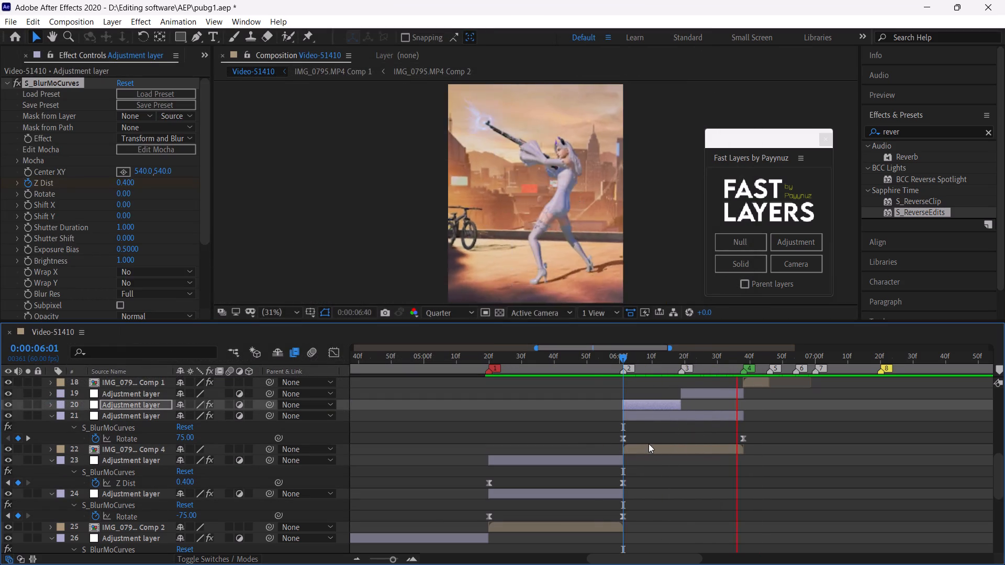
pyautogui.click(594, 357)
pyautogui.press('space')
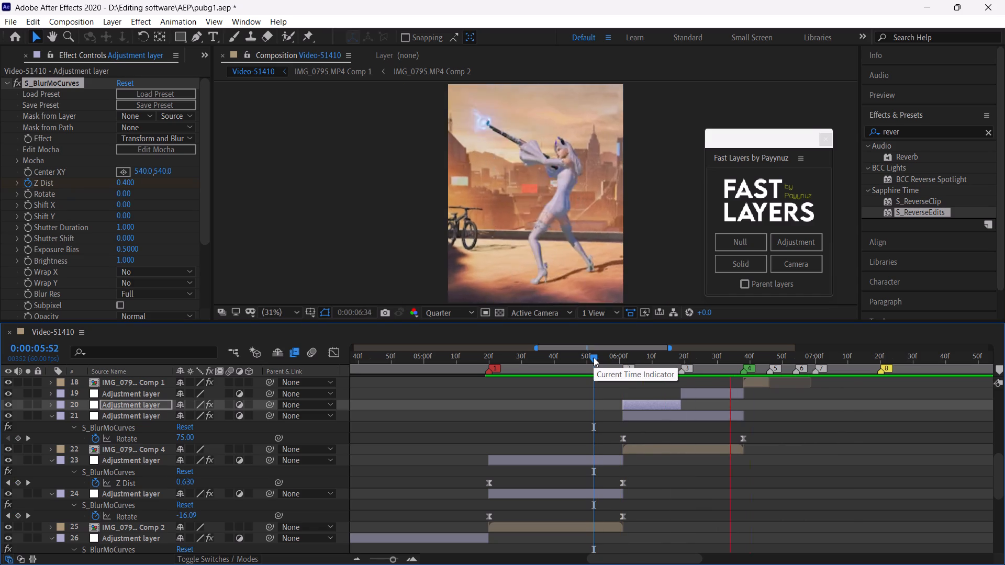
pyautogui.click(594, 357)
pyautogui.press('space')
pyautogui.click(594, 357)
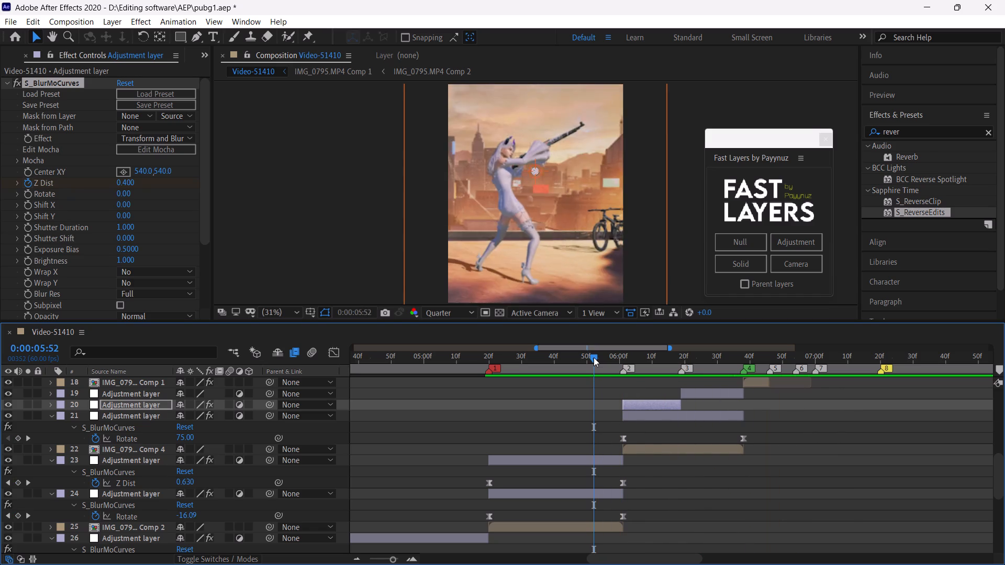
pyautogui.press('space')
# Reveal adjustment layer 20's keyframes and move its ending Z Dist keyframe to marker 3, 0:00:06:19.
pyautogui.moveTo(594, 357); pyautogui.dragTo(609, 373)
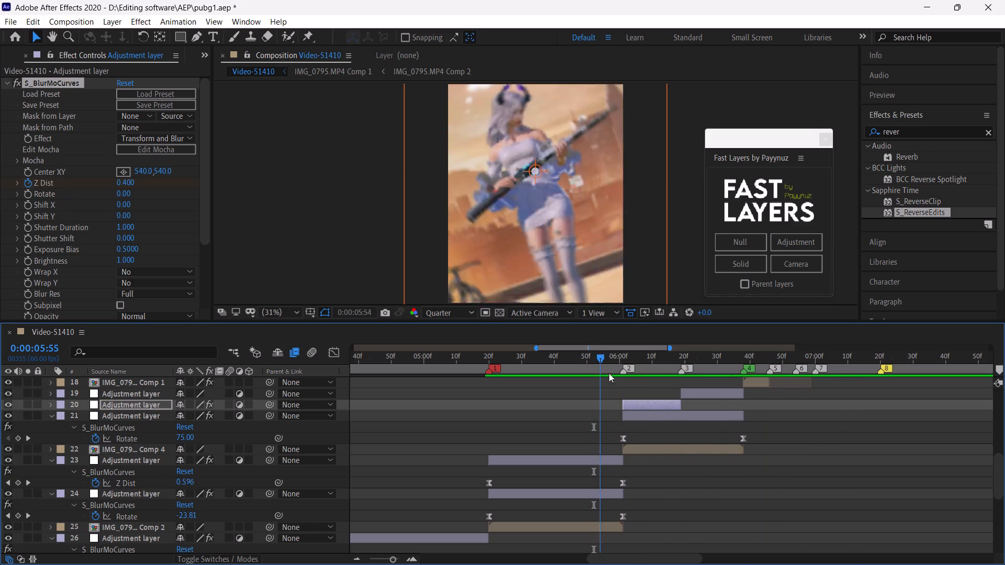
pyautogui.moveTo(609, 373); pyautogui.dragTo(662, 417)
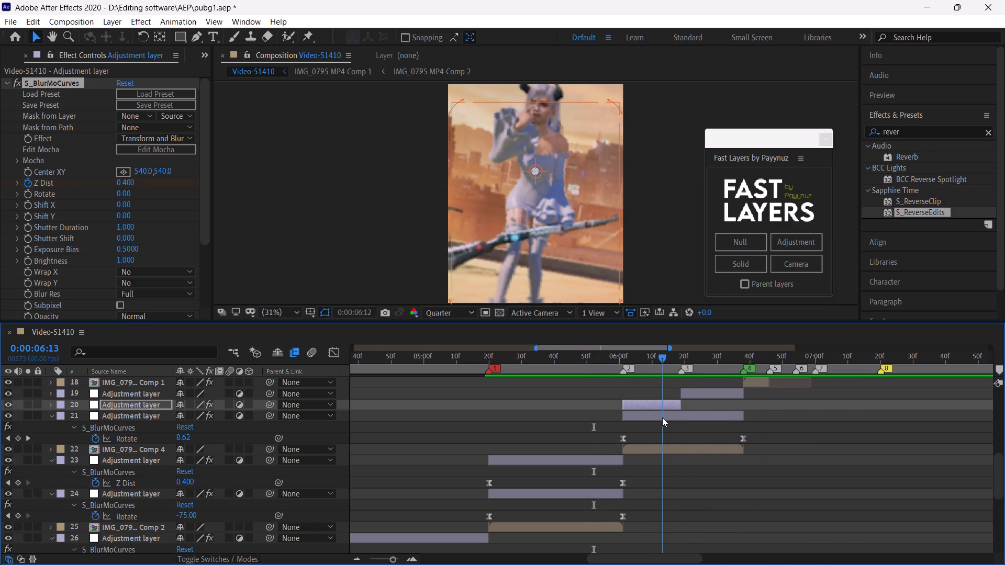
pyautogui.moveTo(662, 417); pyautogui.dragTo(679, 432)
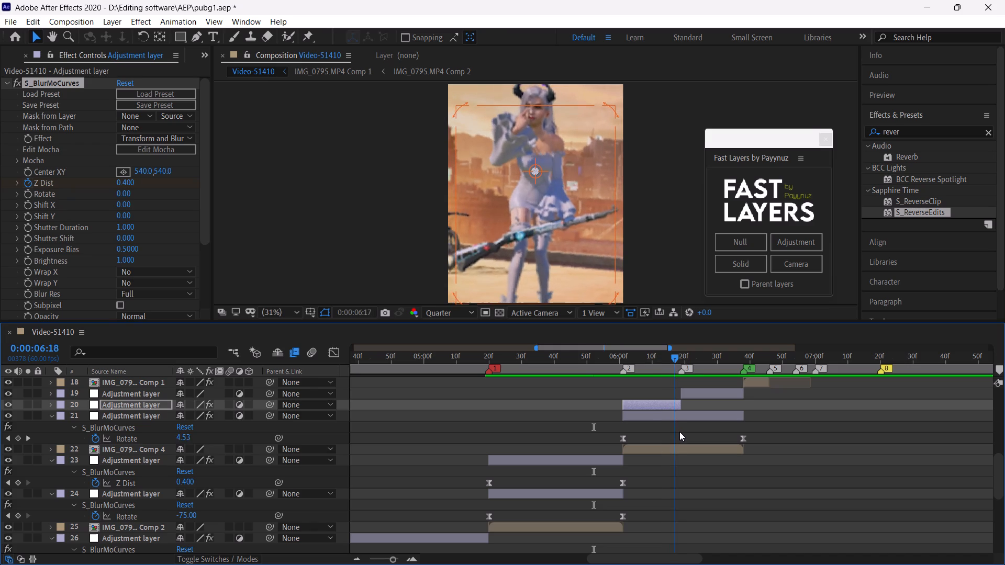
pyautogui.moveTo(679, 432); pyautogui.dragTo(681, 433)
pyautogui.press('u')
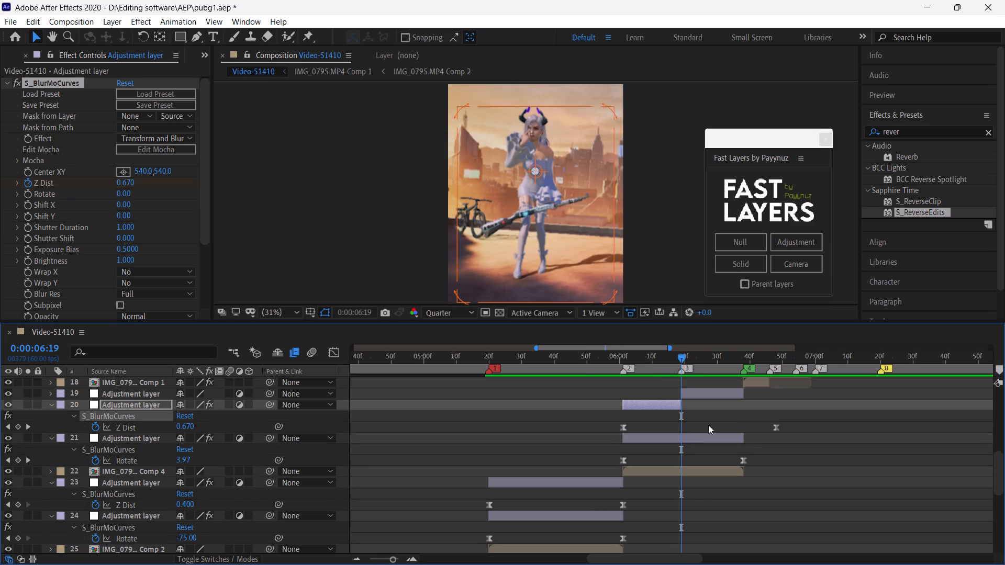
pyautogui.moveTo(798, 425); pyautogui.dragTo(606, 437)
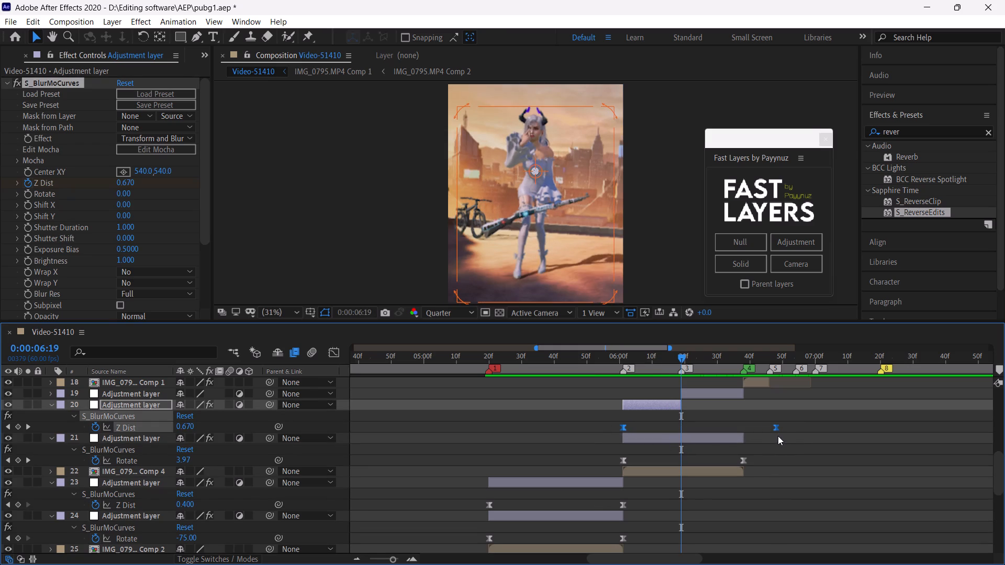
pyautogui.keyDown('alt'); pyautogui.moveTo(775, 426); pyautogui.dragTo(681, 446); pyautogui.keyUp('alt')
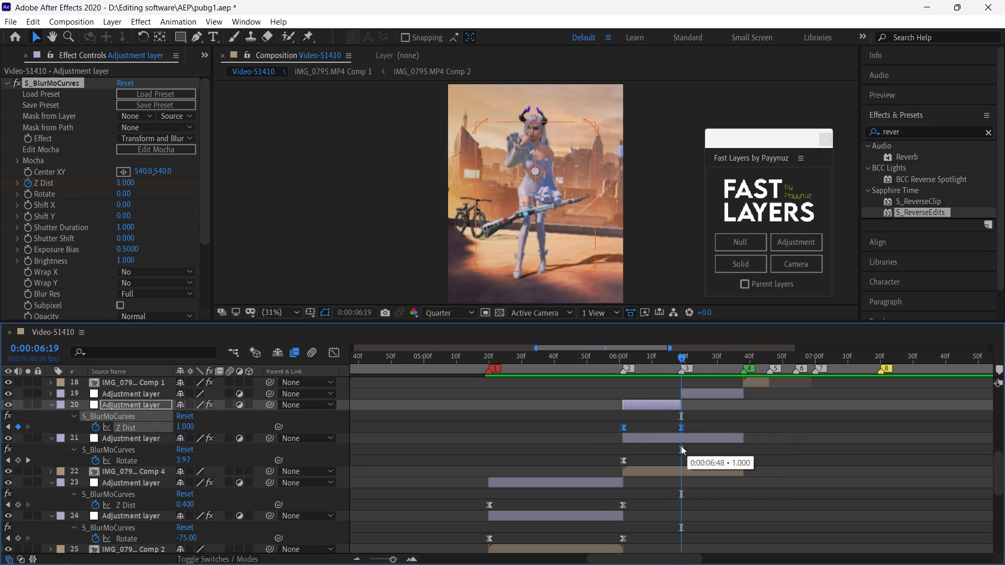
pyautogui.keyDown('alt'); pyautogui.moveTo(681, 446); pyautogui.dragTo(680, 446); pyautogui.keyUp('alt')
# Play back and scrub the combined zoom and rotation transition repeatedly from just before marker 1 through marker 3.
pyautogui.click(609, 357)
pyautogui.press('space')
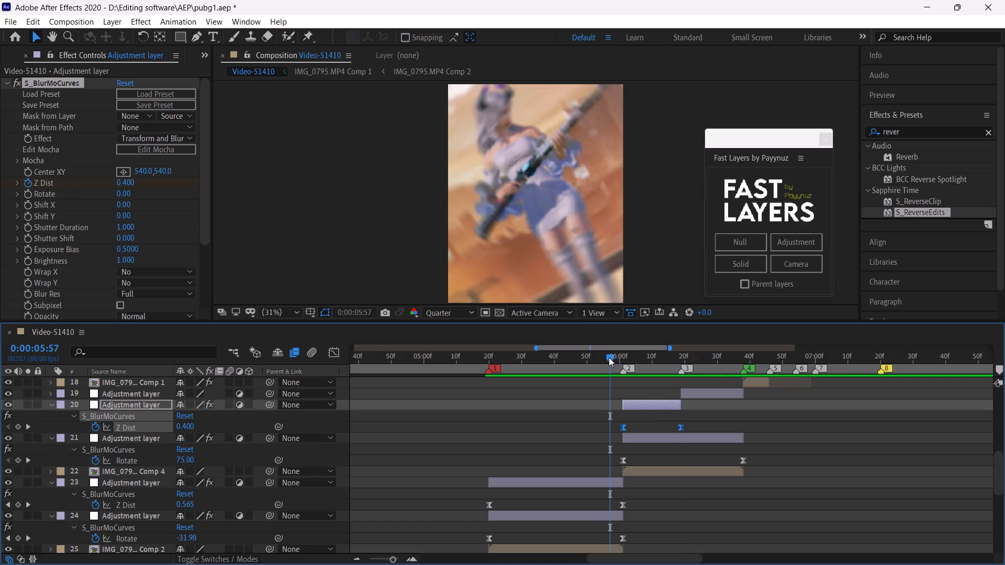
pyautogui.click(543, 358)
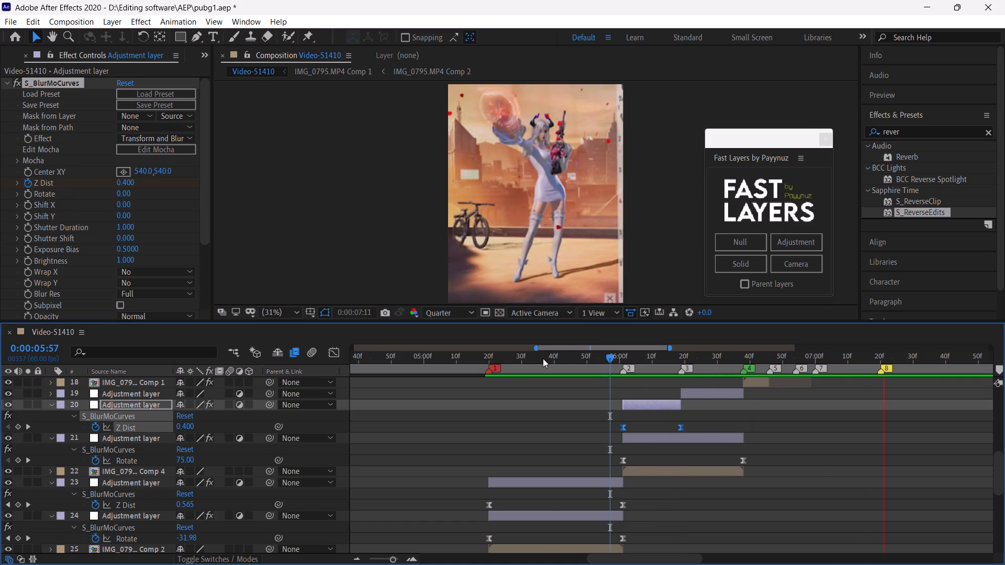
pyautogui.press('space')
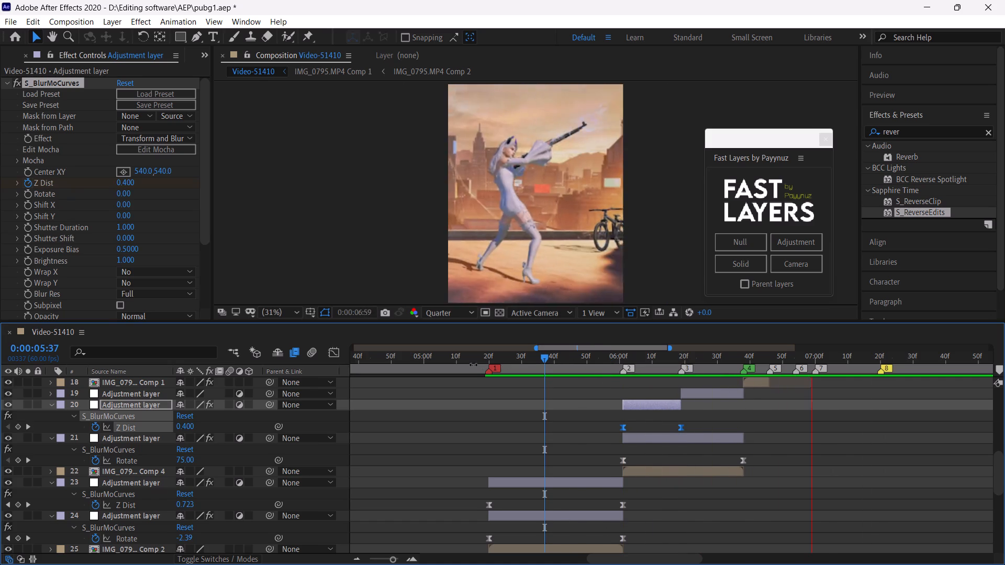
pyautogui.click(481, 359)
pyautogui.press('space')
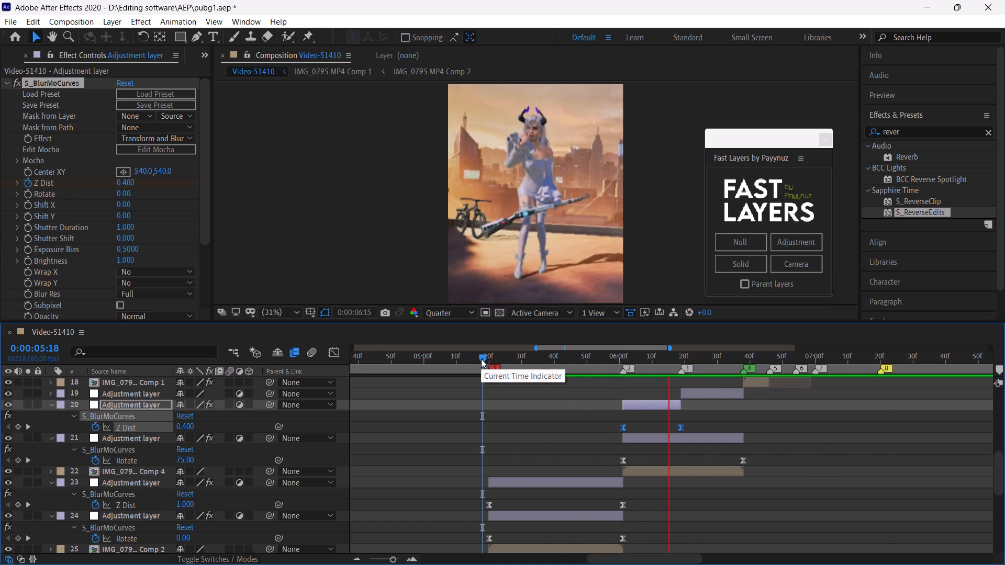
pyautogui.moveTo(481, 359); pyautogui.dragTo(649, 416)
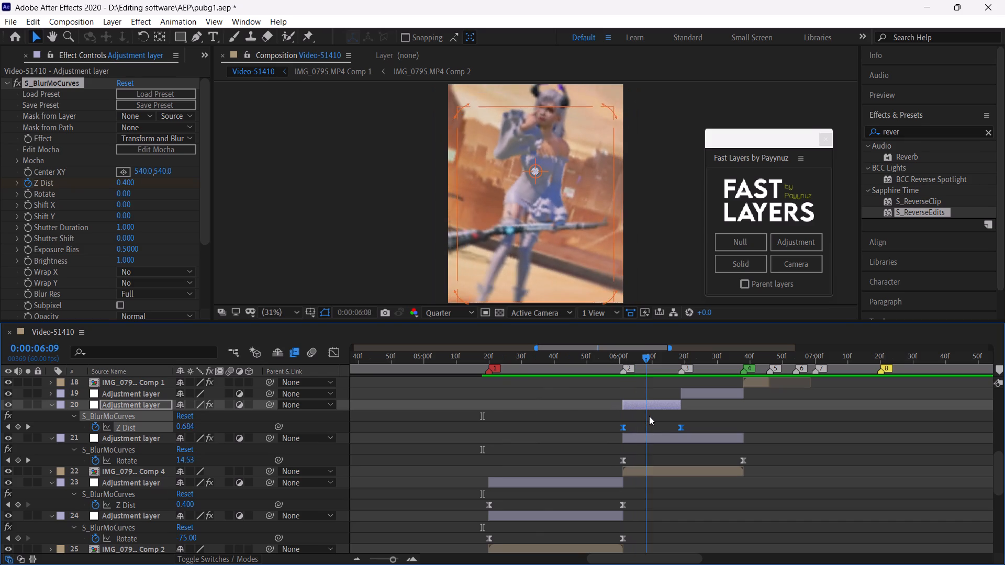
pyautogui.moveTo(649, 416); pyautogui.dragTo(470, 423)
pyautogui.press('space')
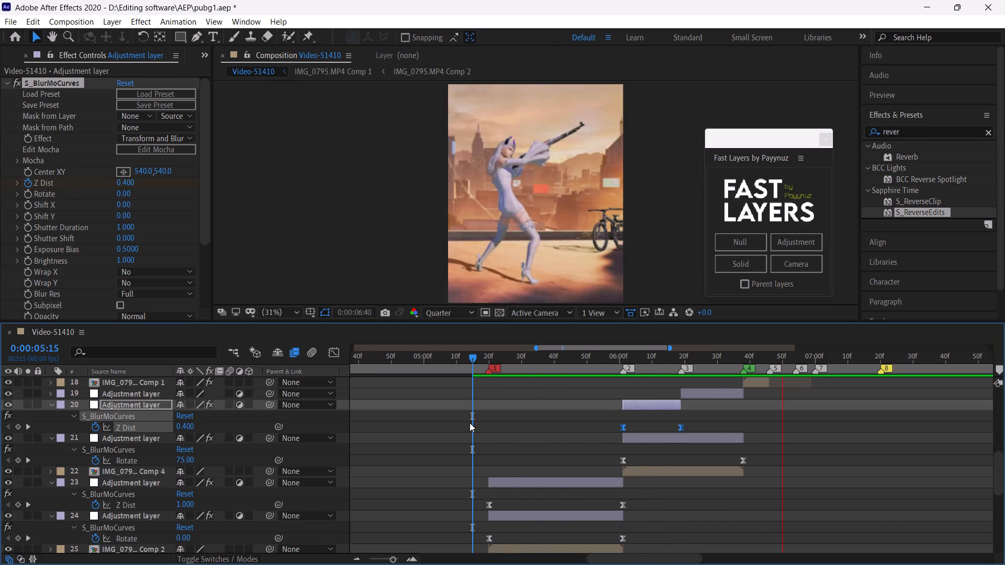
pyautogui.click(470, 423)
pyautogui.press('space')
pyautogui.click(482, 358)
pyautogui.press('space')
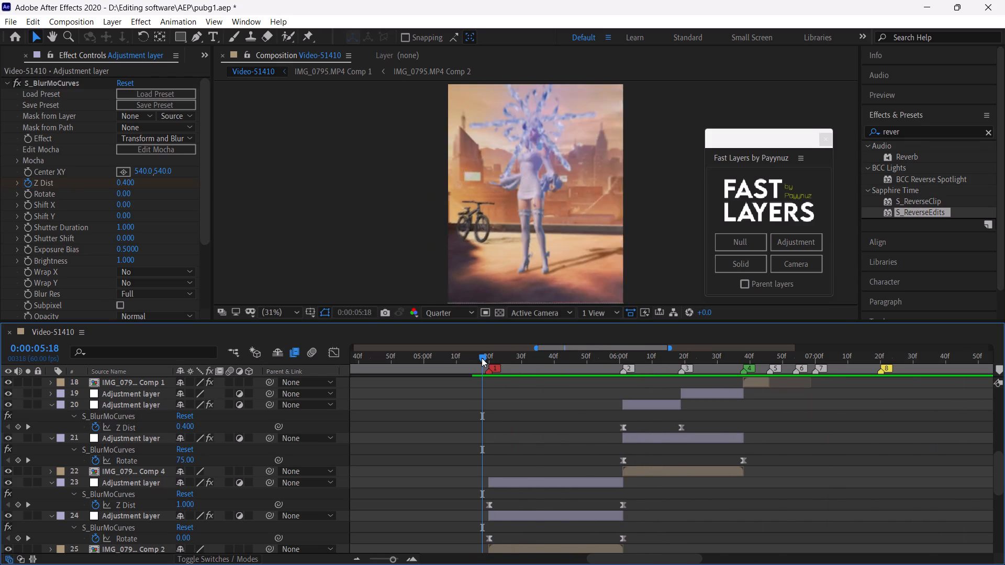
pyautogui.moveTo(481, 358); pyautogui.dragTo(486, 360)
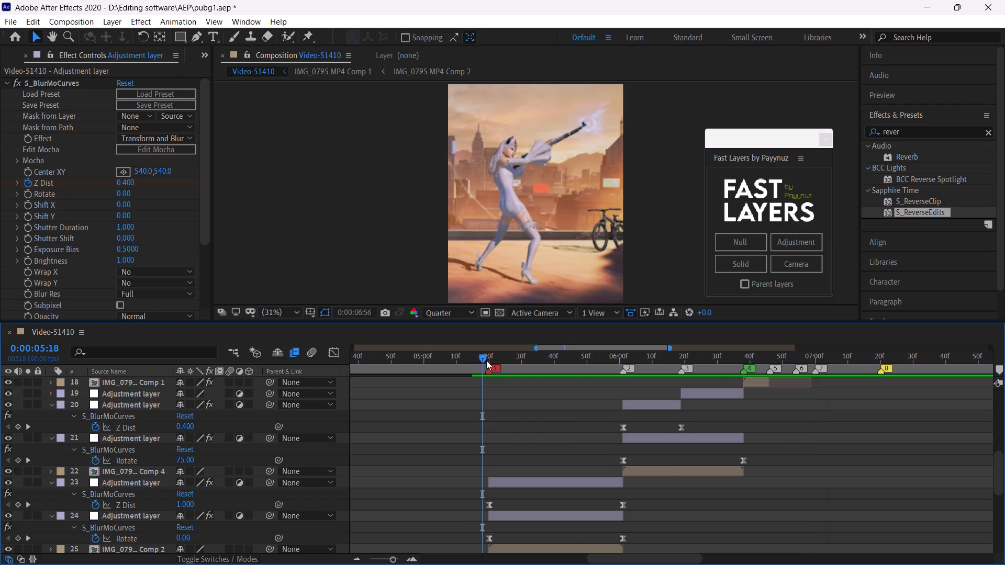
pyautogui.moveTo(486, 360); pyautogui.dragTo(665, 443)
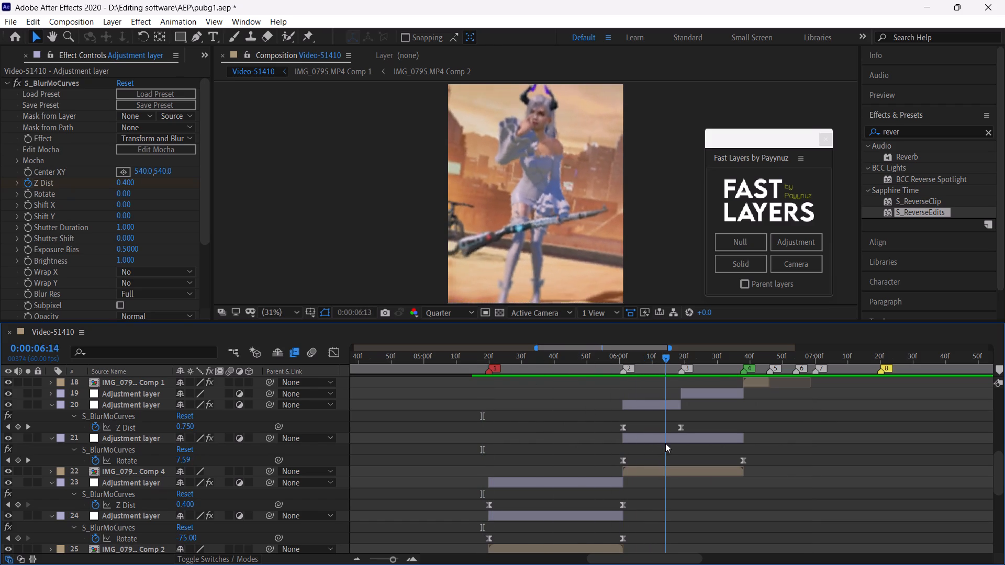
pyautogui.moveTo(665, 443); pyautogui.dragTo(682, 451)
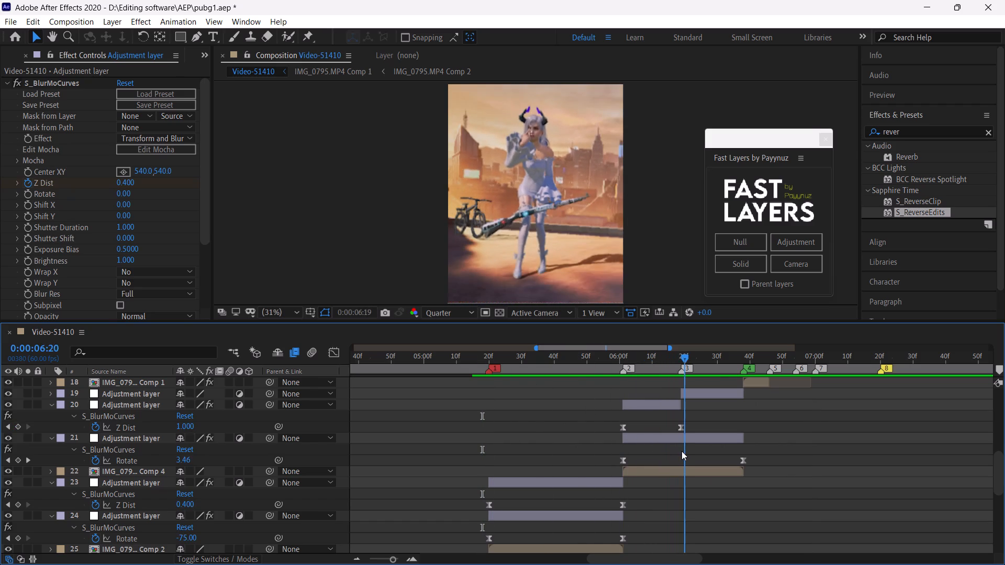
pyautogui.moveTo(682, 451); pyautogui.dragTo(679, 454)
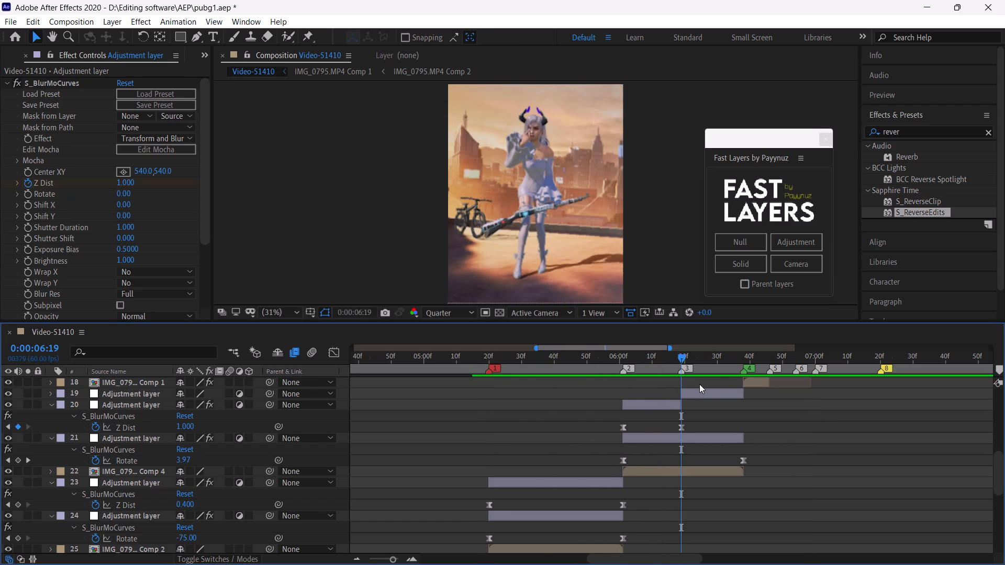
# Hide the IMG_0797.MP4 Comp 4 clip on layer 22.
pyautogui.click(703, 393)
pyautogui.click(706, 472)
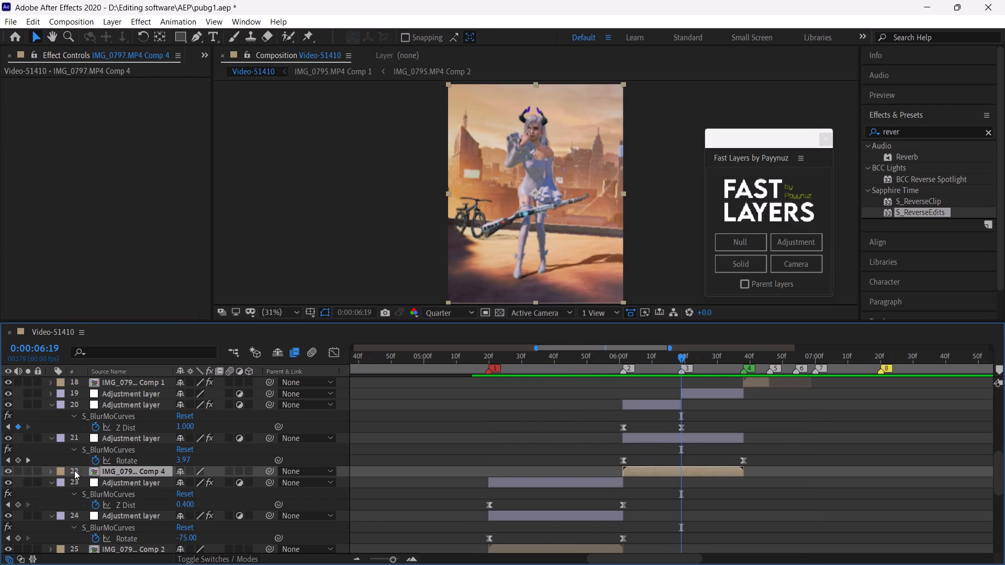
pyautogui.click(6, 472)
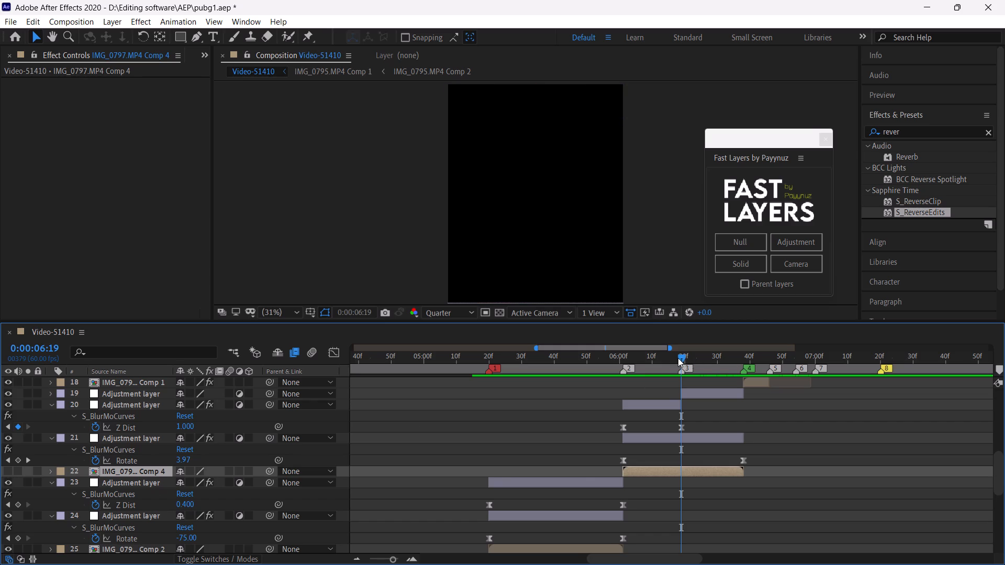
# Make the IMG_0797.MP4 Comp 4 clip on layer 22 visible again.
pyautogui.click(678, 358)
pyautogui.click(8, 473)
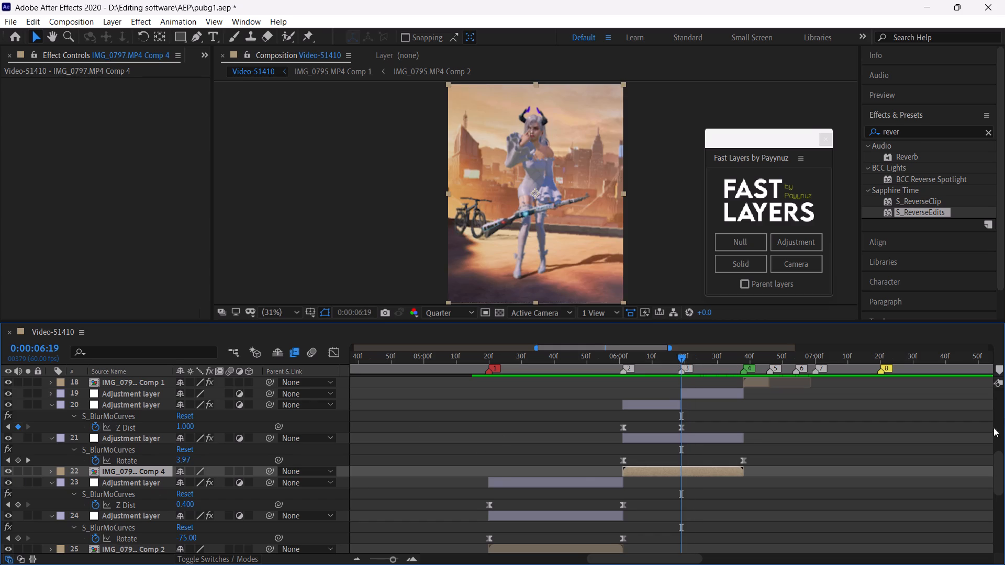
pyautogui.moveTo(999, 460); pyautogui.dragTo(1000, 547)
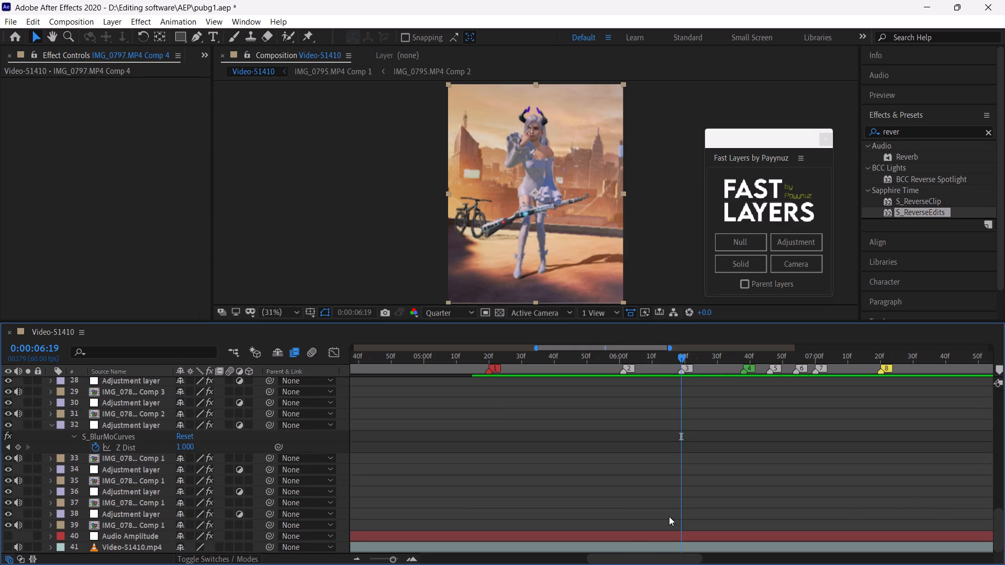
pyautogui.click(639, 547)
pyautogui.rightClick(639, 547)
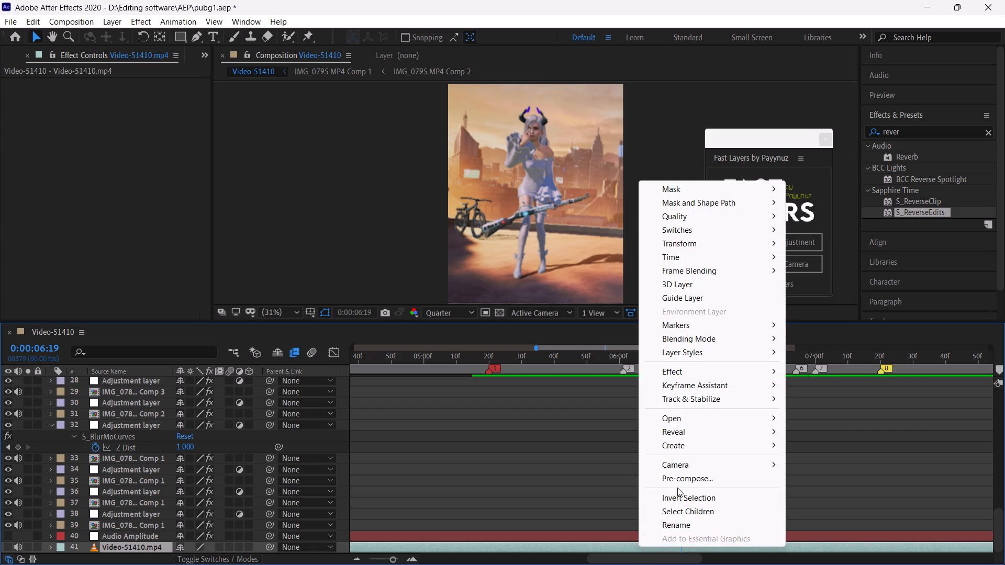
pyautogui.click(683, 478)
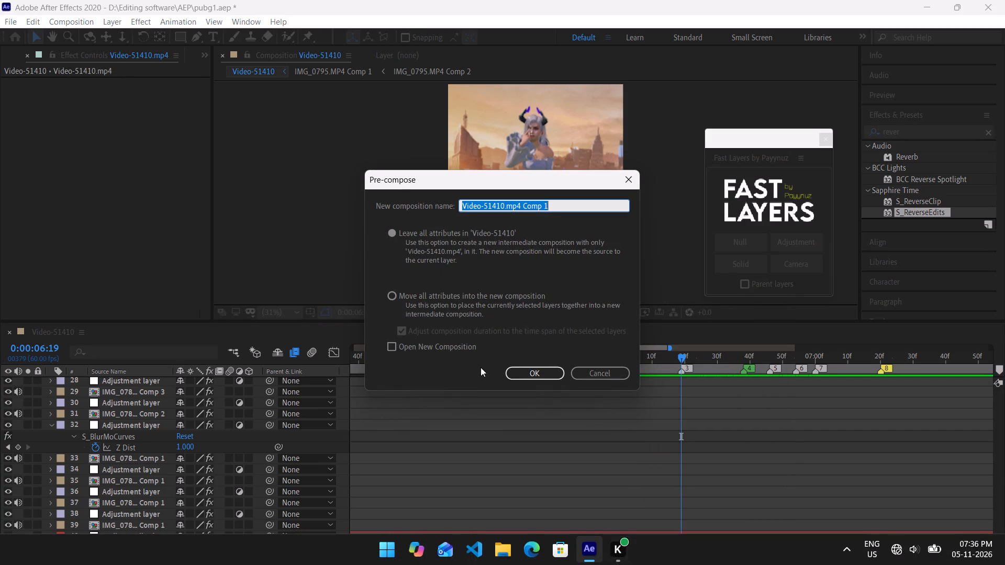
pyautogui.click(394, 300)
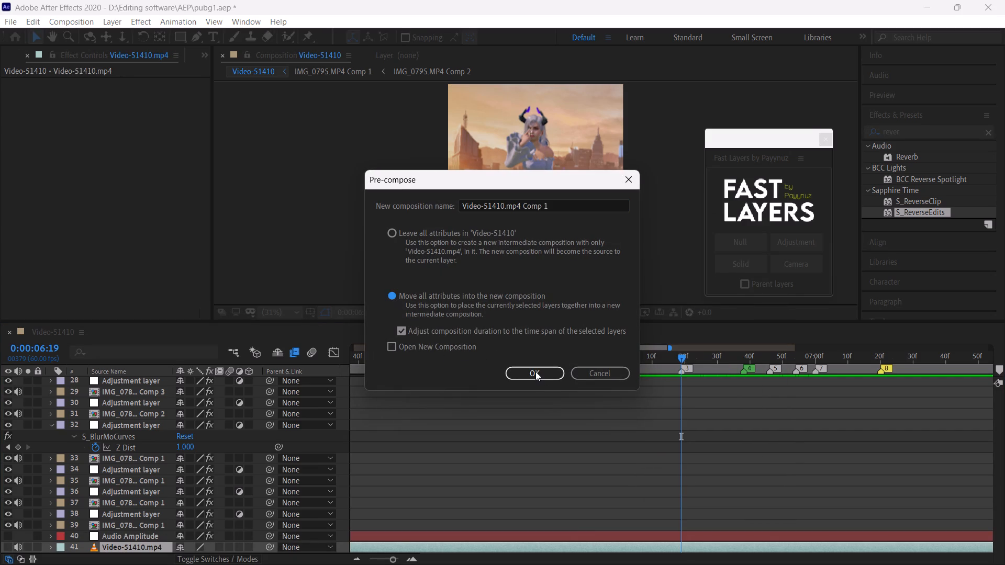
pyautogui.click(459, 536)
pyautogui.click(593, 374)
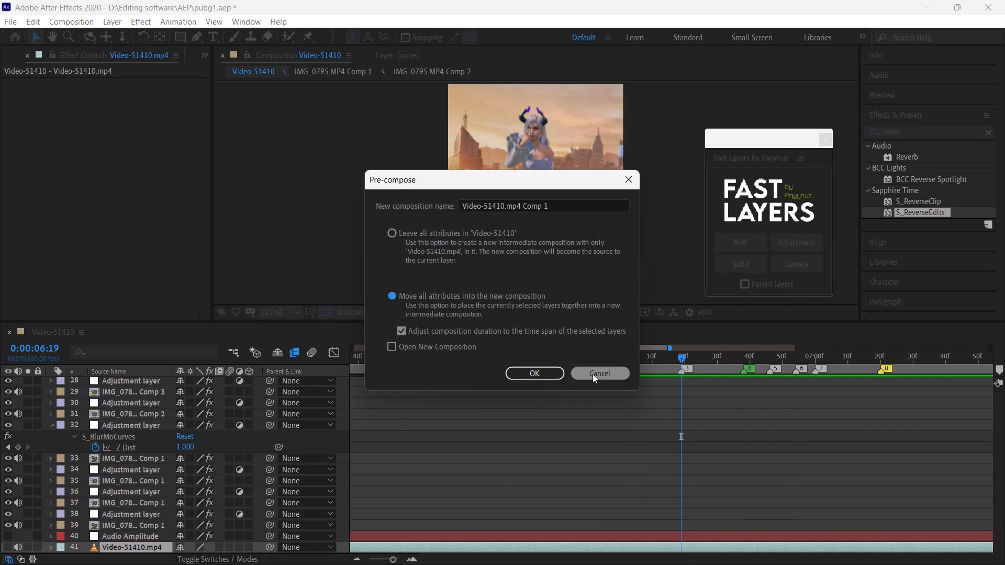
# Pre-compose the Audio Amplitude and Video-S1410.mp4 layers together, moving all attributes into the new composition.
pyautogui.moveTo(339, 535); pyautogui.dragTo(344, 547)
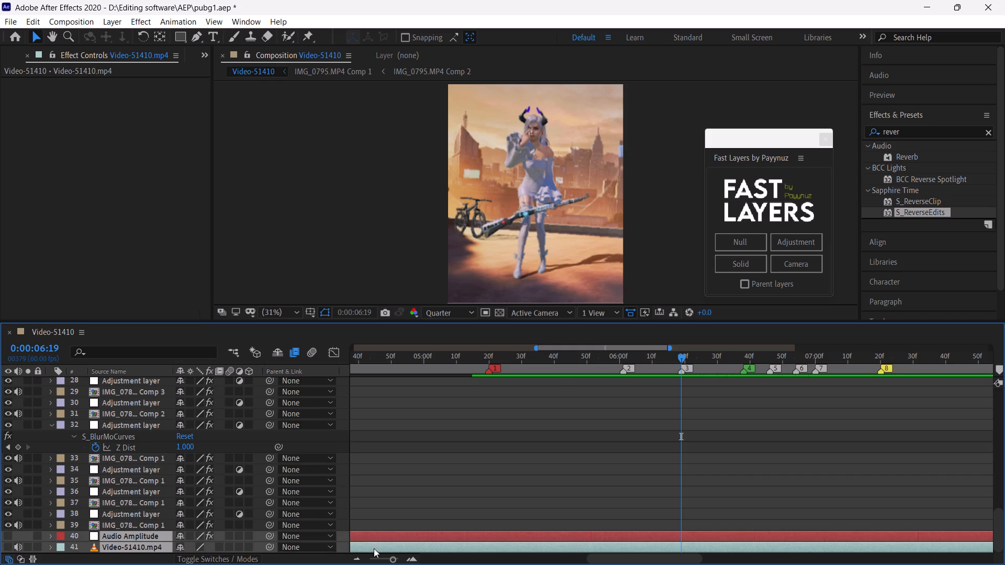
pyautogui.rightClick(416, 546)
pyautogui.click(466, 476)
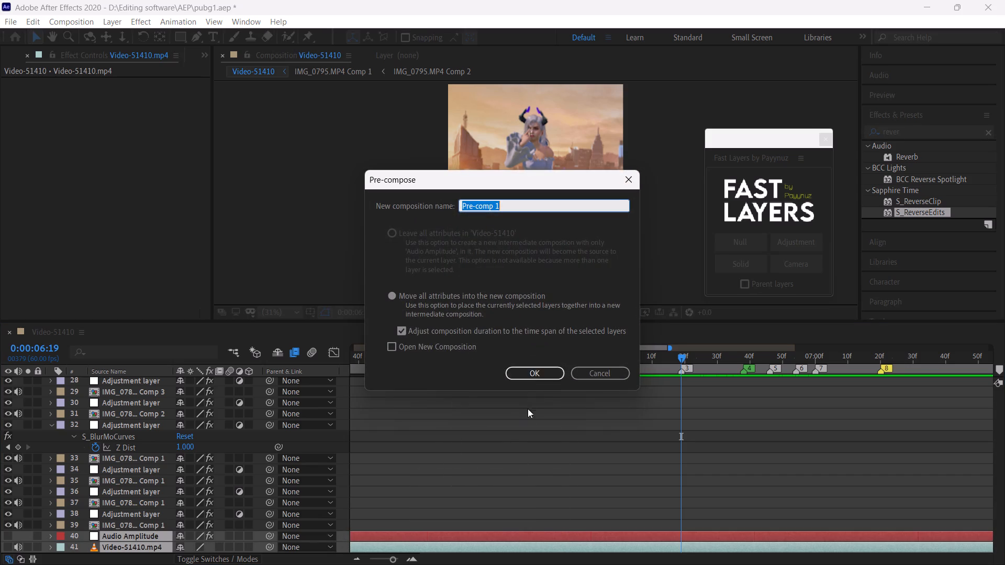
pyautogui.click(537, 374)
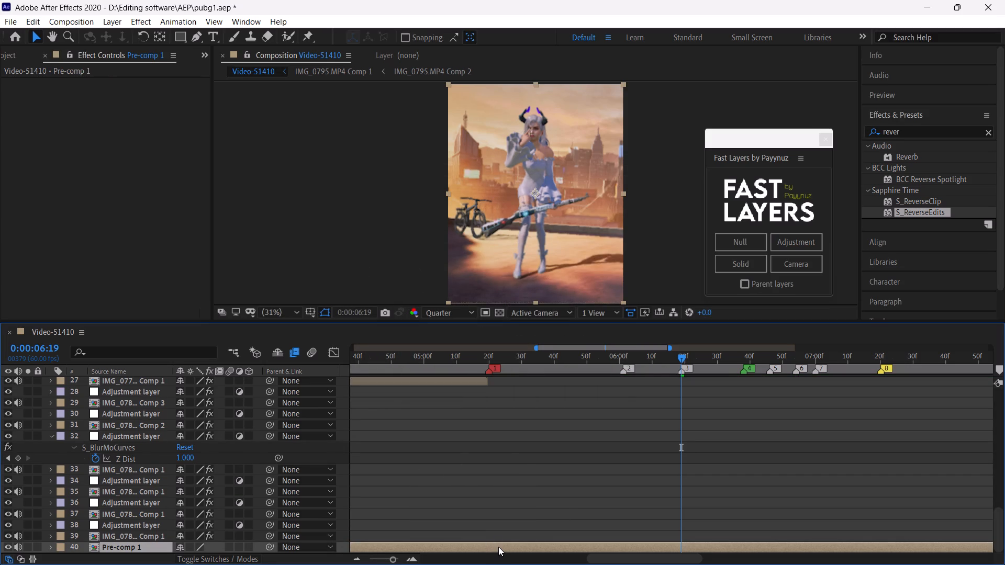
# Open the new pre-composition and turn on the visibility of the Video-S1410.mp4 reference layer.
pyautogui.doubleClick(498, 547)
pyautogui.click(7, 396)
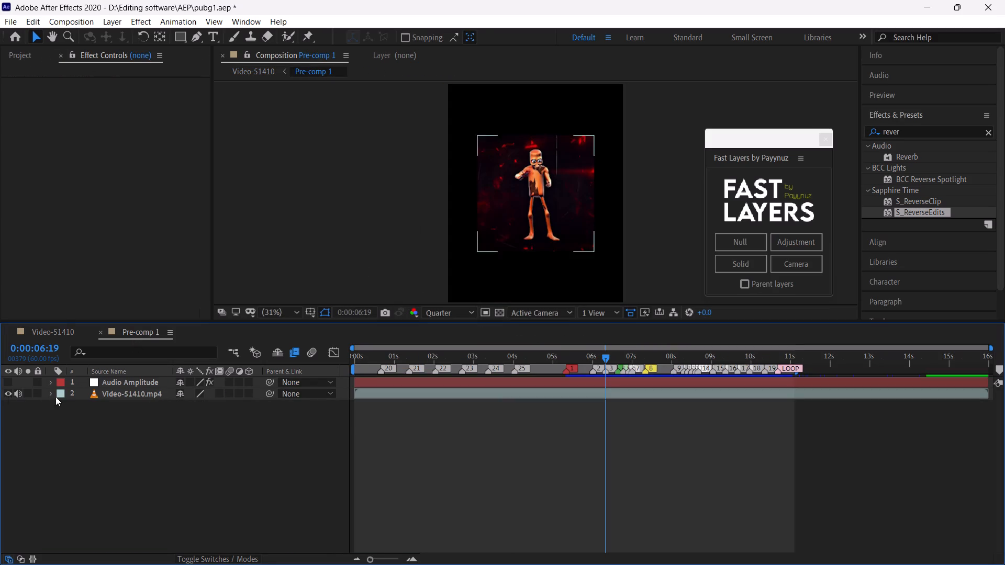
# Scrub the reference video between marker 1 and just past marker 3 to study its transition timing.
pyautogui.press('space')
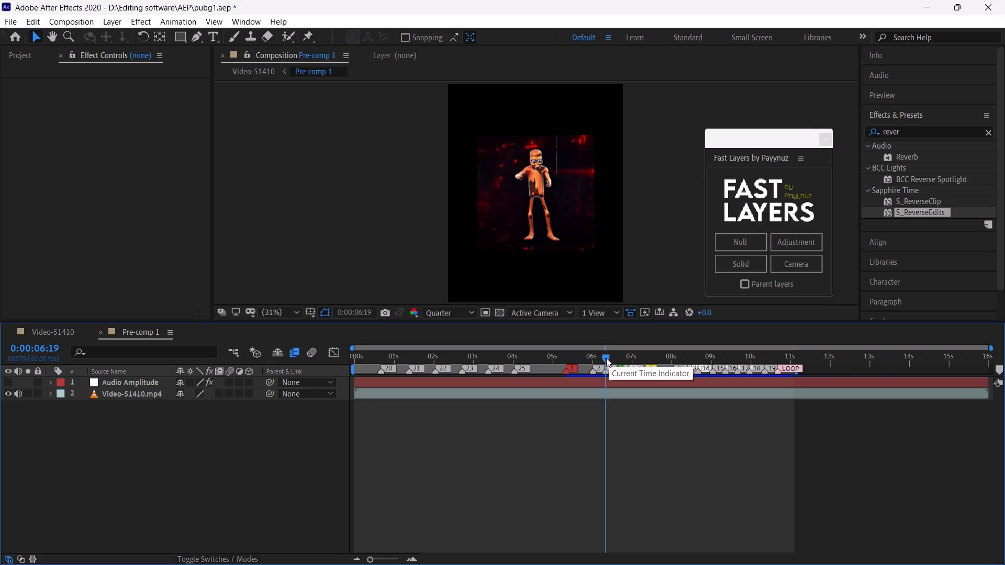
pyautogui.moveTo(604, 357); pyautogui.dragTo(591, 356)
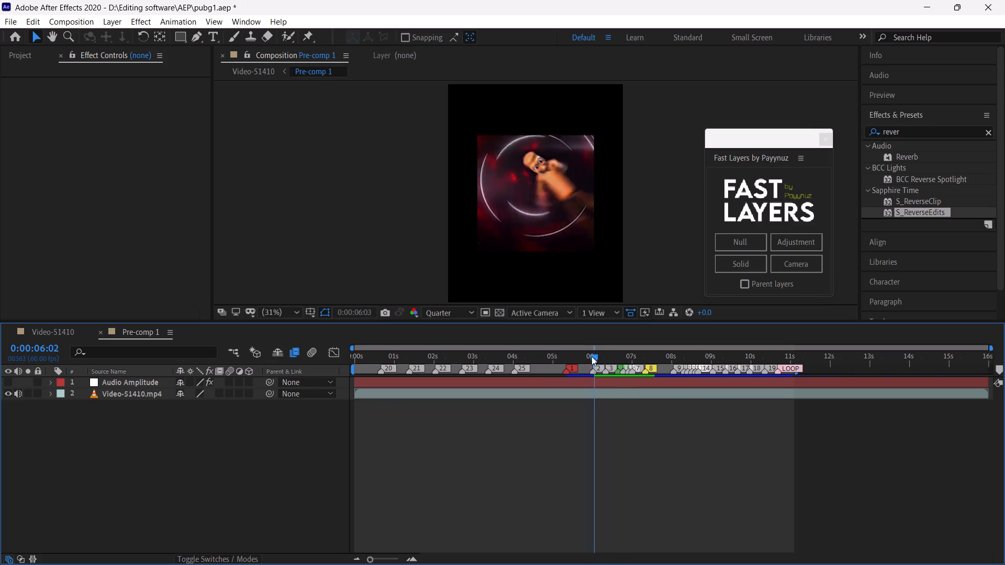
pyautogui.moveTo(591, 356); pyautogui.dragTo(595, 364)
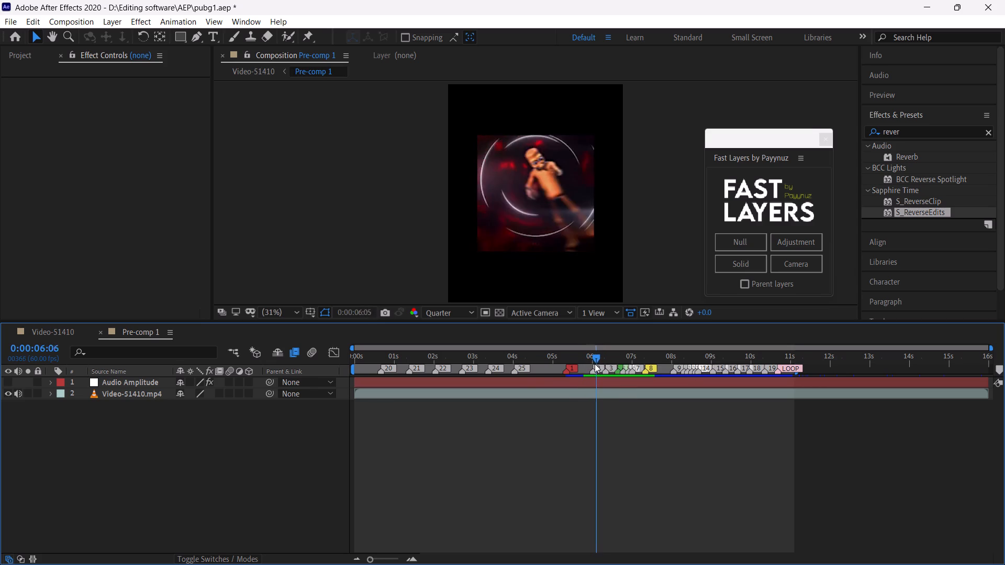
pyautogui.moveTo(595, 364); pyautogui.dragTo(609, 370)
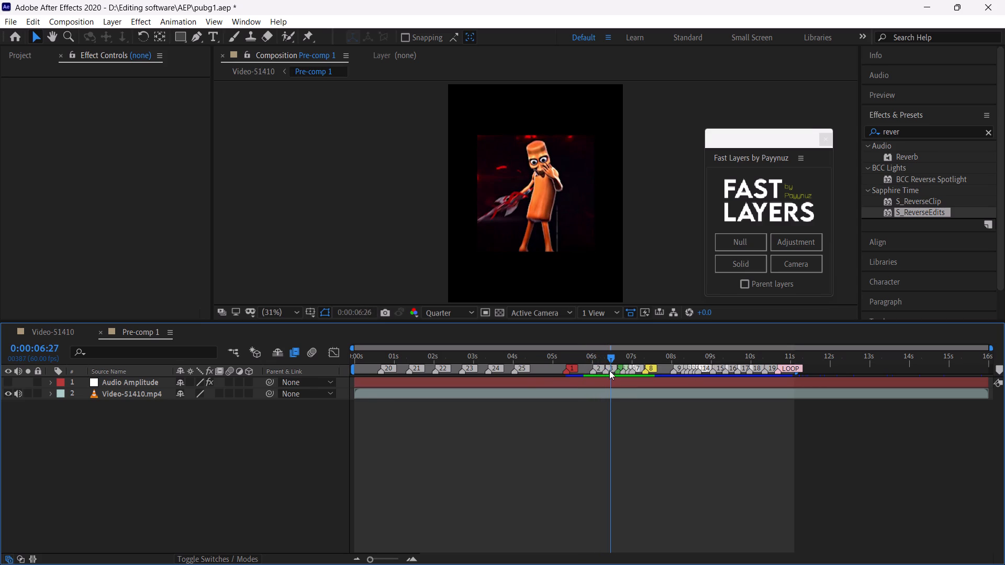
pyautogui.moveTo(609, 370); pyautogui.dragTo(567, 378)
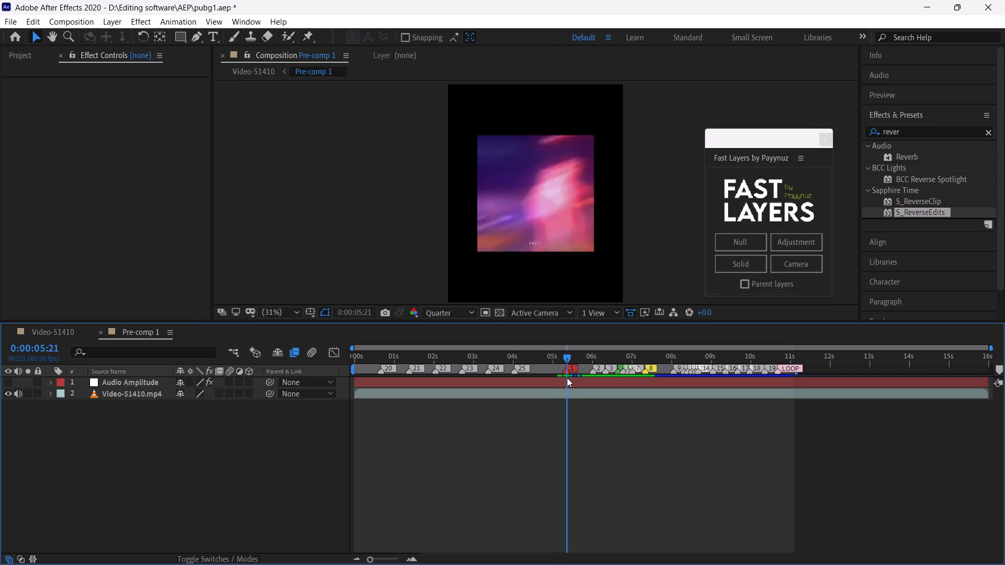
pyautogui.moveTo(567, 378); pyautogui.dragTo(603, 387)
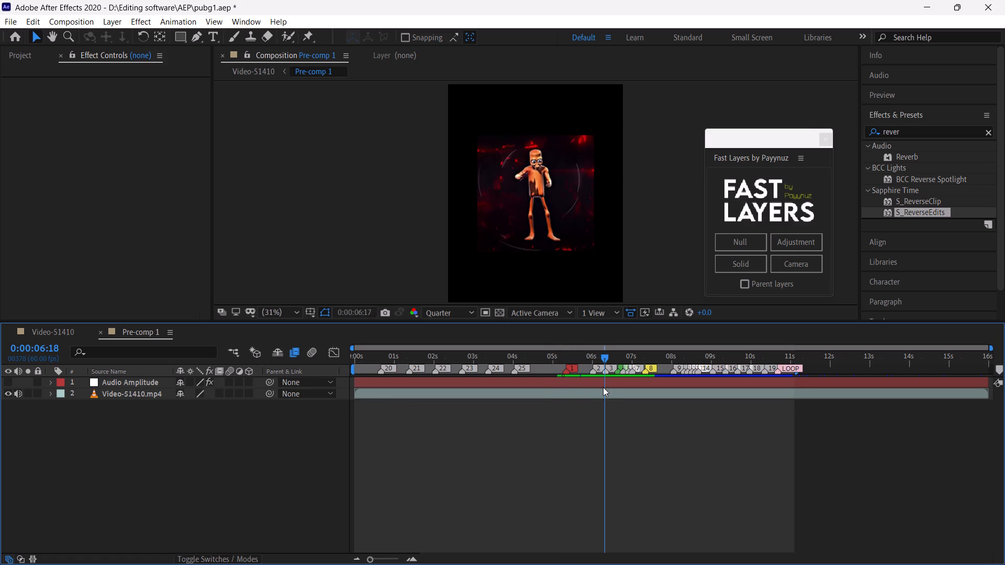
pyautogui.moveTo(603, 387); pyautogui.dragTo(610, 390)
# Return to the Video-S1410 composition and scrub the clip's transition from marker 2 to just past marker 3.
pyautogui.click(65, 334)
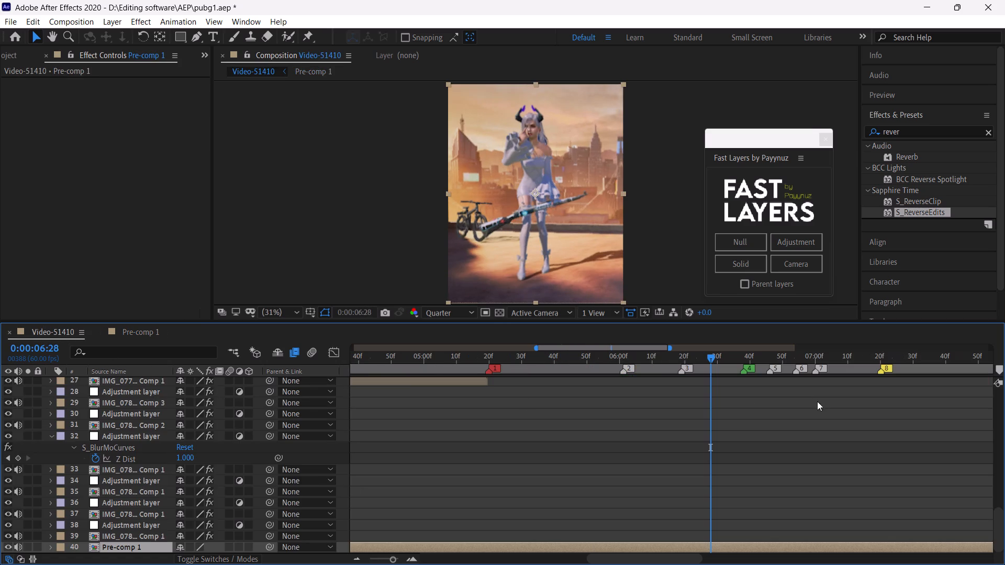
pyautogui.moveTo(626, 355); pyautogui.dragTo(684, 388)
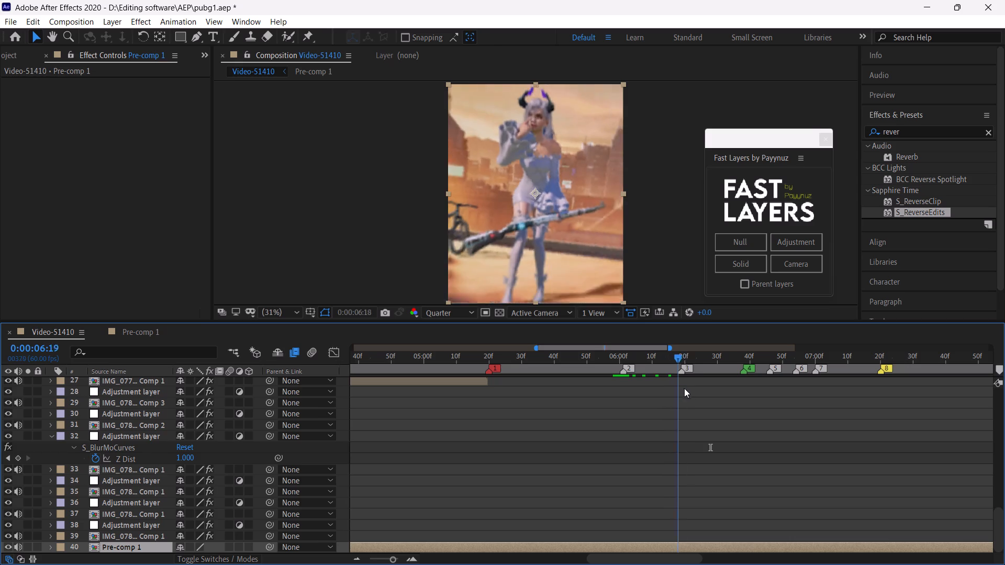
pyautogui.moveTo(684, 388); pyautogui.dragTo(706, 394)
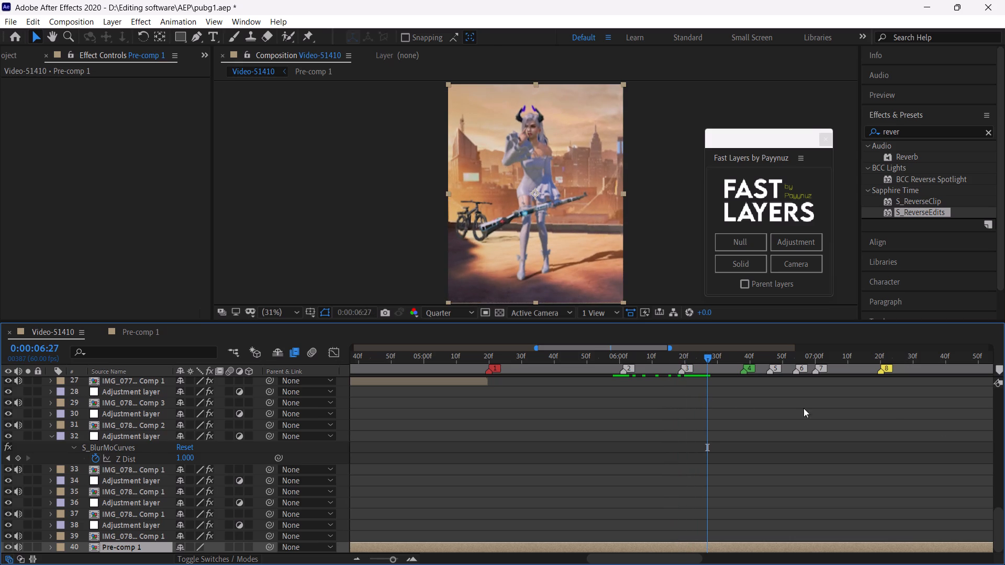
pyautogui.moveTo(999, 524); pyautogui.dragTo(1001, 480)
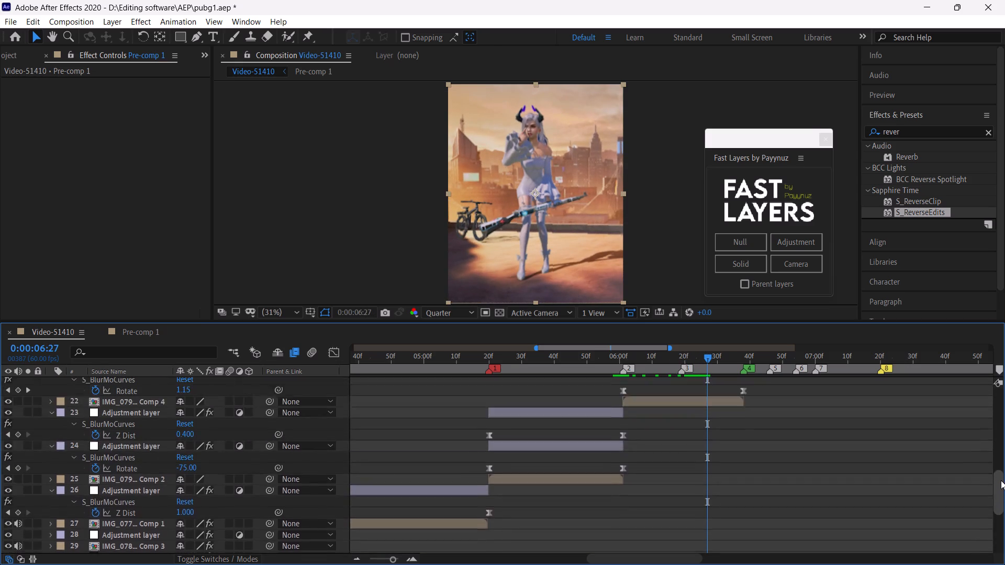
pyautogui.moveTo(1001, 480); pyautogui.dragTo(1001, 441)
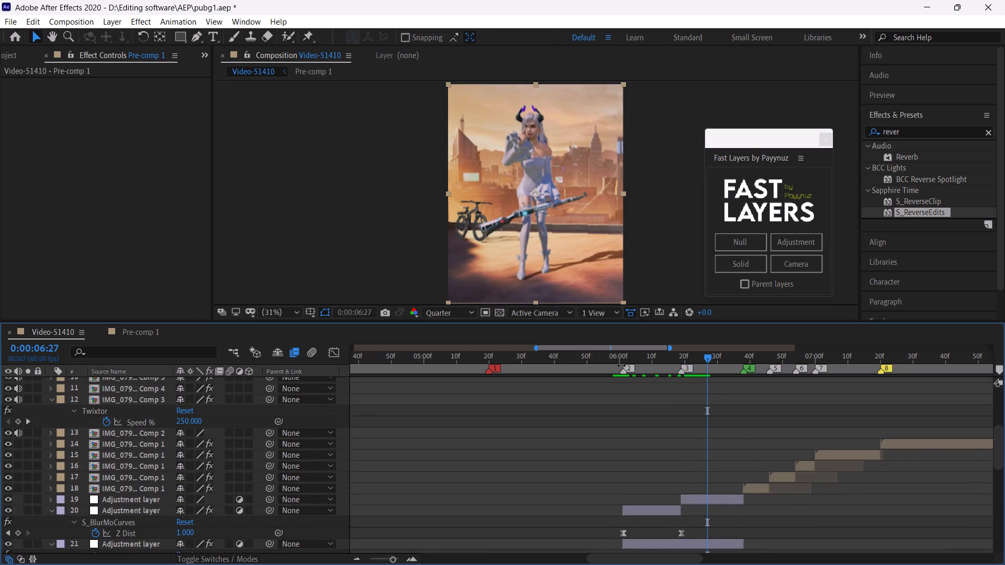
pyautogui.moveTo(651, 354); pyautogui.dragTo(676, 370)
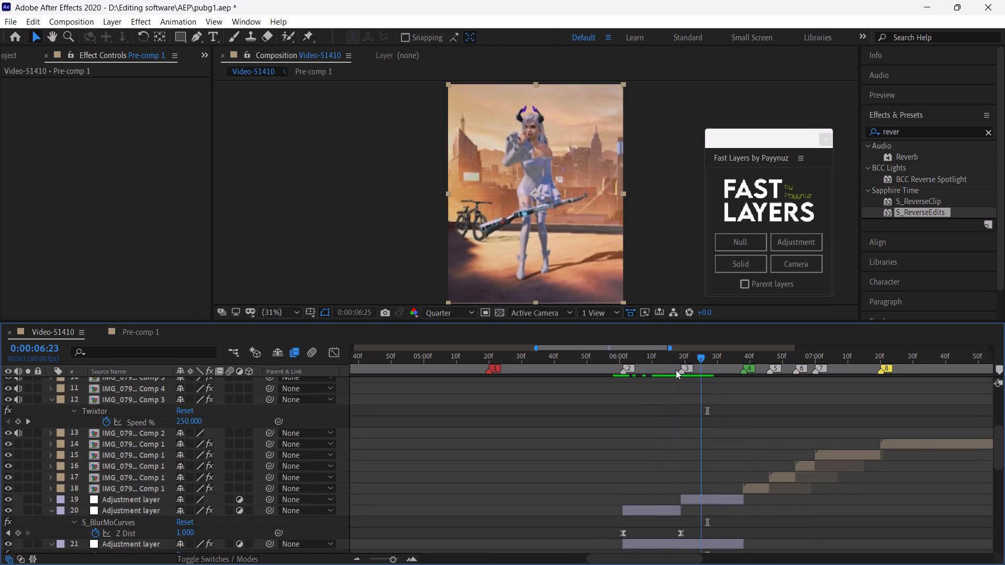
pyautogui.moveTo(676, 370); pyautogui.dragTo(634, 372)
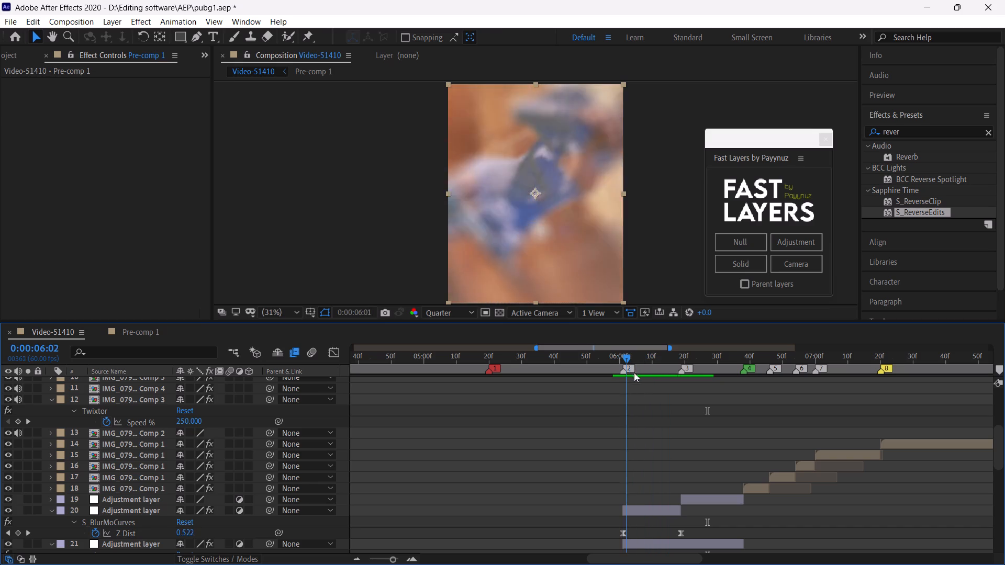
pyautogui.moveTo(634, 372); pyautogui.dragTo(672, 399)
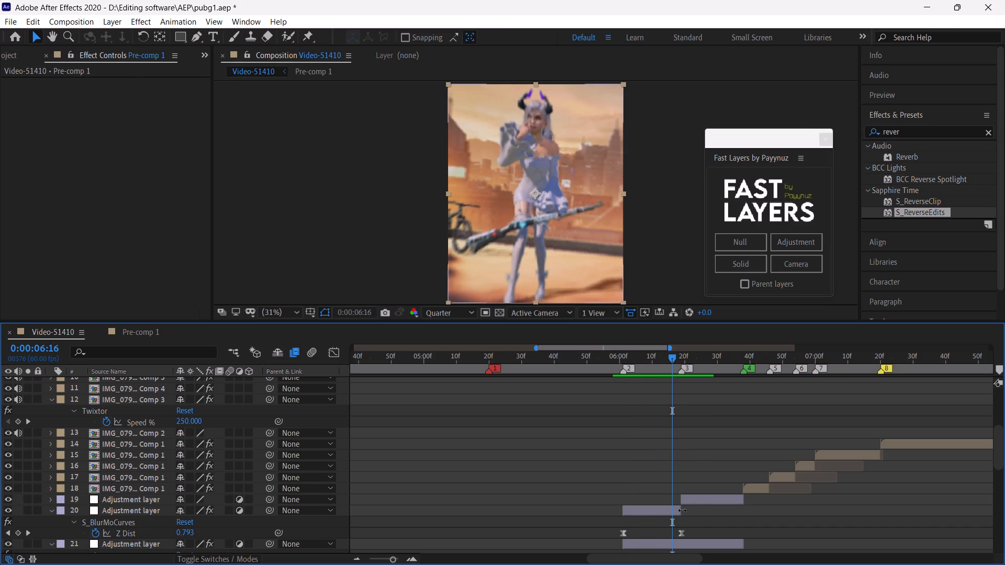
# Extend adjustment layer 20 to 0:00:06:25 and stretch its Z Dist keyframes so the last one lands there.
pyautogui.moveTo(682, 510); pyautogui.dragTo(701, 513)
pyautogui.moveTo(699, 532); pyautogui.dragTo(622, 541)
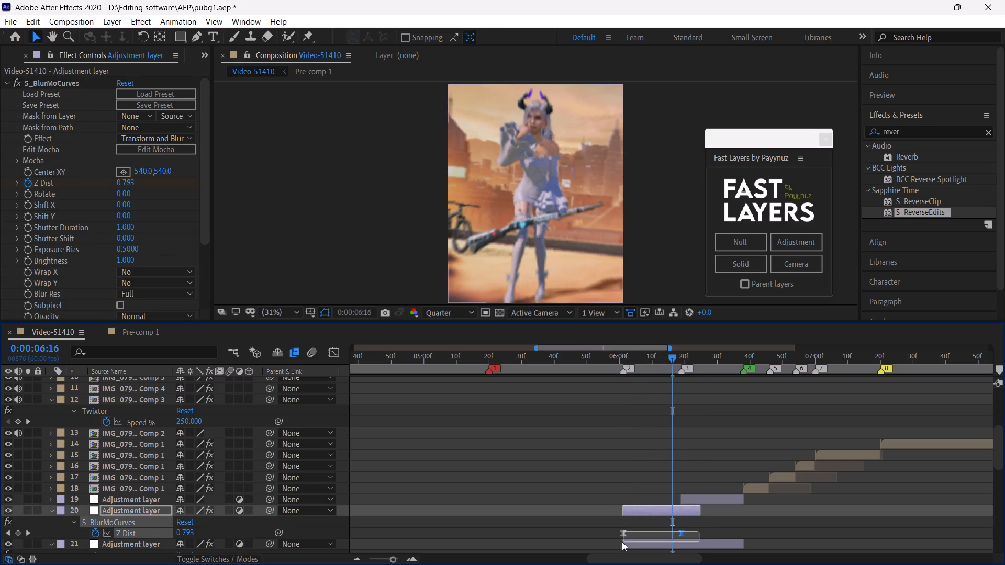
pyautogui.moveTo(622, 541); pyautogui.dragTo(618, 541)
pyautogui.keyDown('alt'); pyautogui.moveTo(683, 534); pyautogui.dragTo(689, 533); pyautogui.keyUp('alt')
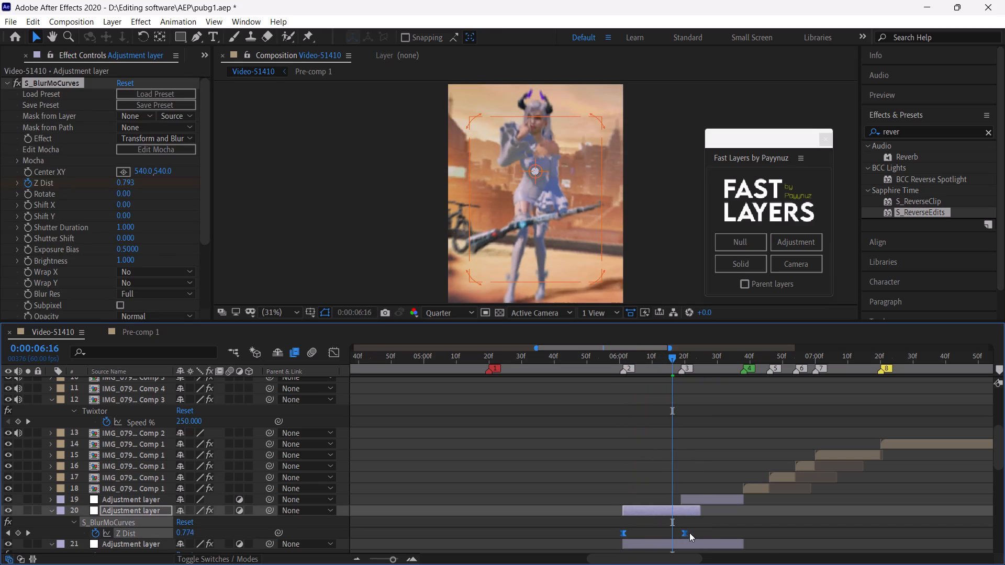
pyautogui.keyDown('alt'); pyautogui.moveTo(689, 533); pyautogui.dragTo(702, 534); pyautogui.keyUp('alt')
pyautogui.moveTo(676, 355); pyautogui.dragTo(680, 359)
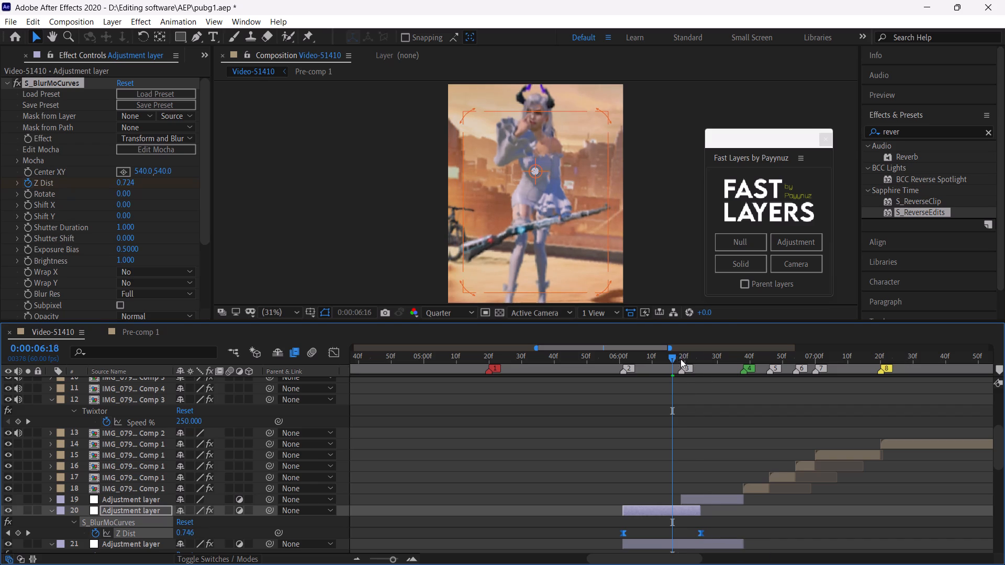
pyautogui.moveTo(680, 359); pyautogui.dragTo(700, 387)
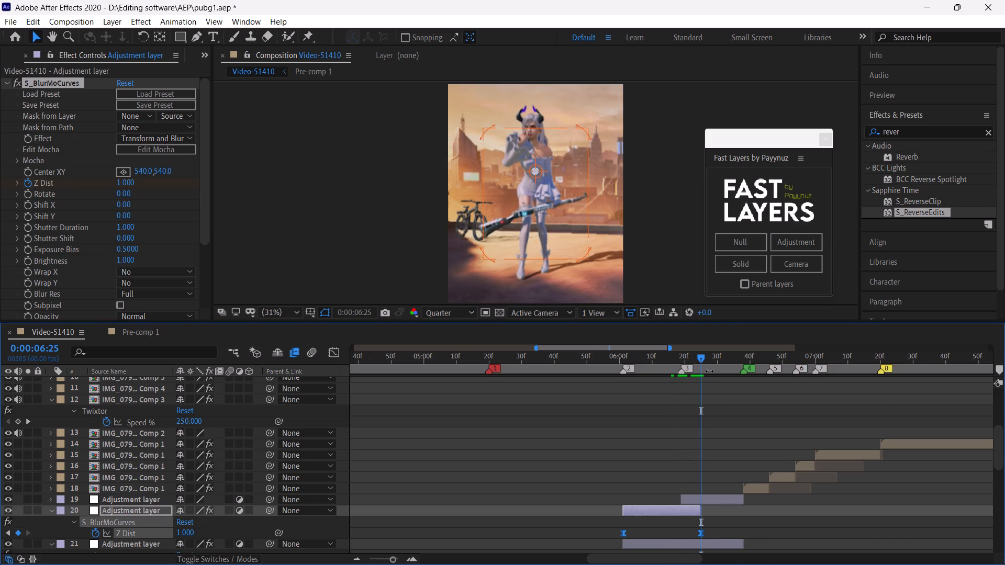
# Apply the Ryans Aggressive Zoom in preset to adjustment layer 19 at marker 3, 0:00:06:19.
pyautogui.moveTo(701, 353); pyautogui.dragTo(680, 364)
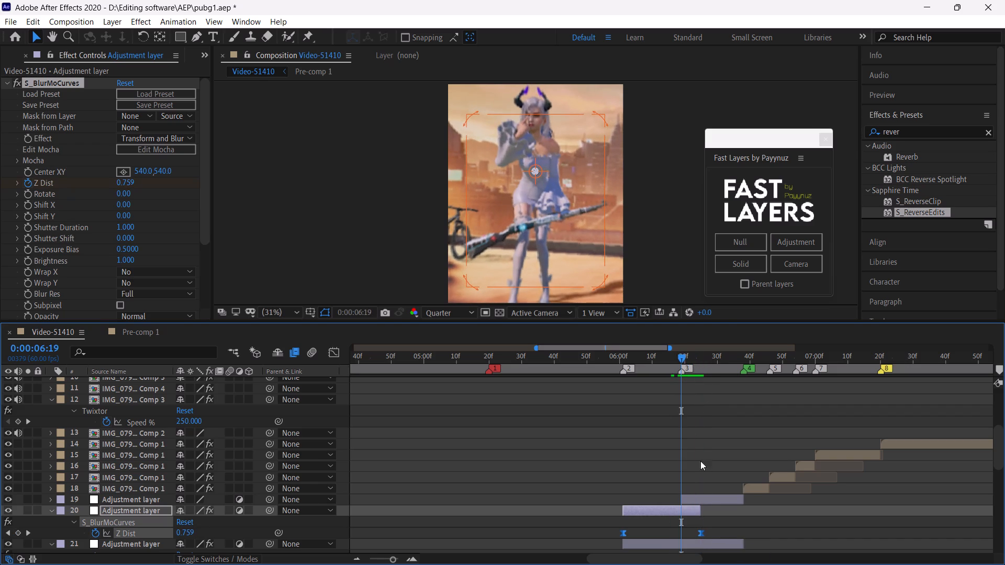
pyautogui.click(700, 500)
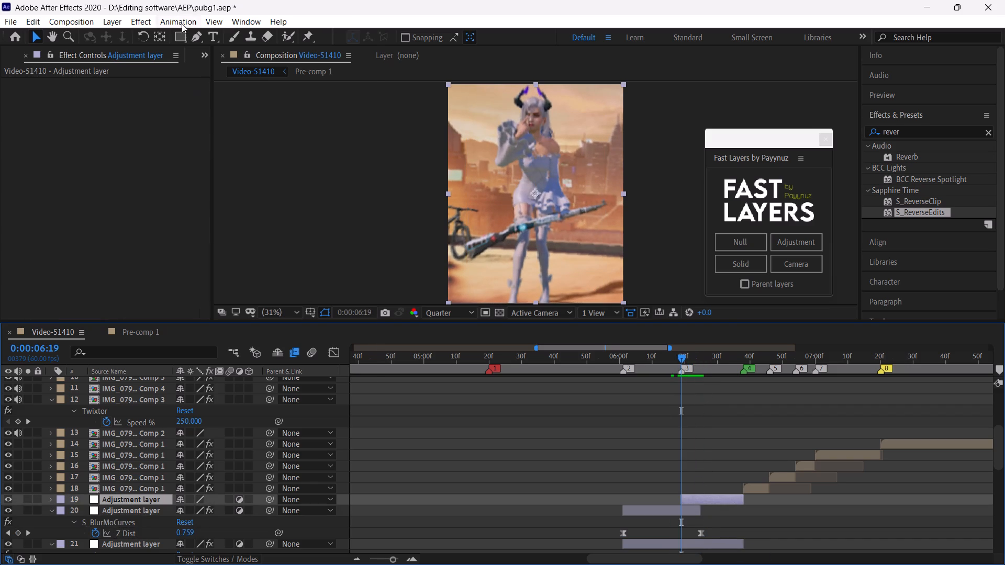
pyautogui.click(182, 24)
pyautogui.click(214, 58)
pyautogui.click(481, 76)
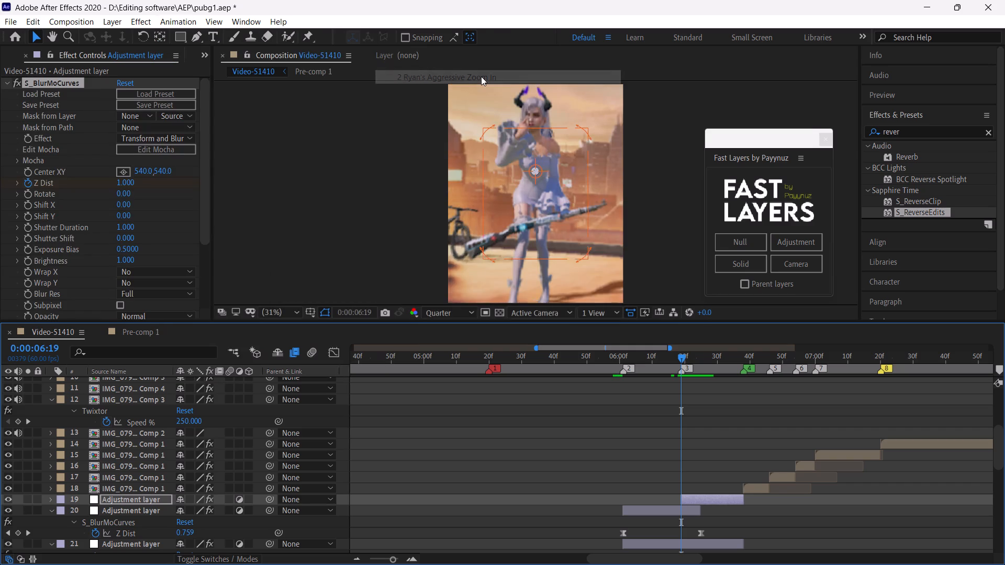
# Play back and scrub the zoom transition starting at marker 3, 0:00:06:19, to check its motion.
pyautogui.press('space')
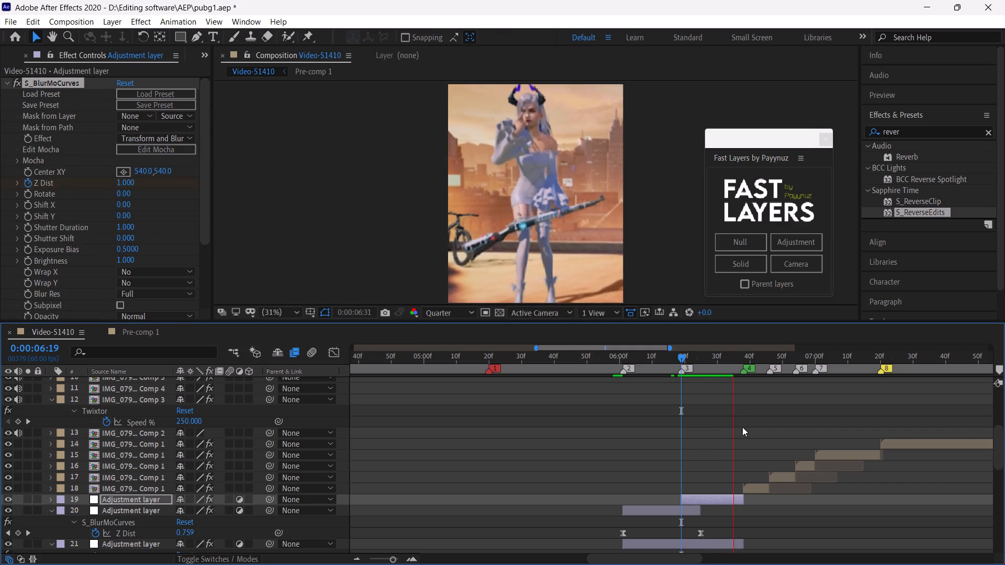
pyautogui.click(680, 360)
pyautogui.press('space')
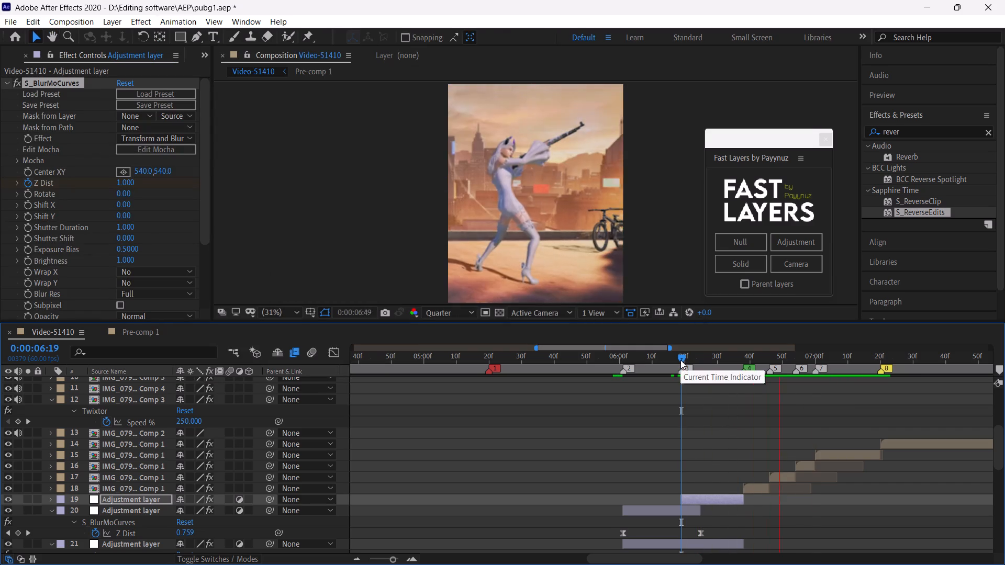
pyautogui.click(680, 360)
pyautogui.press('space')
pyautogui.moveTo(680, 360); pyautogui.dragTo(689, 364)
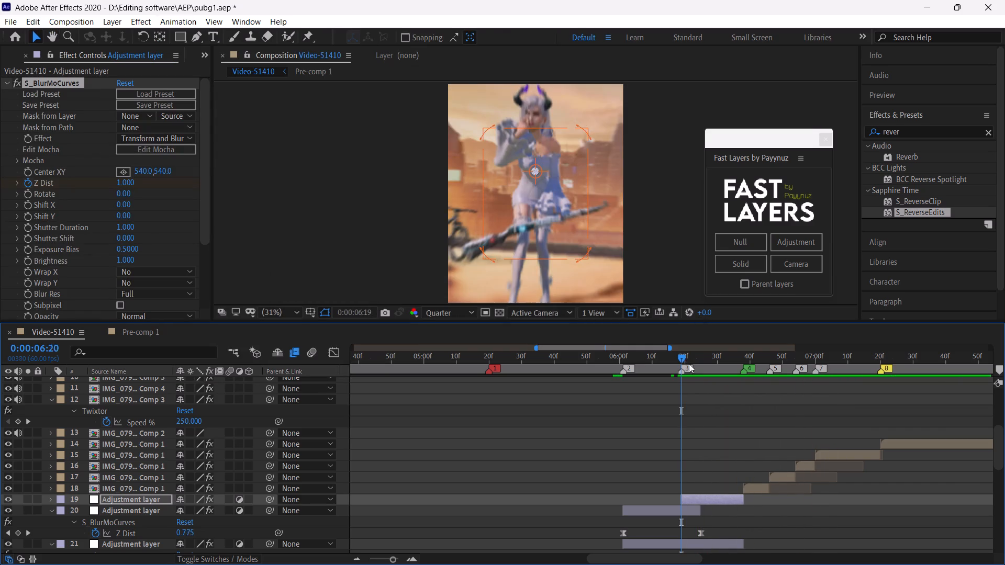
pyautogui.moveTo(689, 364); pyautogui.dragTo(686, 381)
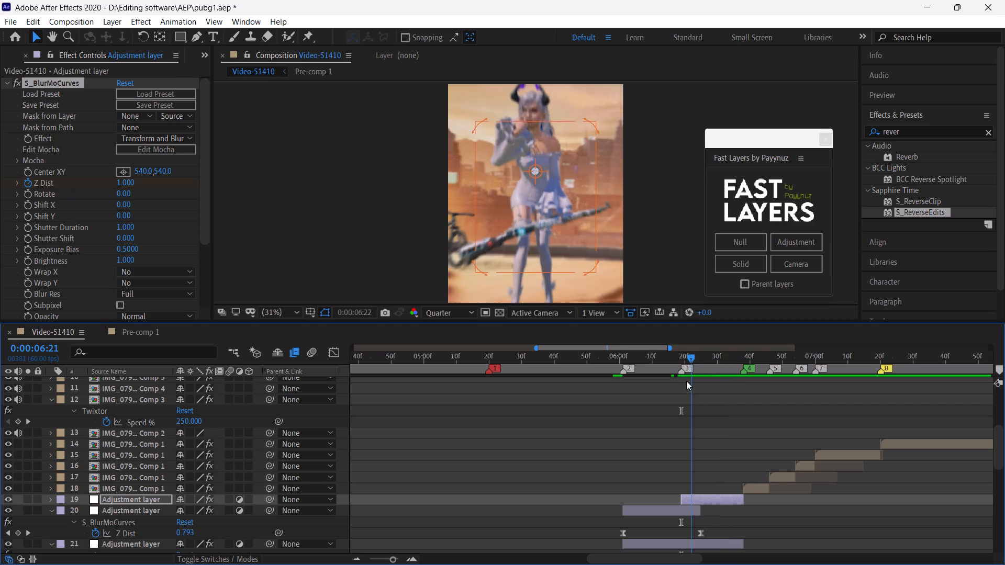
pyautogui.moveTo(686, 381); pyautogui.dragTo(680, 385)
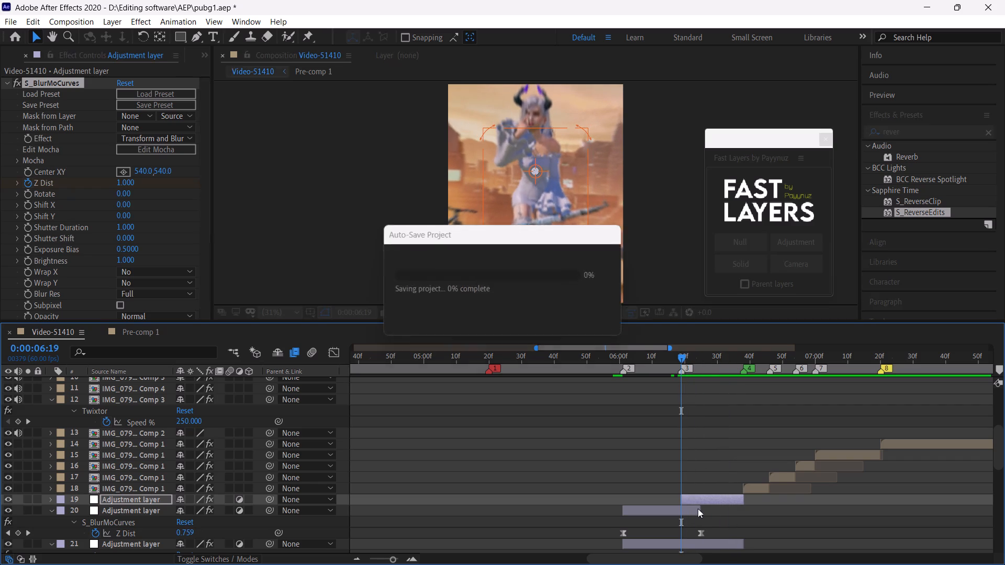
# Split adjustment layer 20 at marker 3, 0:00:06:19, and delete the portion after the split.
pyautogui.click(692, 513)
pyautogui.hotkey('ctrl', 'shift', 'd')
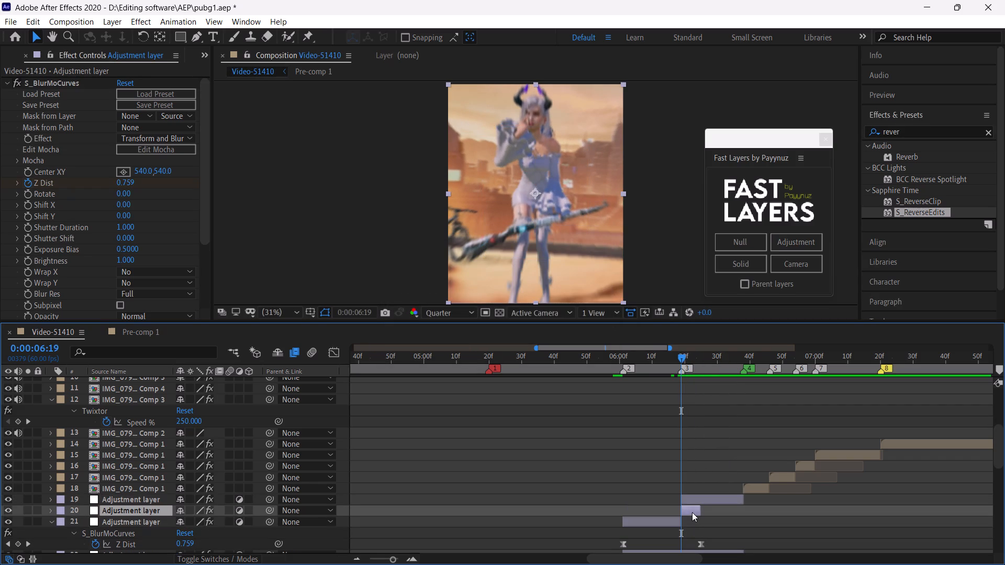
pyautogui.press('BackSpace')
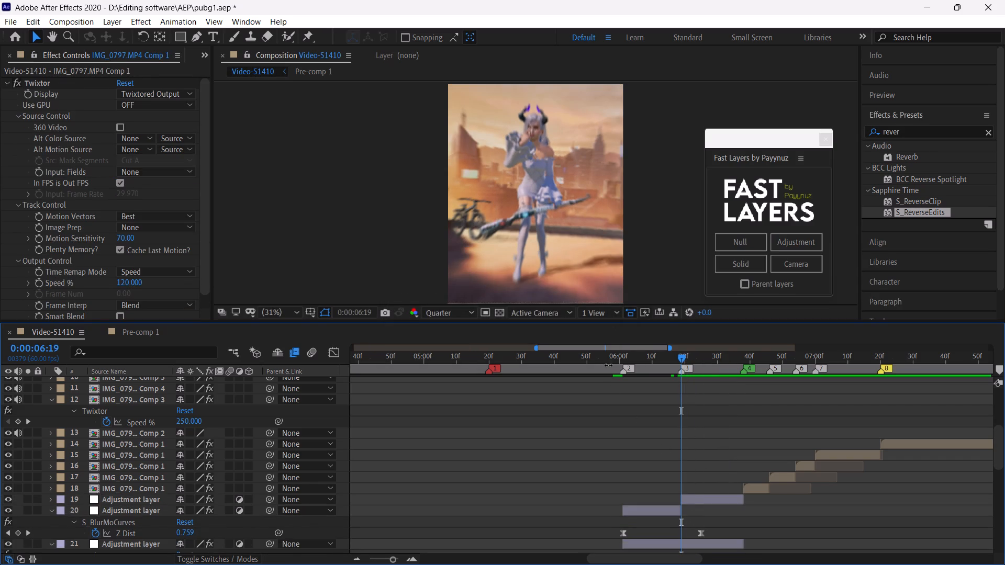
# Play the edit repeatedly from 0:00:05:57, just before marker 2, to review the trimmed zoom transitions.
pyautogui.click(609, 365)
pyautogui.click(611, 360)
pyautogui.press('space')
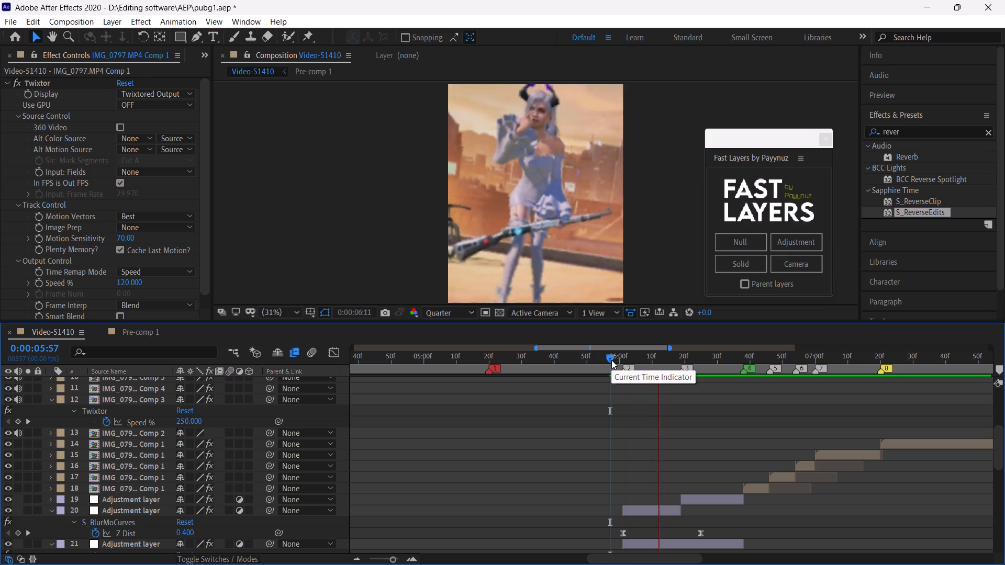
pyautogui.click(611, 360)
pyautogui.press('space')
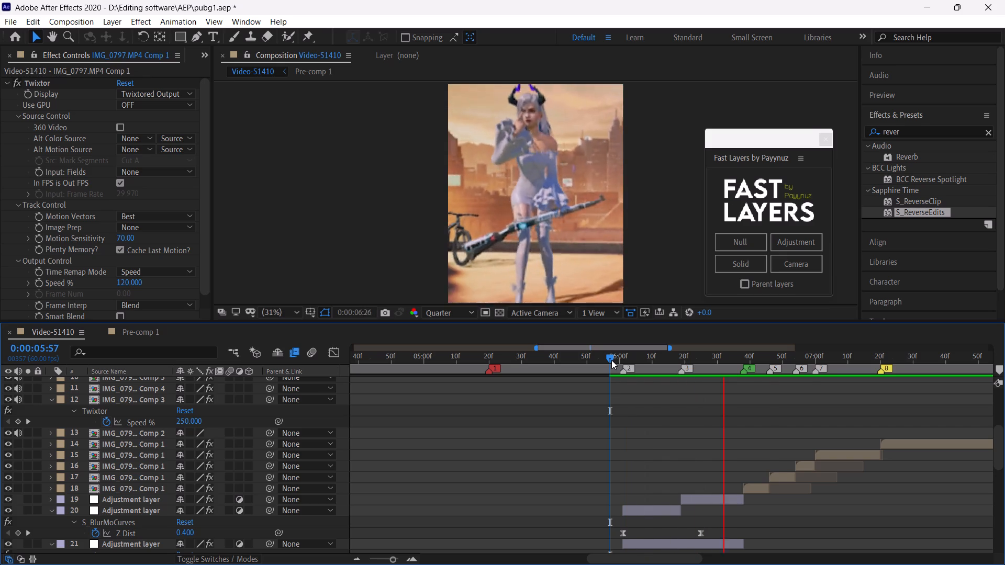
pyautogui.click(611, 360)
pyautogui.press('space')
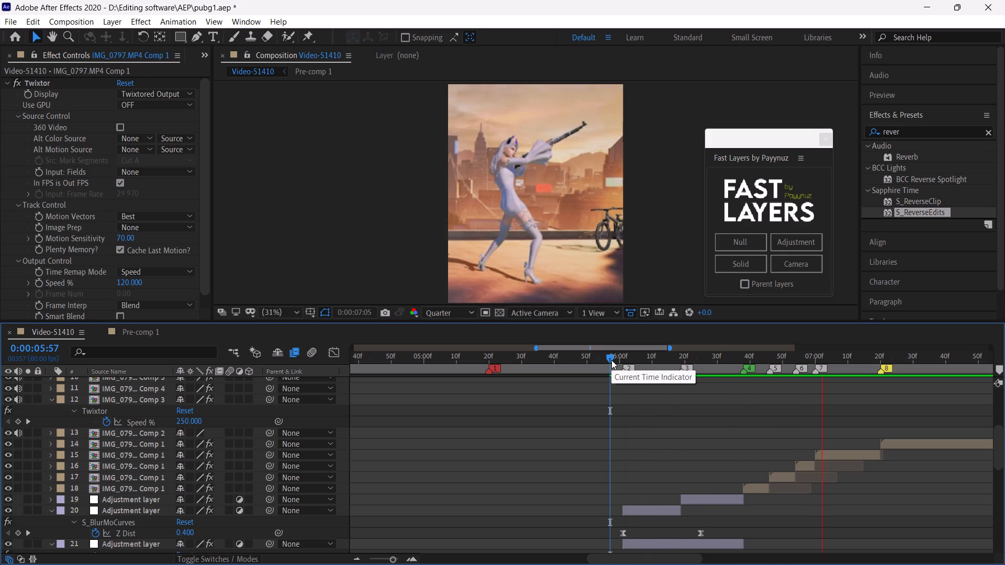
pyautogui.click(611, 360)
pyautogui.press('space')
pyautogui.click(611, 360)
pyautogui.press('space')
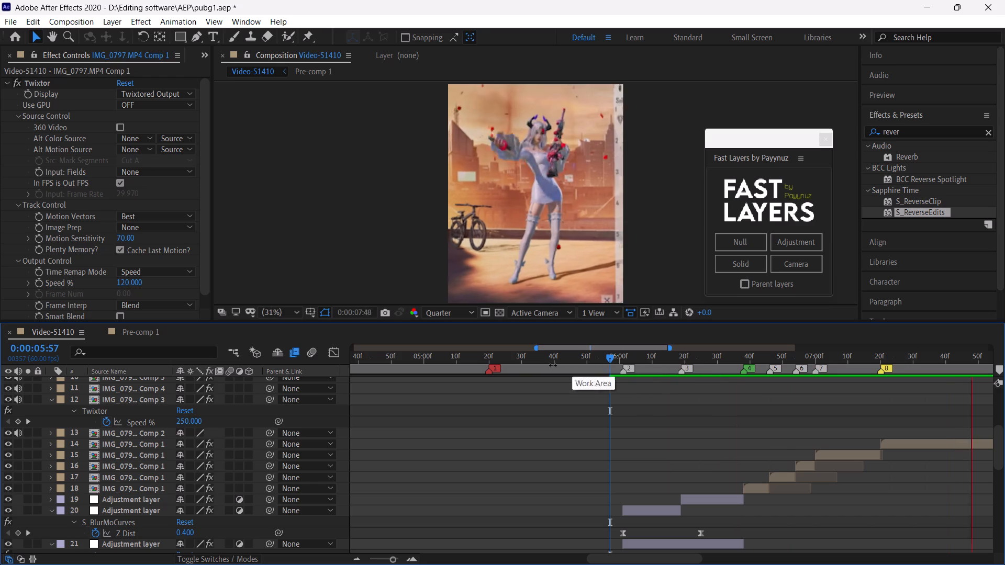
# Play the edit repeatedly from marker 1 at 0:00:05:19 to review the transitions across the following markers.
pyautogui.click(487, 353)
pyautogui.press('space')
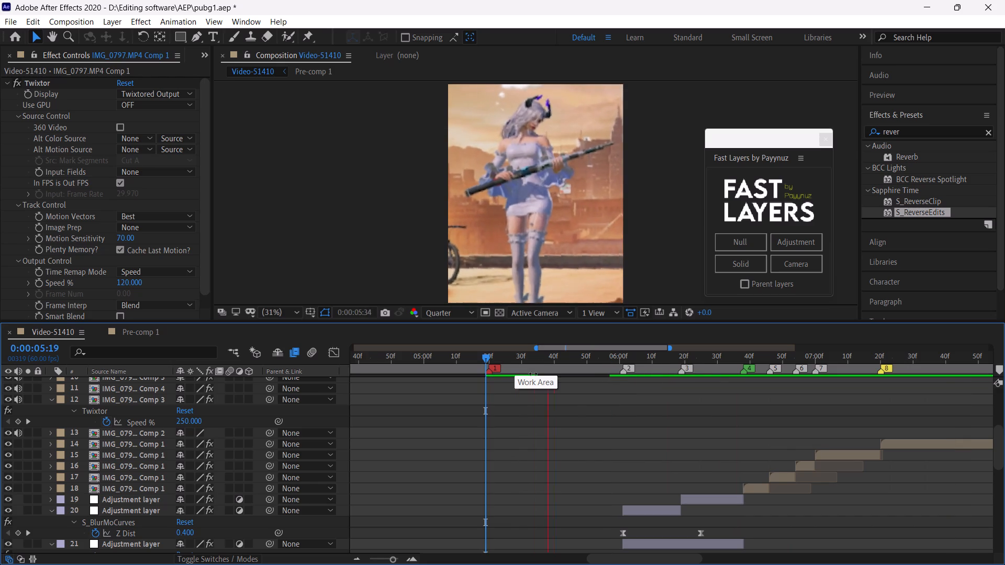
pyautogui.click(487, 357)
pyautogui.press('space')
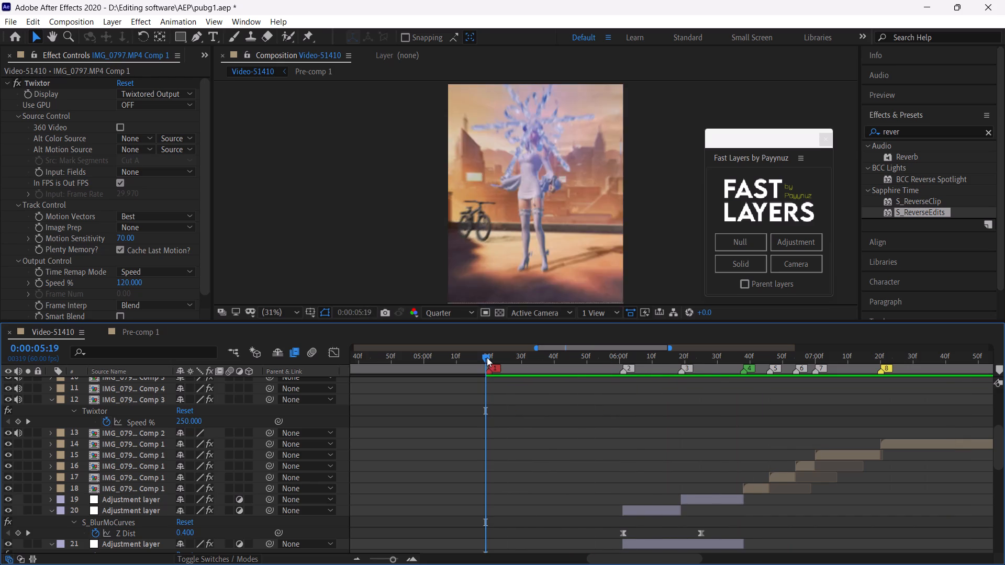
pyautogui.click(487, 357)
pyautogui.press('space')
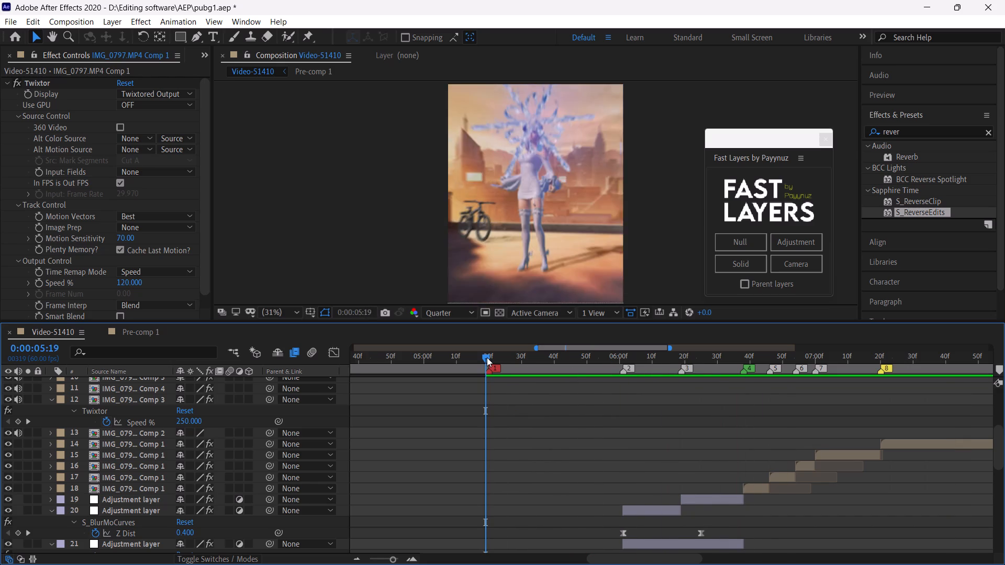
pyautogui.click(487, 357)
pyautogui.press('space')
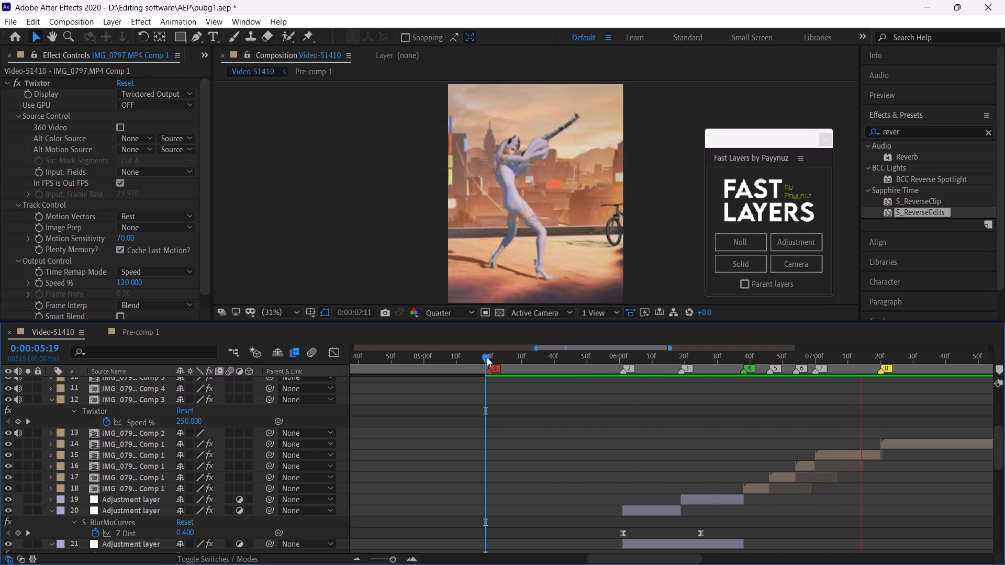
pyautogui.click(487, 357)
# Save the project.
pyautogui.hotkey('ctrl', 's')
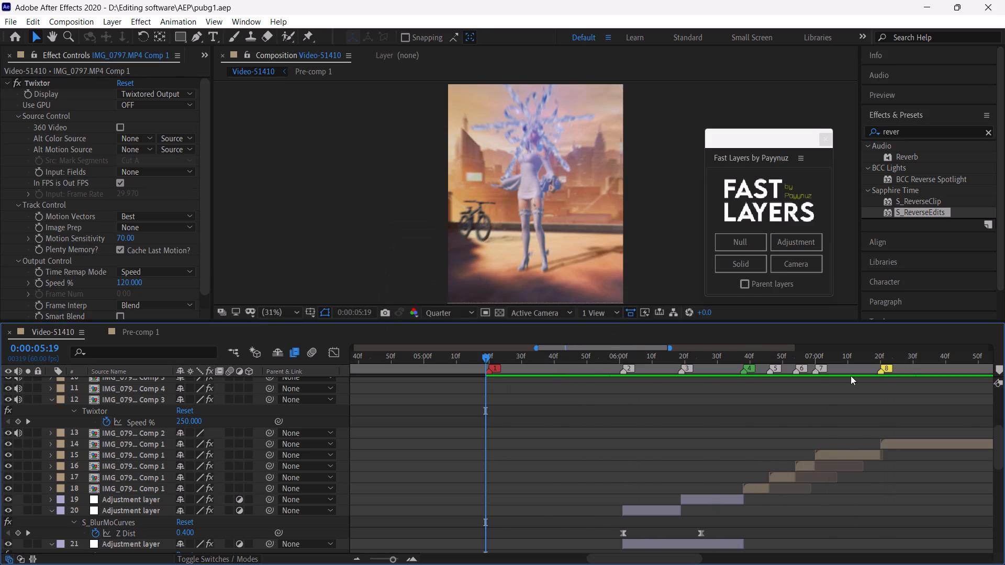
# Reduce the timeline area's height to enlarge the composition preview and look over the layer stack.
pyautogui.moveTo(744, 321); pyautogui.dragTo(745, 281)
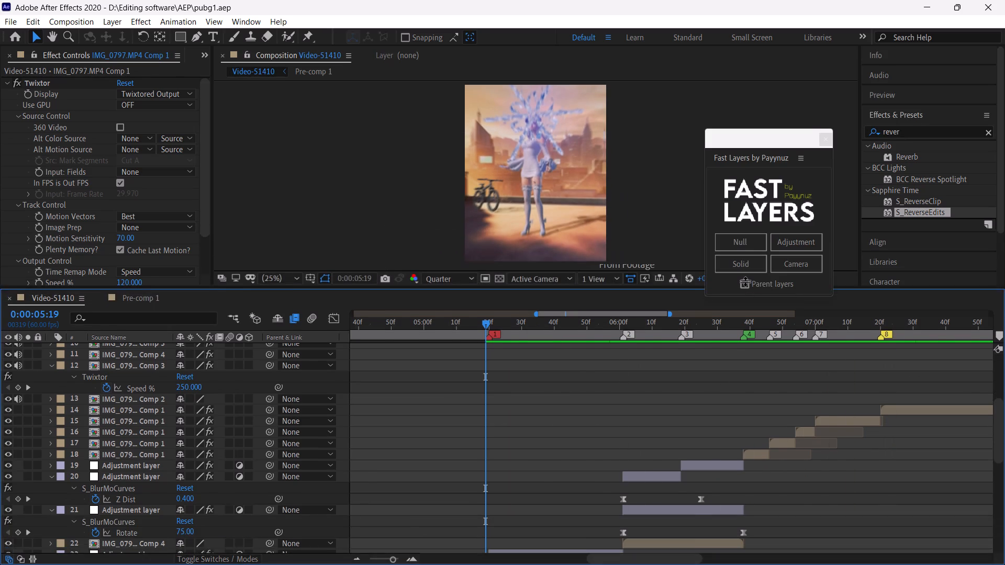
pyautogui.moveTo(745, 281); pyautogui.dragTo(756, 371)
pyautogui.scroll(7, 762, 472)
pyautogui.scroll(-1, 762, 472)
pyautogui.scroll(1, 762, 472)
pyautogui.scroll(-2, 763, 474)
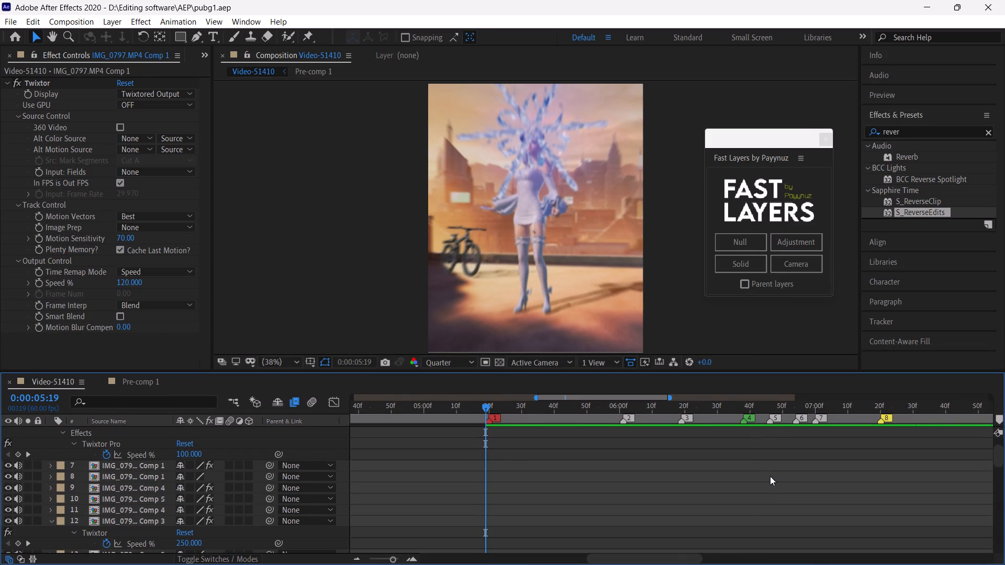
pyautogui.moveTo(997, 463); pyautogui.dragTo(1003, 439)
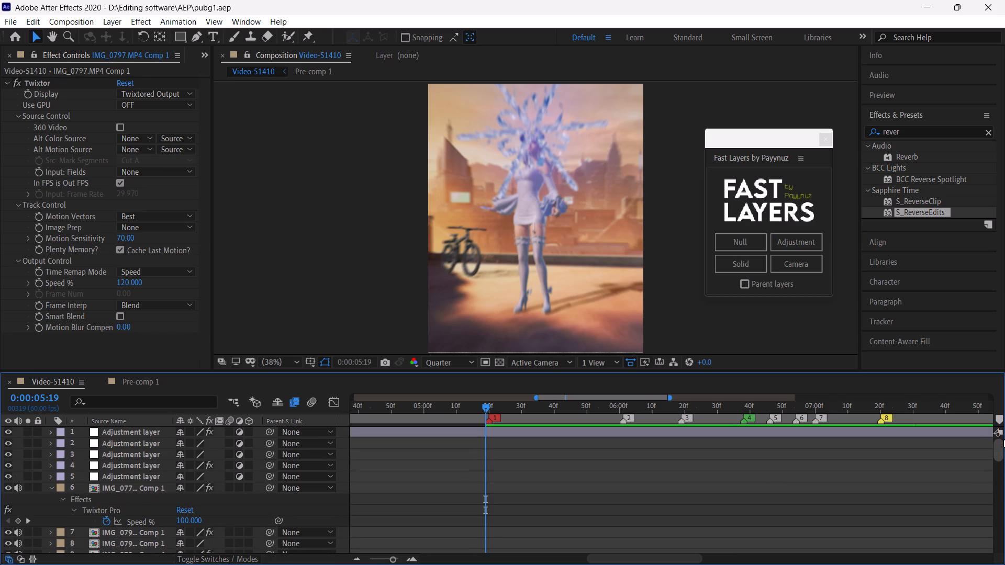
pyautogui.moveTo(1003, 439); pyautogui.dragTo(1004, 453)
# Play the reference video in Pre-comp 1 from 0:00:05:19 and repeatedly from 0:00:05:59 to study its transitions.
pyautogui.click(152, 376)
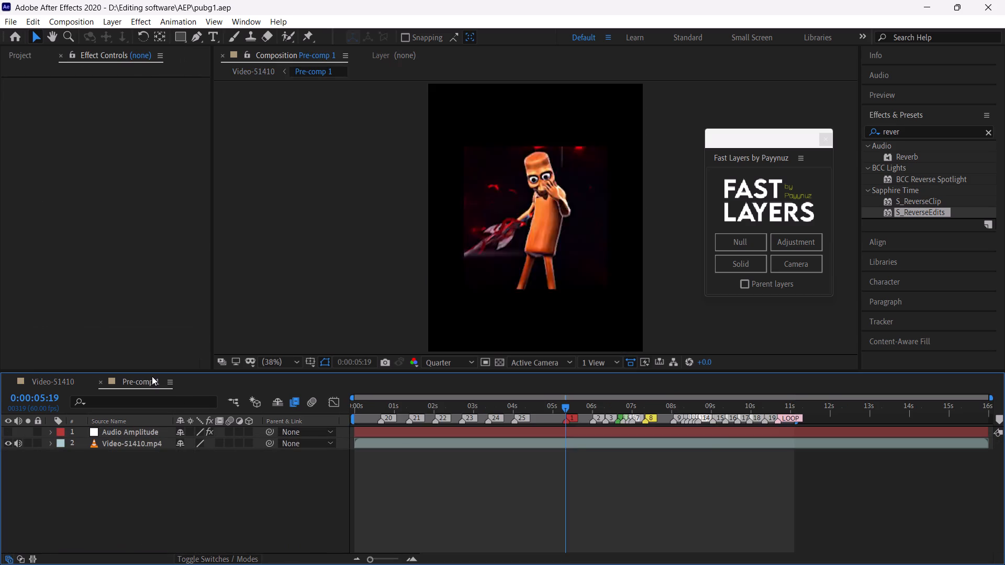
pyautogui.press('space')
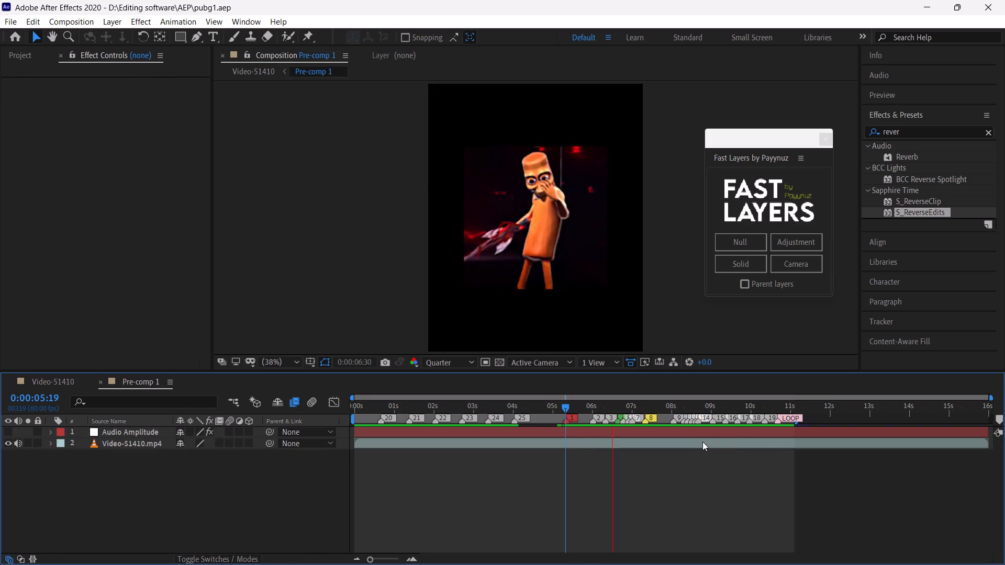
pyautogui.click(591, 406)
pyautogui.press('space')
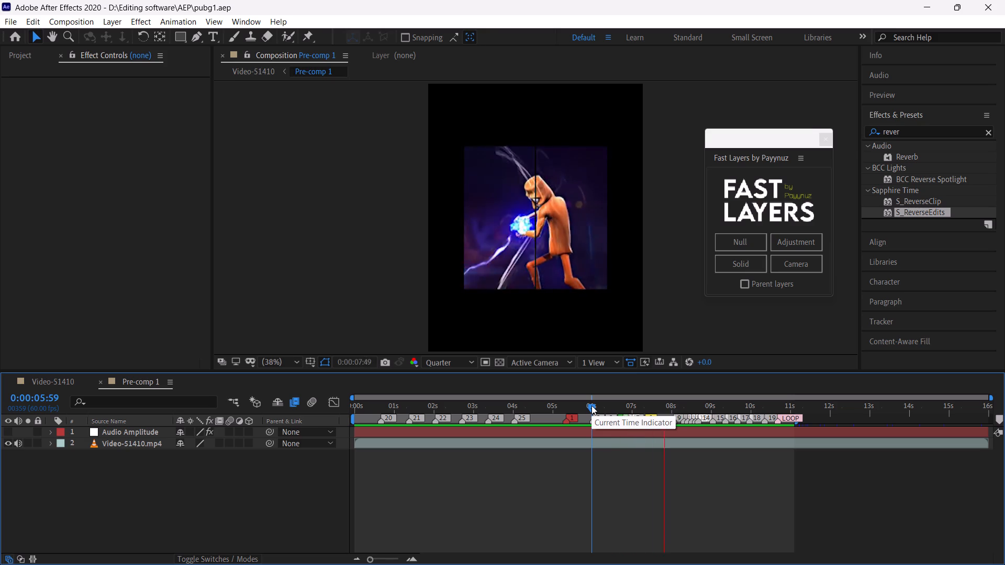
pyautogui.click(591, 405)
pyautogui.press('space')
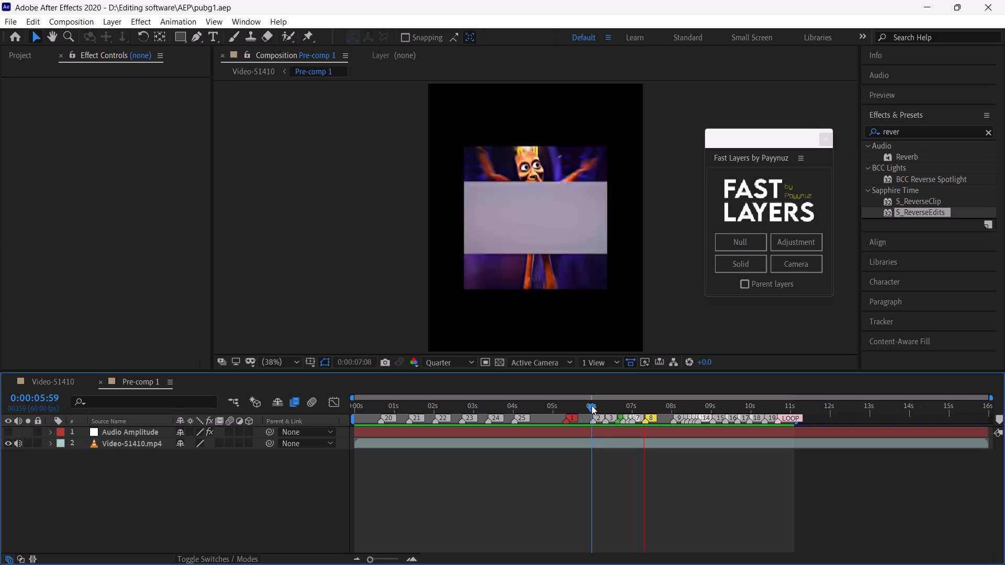
pyautogui.click(591, 405)
pyautogui.press('space')
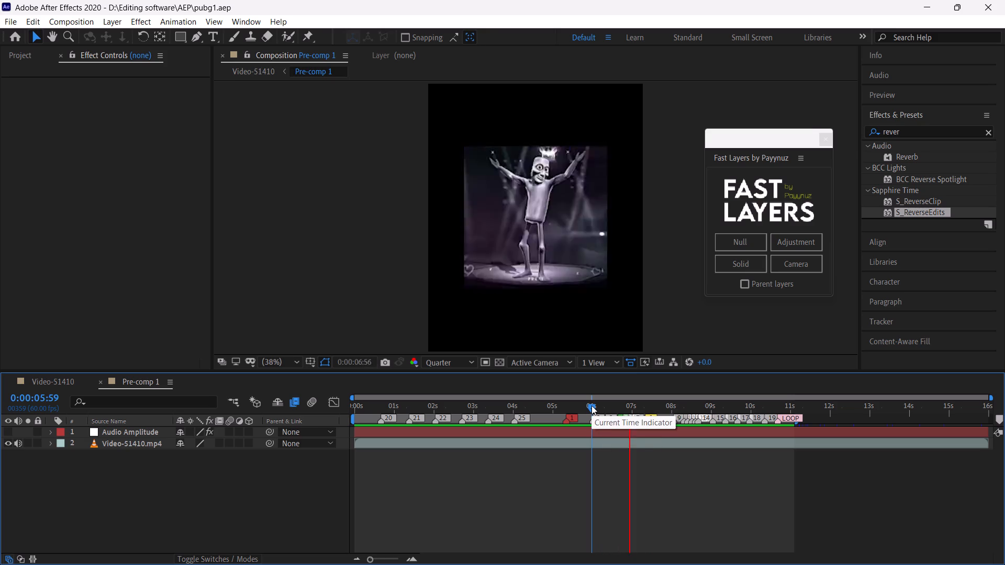
pyautogui.click(591, 405)
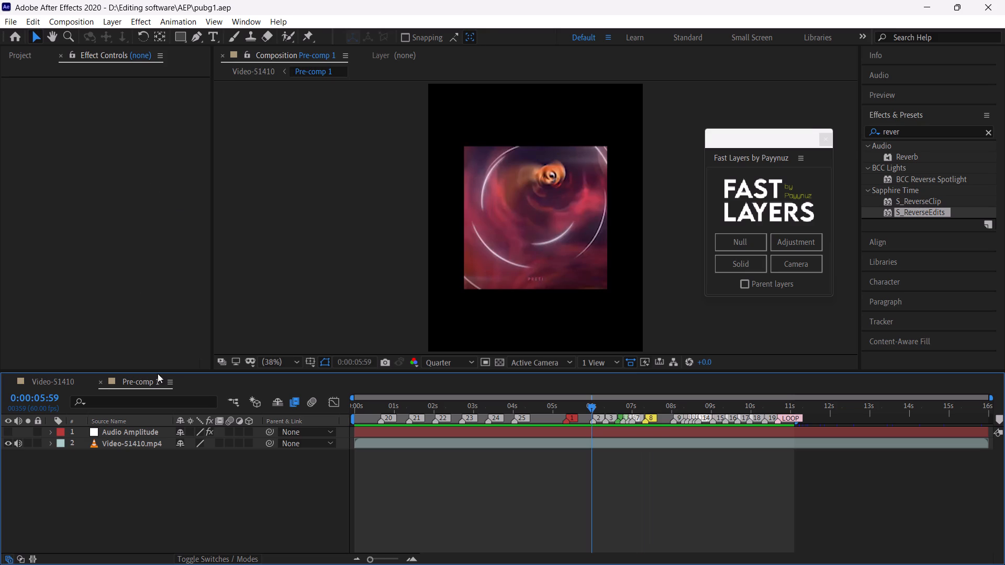
# Return to the Video-S1410 composition and move to 0:00:06:50, selecting the IMG_0797 clip that starts at marker 5.
pyautogui.click(66, 380)
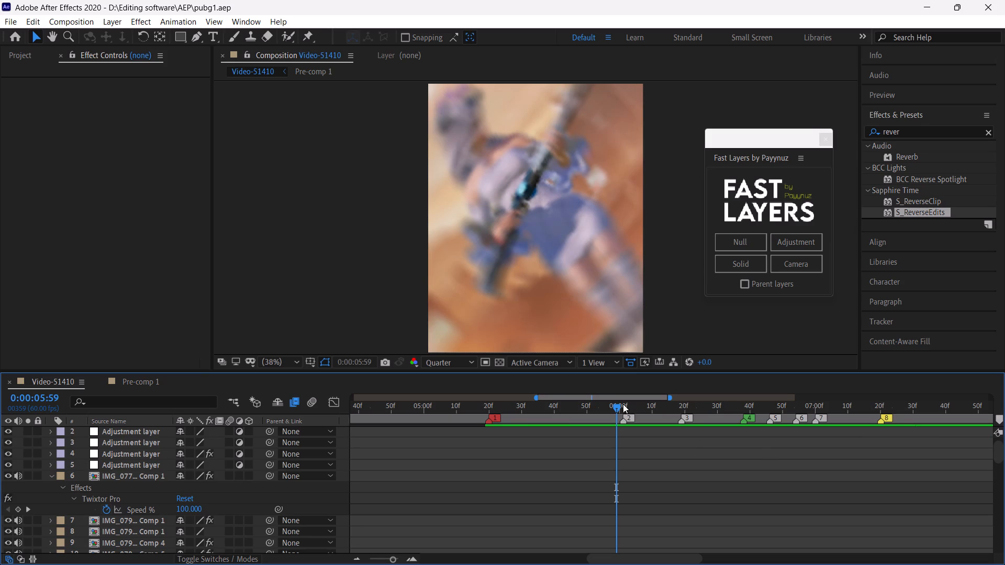
pyautogui.moveTo(618, 404); pyautogui.dragTo(740, 446)
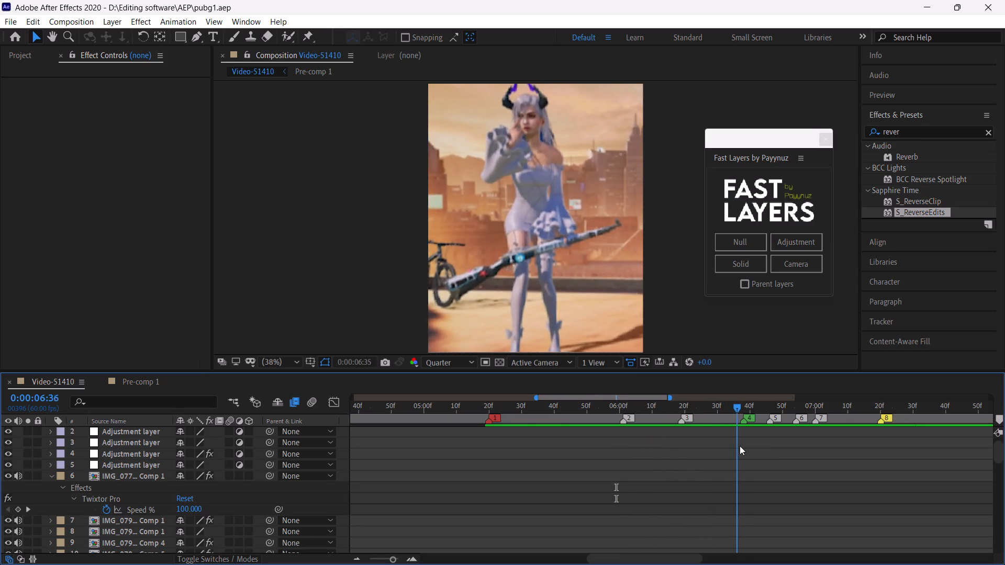
pyautogui.moveTo(740, 446); pyautogui.dragTo(783, 455)
pyautogui.moveTo(999, 462); pyautogui.dragTo(1004, 433)
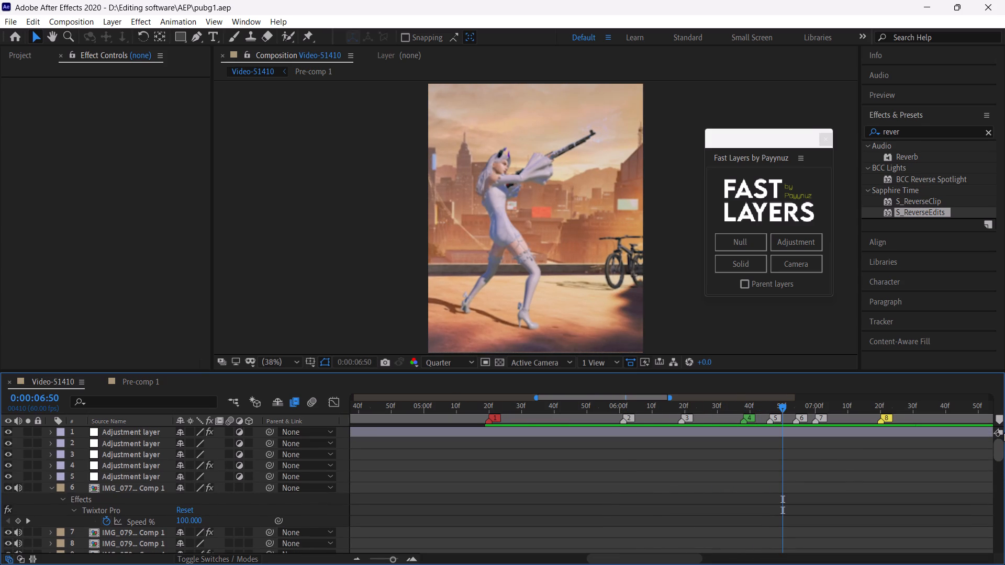
pyautogui.moveTo(1004, 433); pyautogui.dragTo(1003, 494)
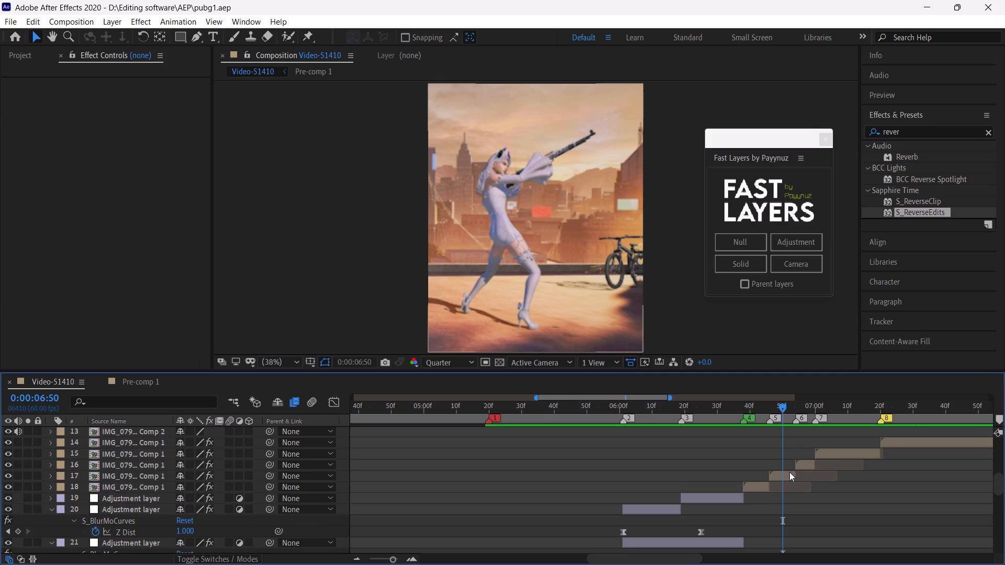
pyautogui.click(785, 473)
pyautogui.click(393, 557)
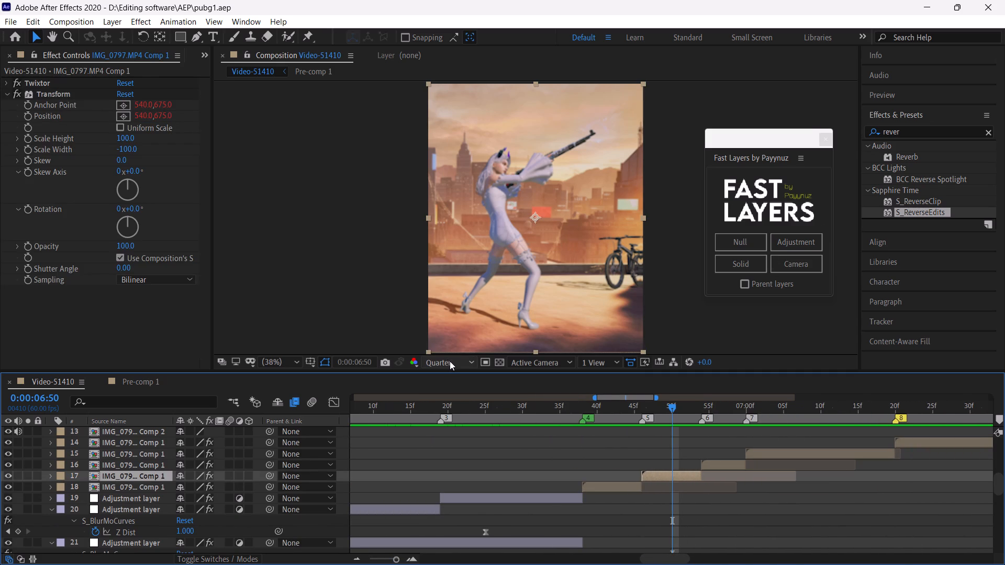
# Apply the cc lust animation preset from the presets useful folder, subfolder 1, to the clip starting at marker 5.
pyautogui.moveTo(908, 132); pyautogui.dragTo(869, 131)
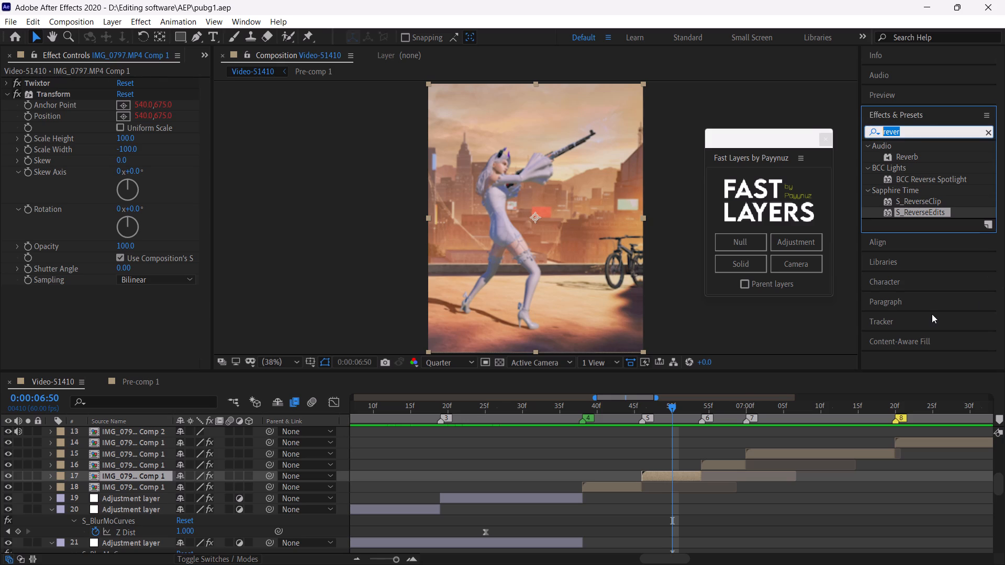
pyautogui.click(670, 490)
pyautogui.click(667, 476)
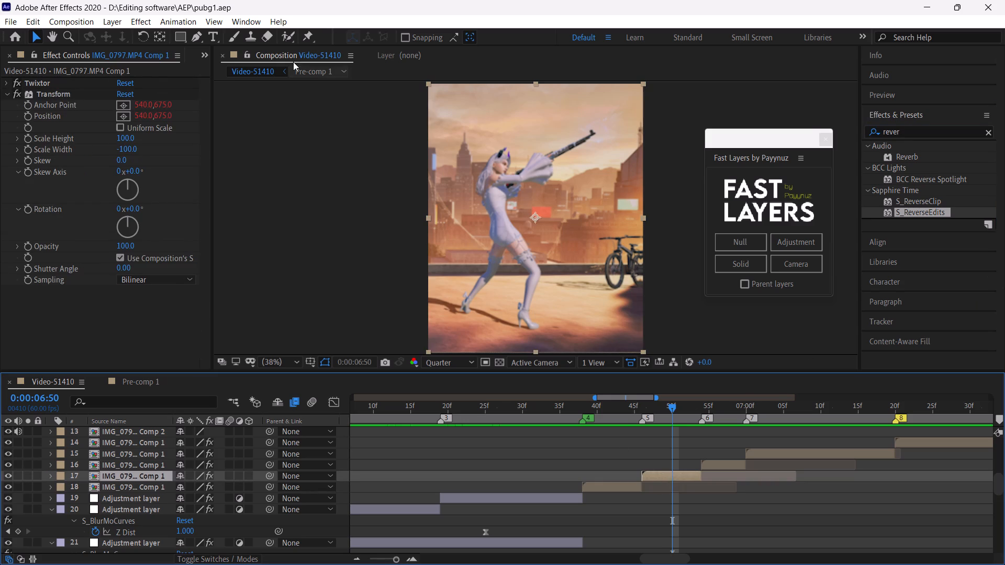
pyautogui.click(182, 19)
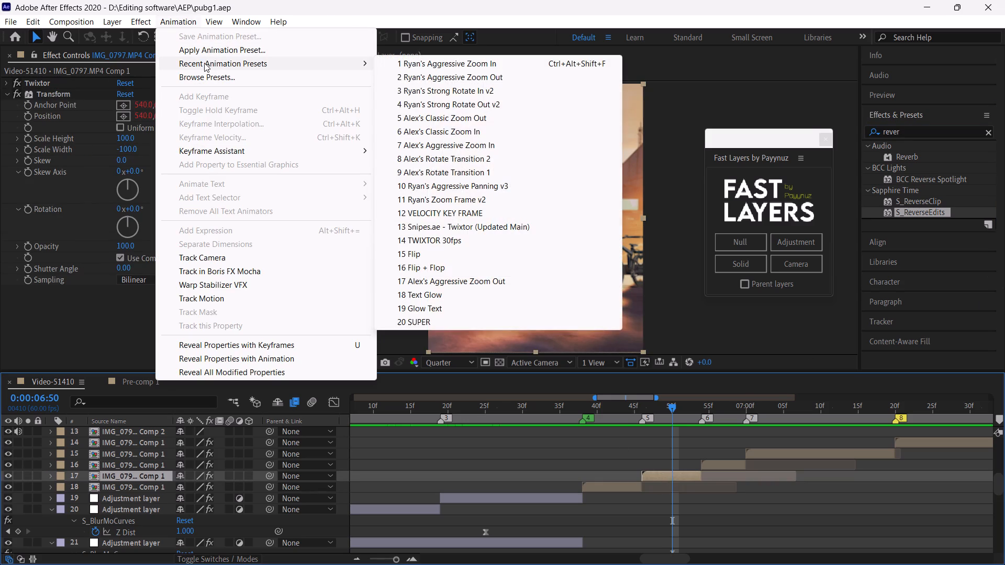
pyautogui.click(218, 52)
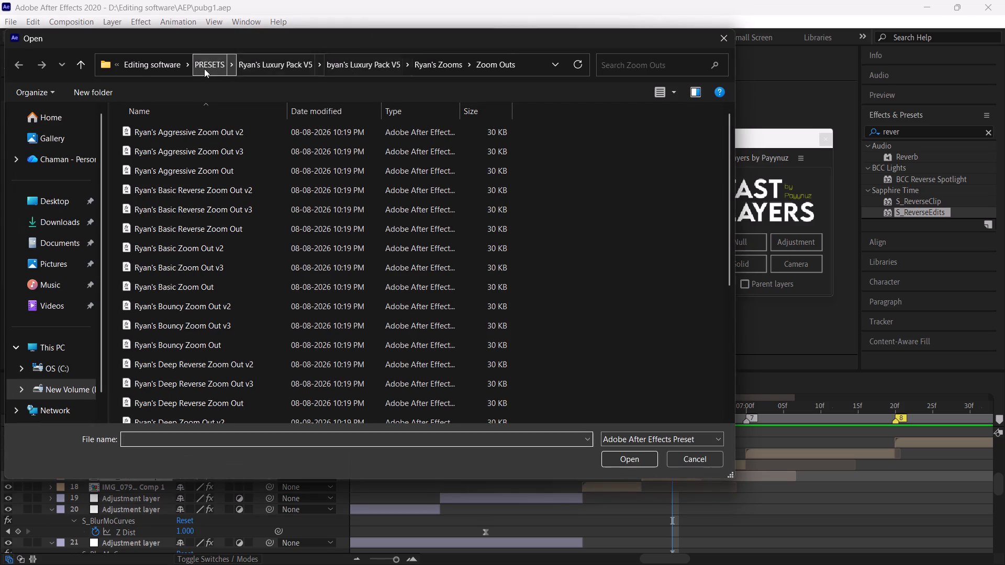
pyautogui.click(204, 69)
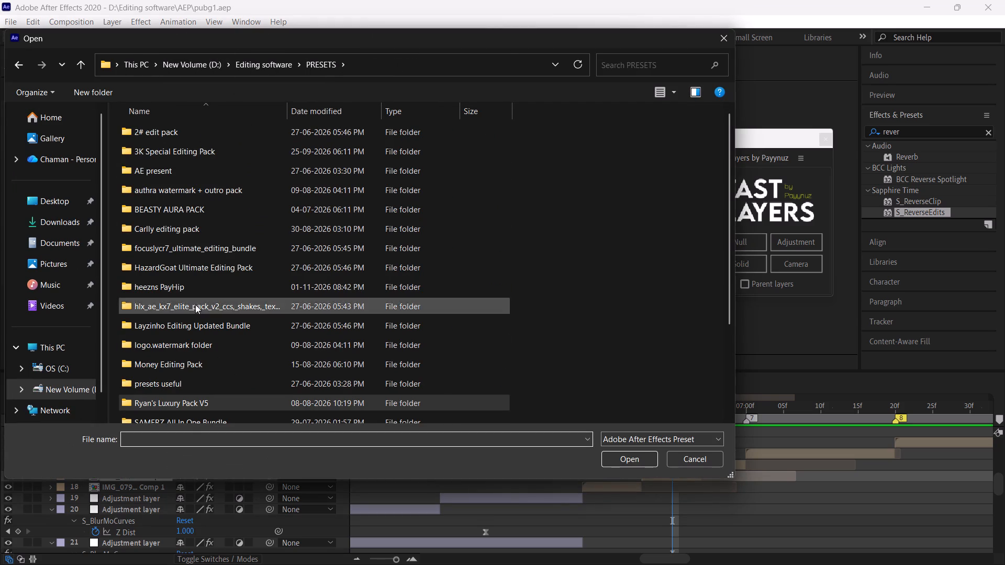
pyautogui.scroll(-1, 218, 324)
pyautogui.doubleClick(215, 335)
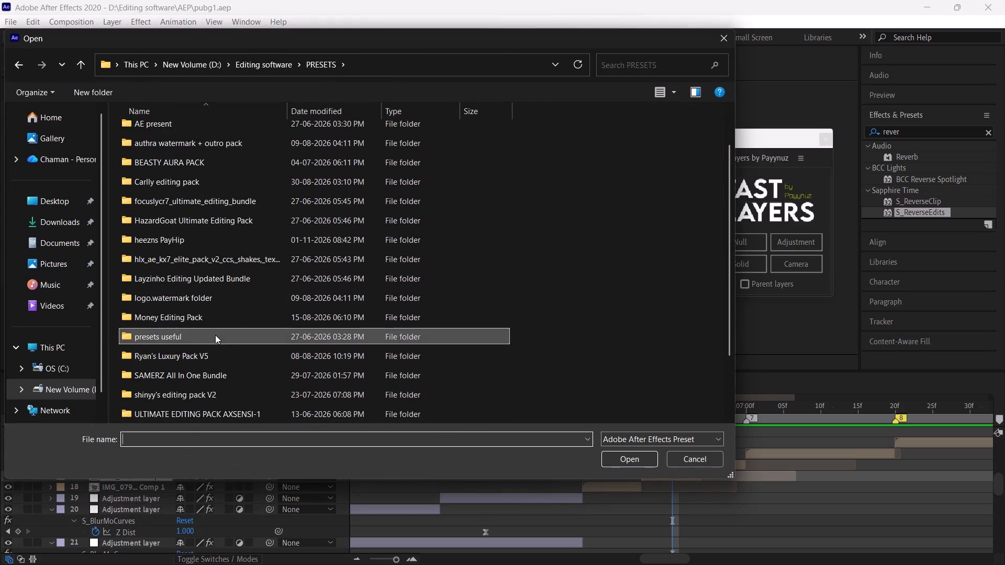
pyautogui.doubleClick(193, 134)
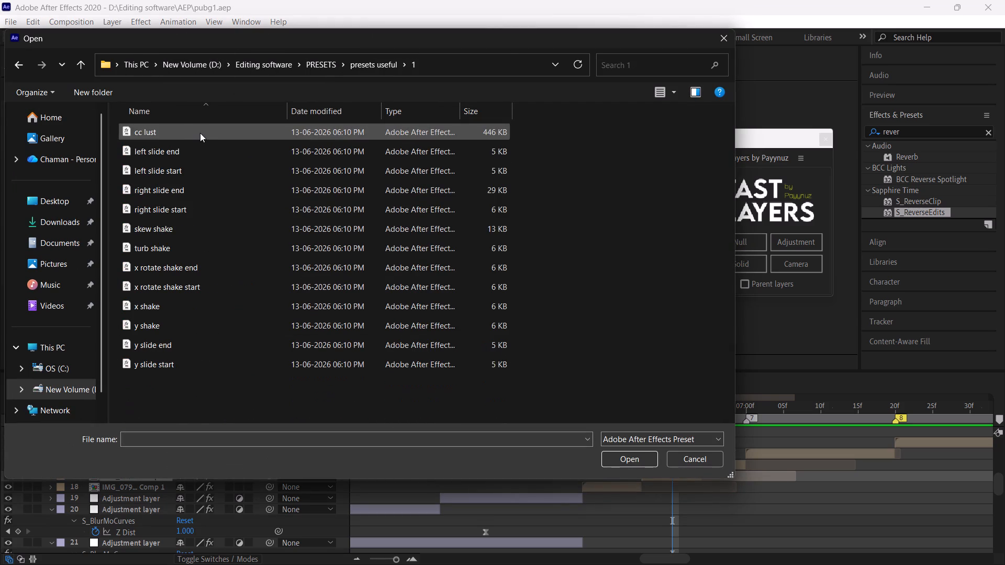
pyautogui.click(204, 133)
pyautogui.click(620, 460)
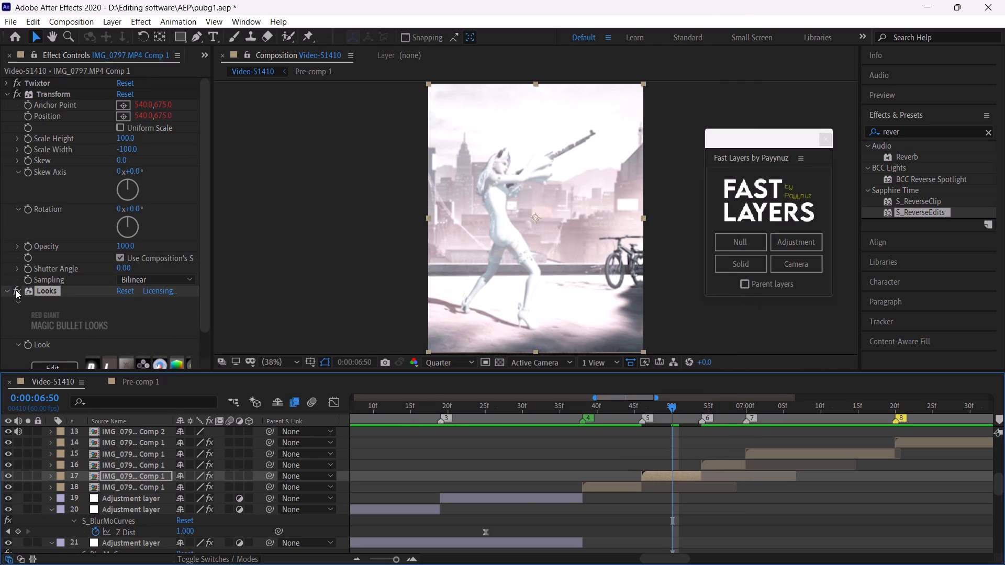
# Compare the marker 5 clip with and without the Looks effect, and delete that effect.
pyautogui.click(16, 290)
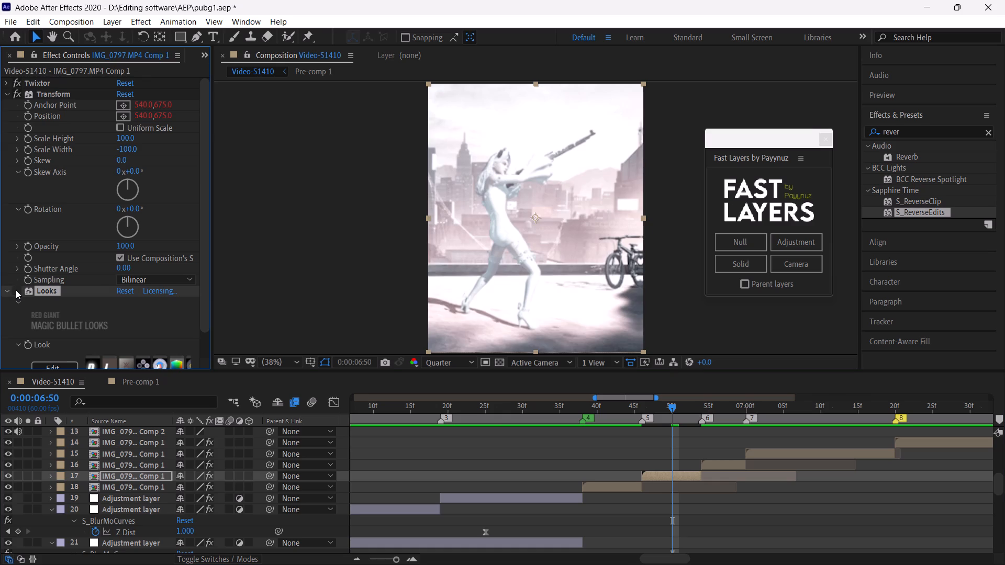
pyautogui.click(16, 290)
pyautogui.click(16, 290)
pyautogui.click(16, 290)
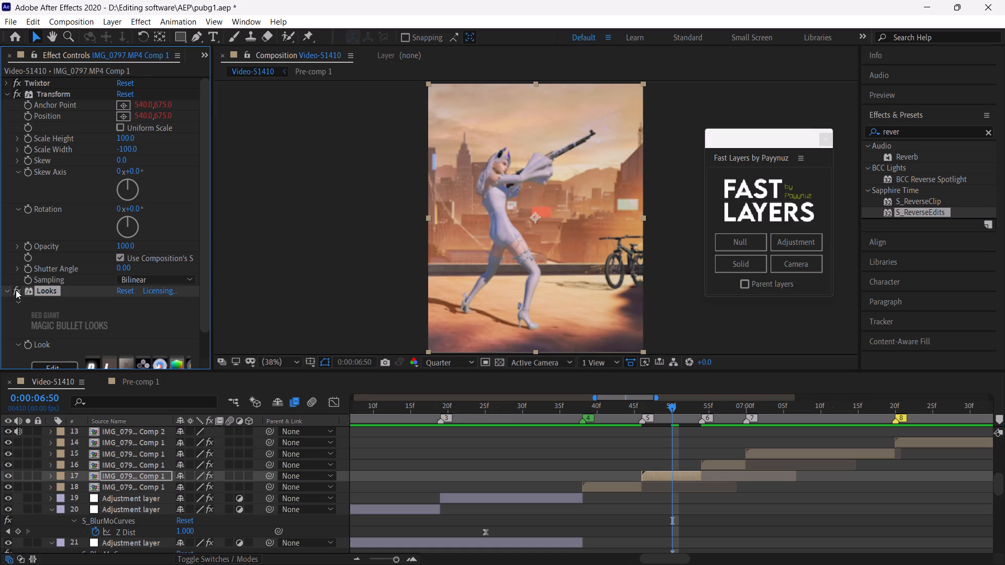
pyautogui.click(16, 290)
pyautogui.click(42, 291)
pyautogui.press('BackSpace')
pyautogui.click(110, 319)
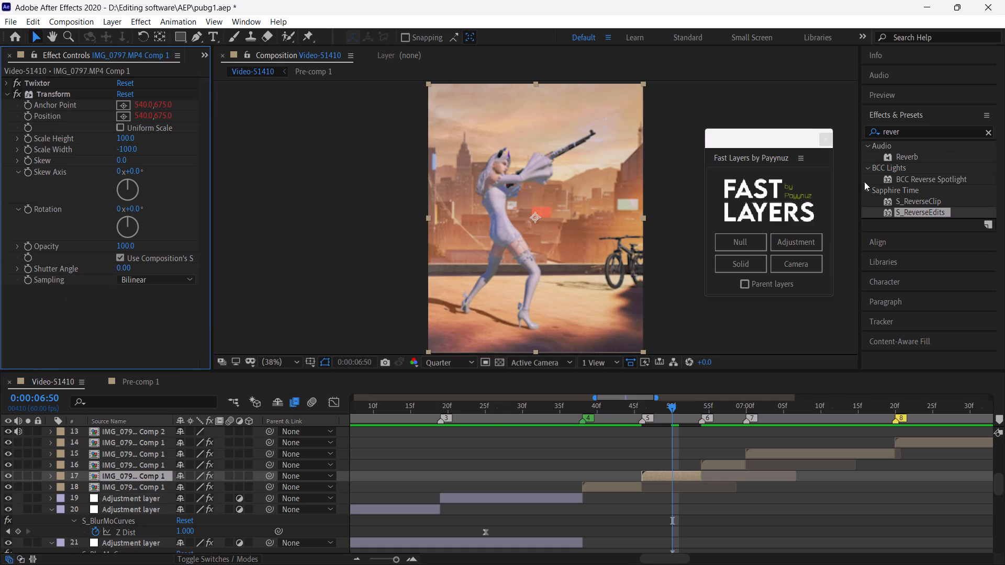
# Search the effects for "black" and apply Black & White to the clip starting at marker 5.
pyautogui.moveTo(912, 130); pyautogui.dragTo(864, 129)
pyautogui.write('black')
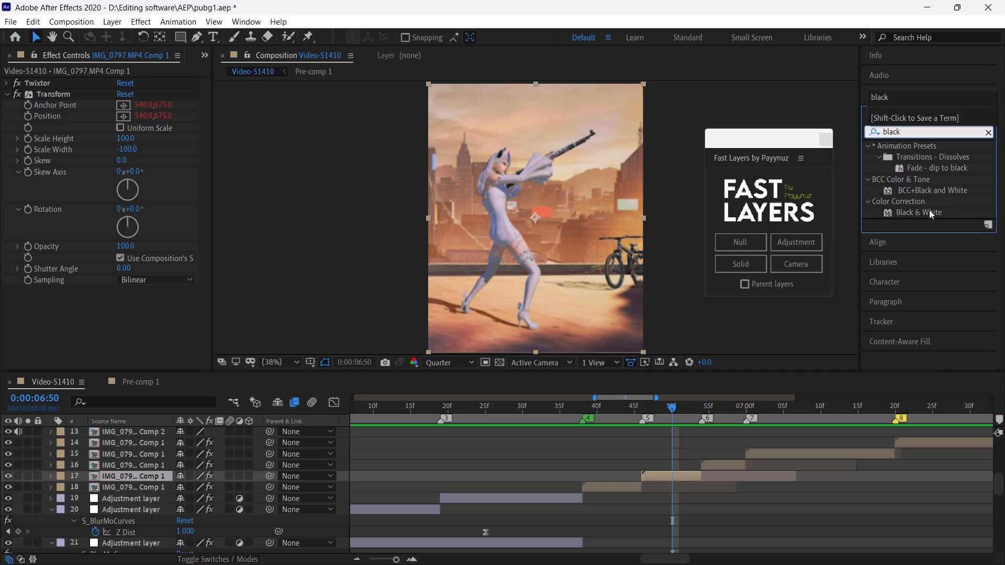
pyautogui.moveTo(924, 212); pyautogui.dragTo(689, 476)
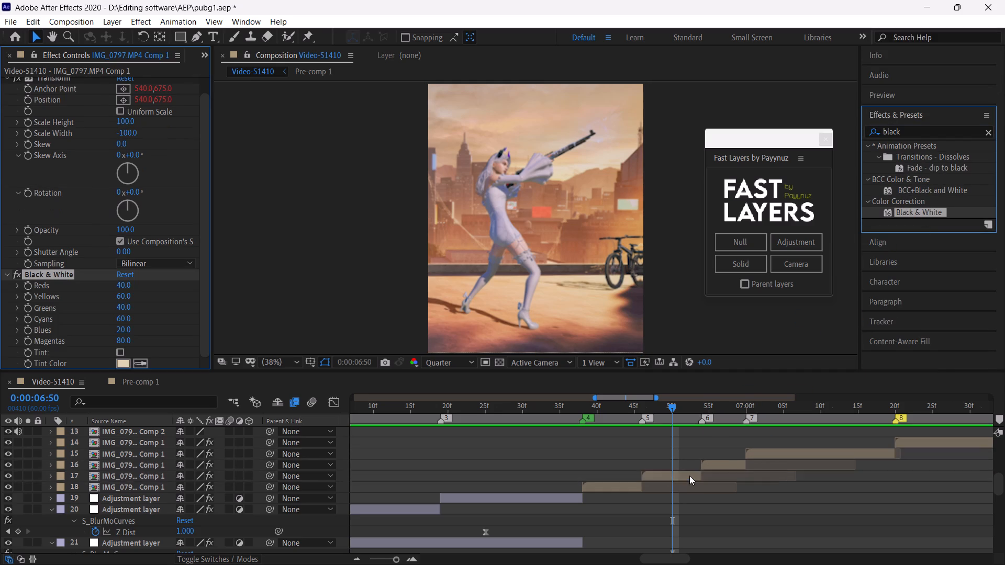
# Play repeatedly from 0:00:06:44 and scrub across markers 5 to 7 to review the clip changes.
pyautogui.click(624, 407)
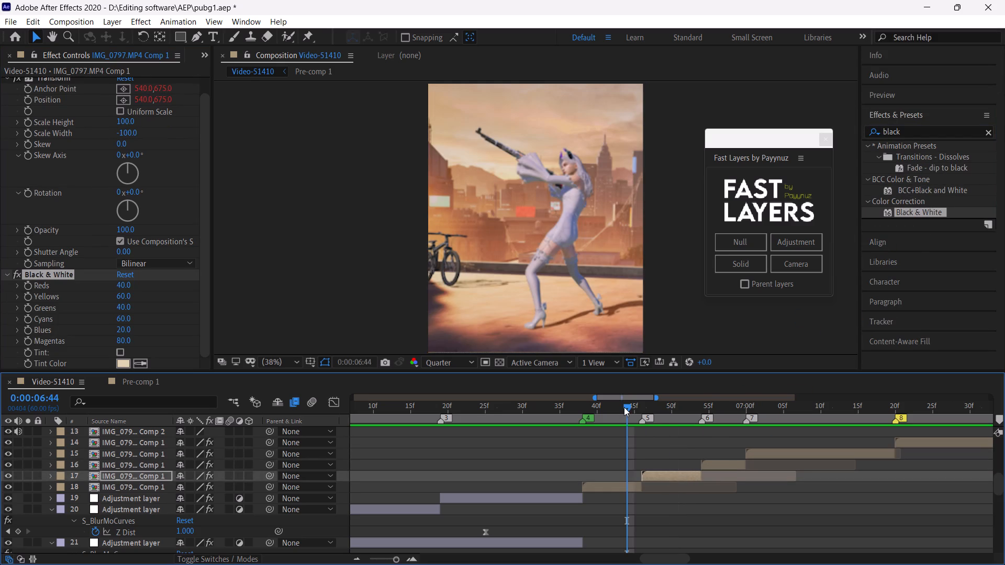
pyautogui.press('space')
pyautogui.click(624, 407)
pyautogui.press('space')
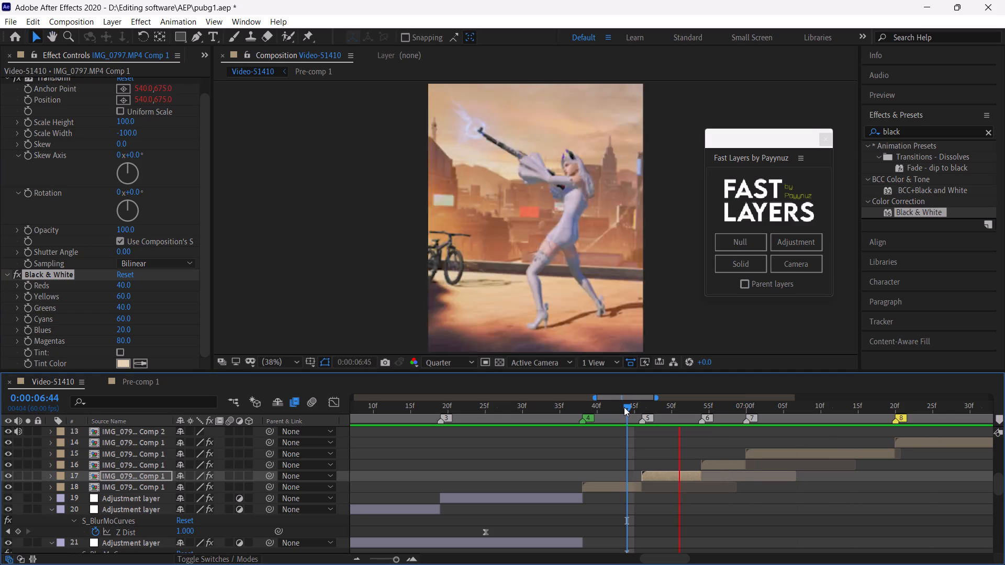
pyautogui.click(624, 407)
pyautogui.press('space')
pyautogui.moveTo(624, 407); pyautogui.dragTo(653, 420)
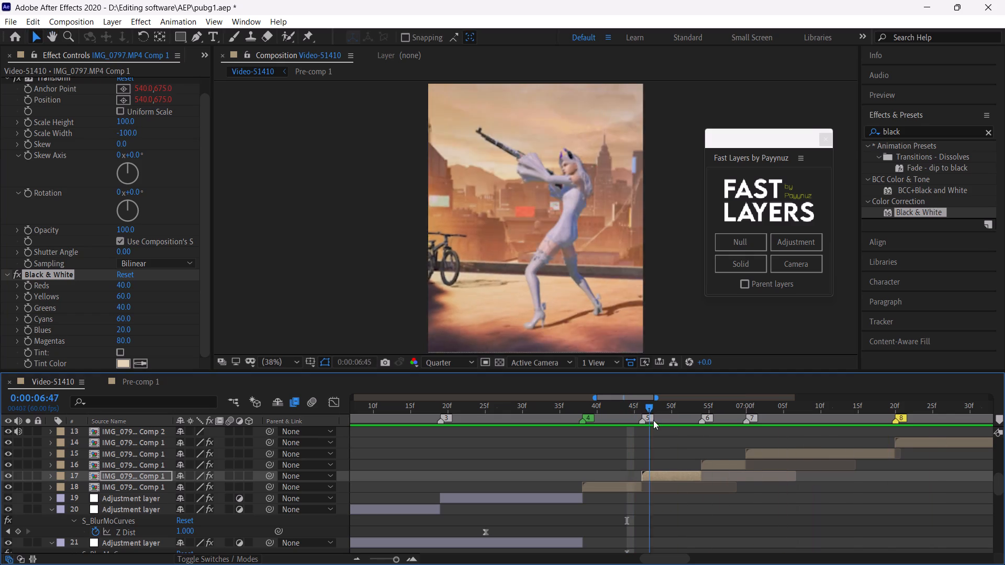
pyautogui.moveTo(653, 420); pyautogui.dragTo(820, 459)
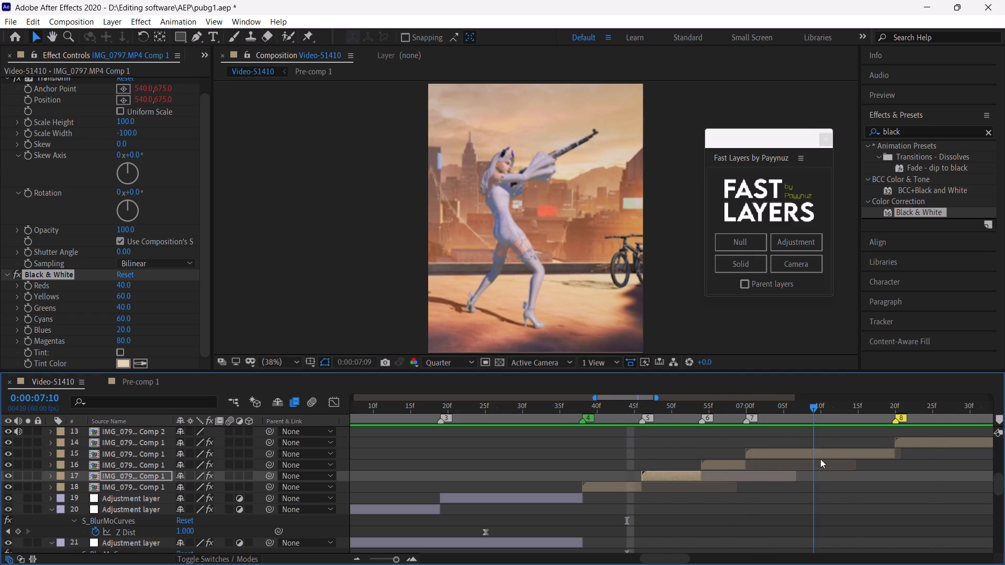
pyautogui.moveTo(820, 459); pyautogui.dragTo(764, 465)
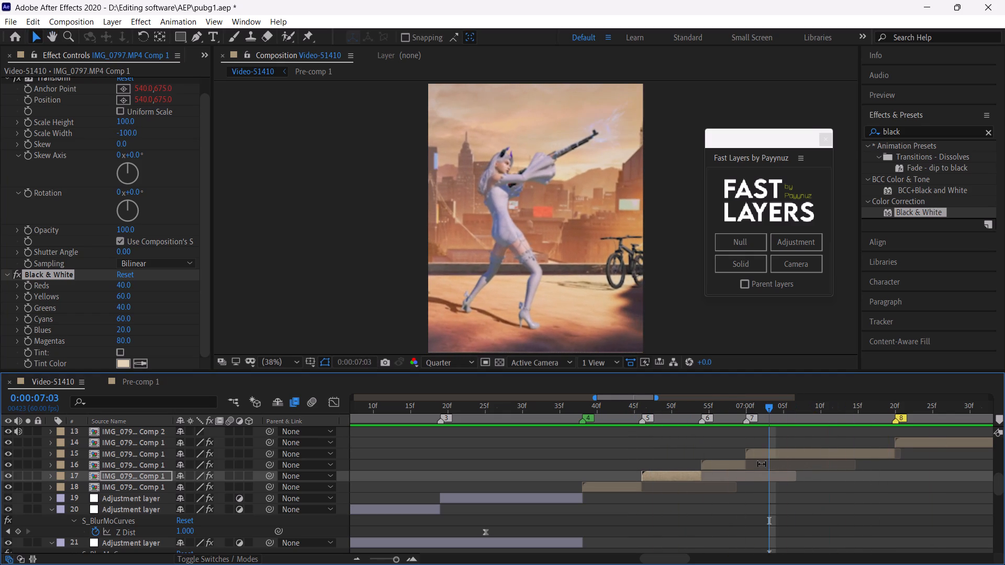
pyautogui.click(609, 410)
# Toggle the visibility of the clip starting at marker 4 to compare it with the reference video at 0:00:06:42.
pyautogui.click(593, 489)
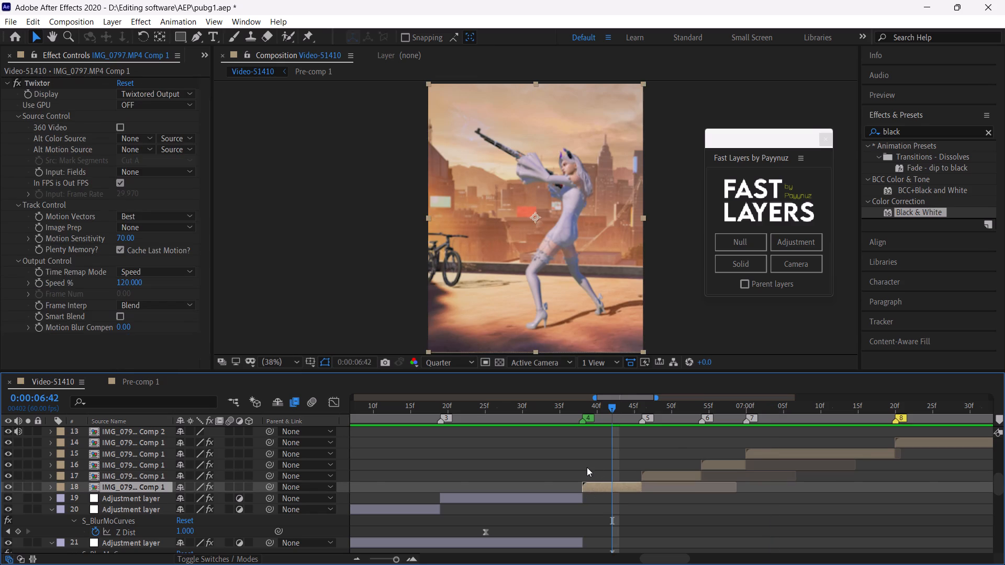
pyautogui.click(6, 490)
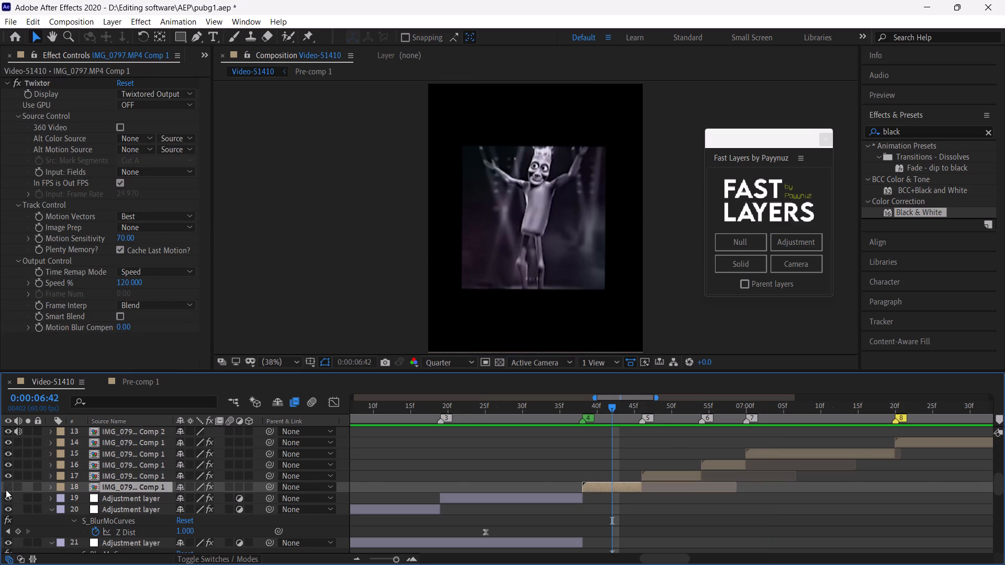
pyautogui.click(6, 490)
pyautogui.click(6, 490)
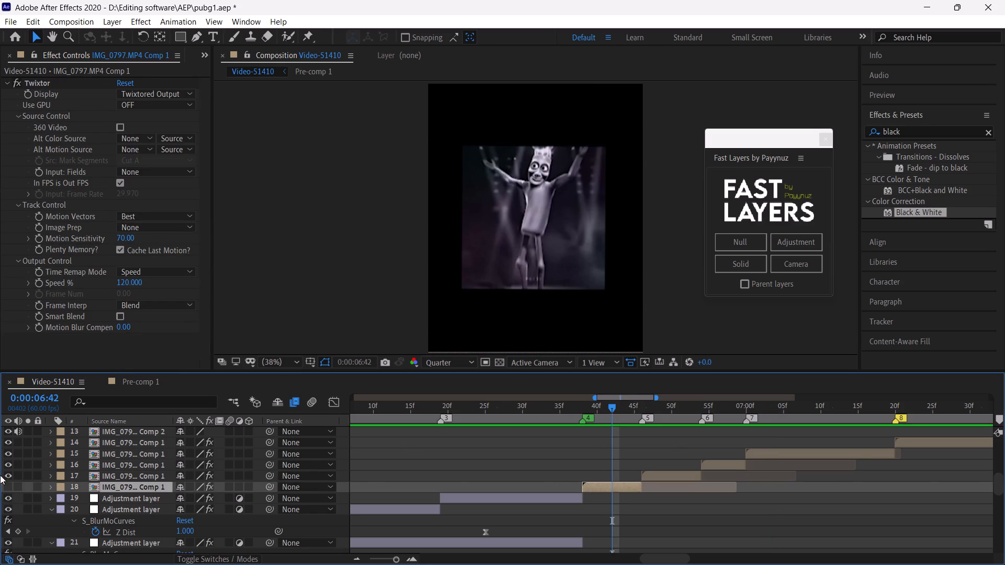
pyautogui.click(8, 484)
# Move the Black & White effect from the marker 5 clip to the clip starting at marker 4.
pyautogui.click(669, 476)
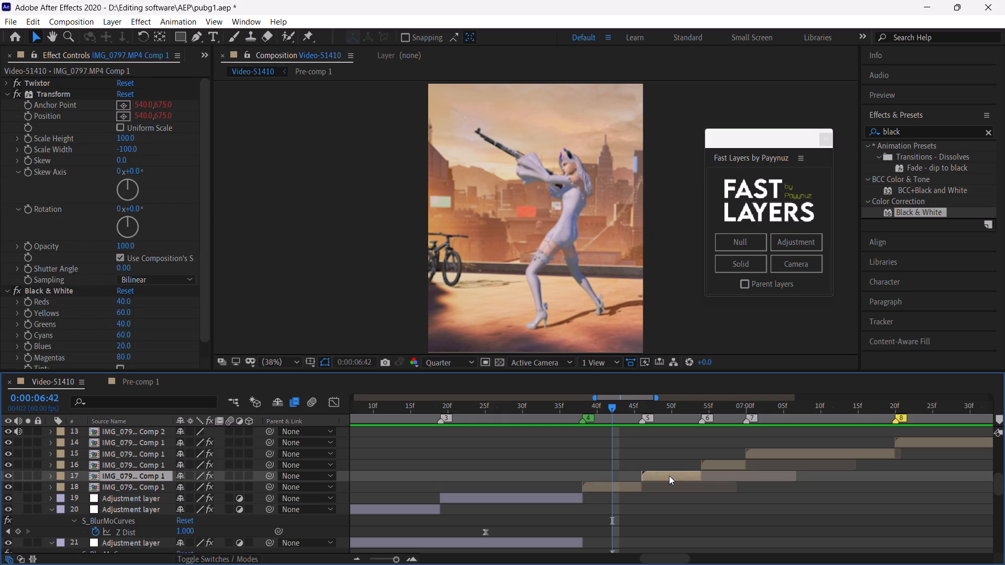
pyautogui.click(38, 292)
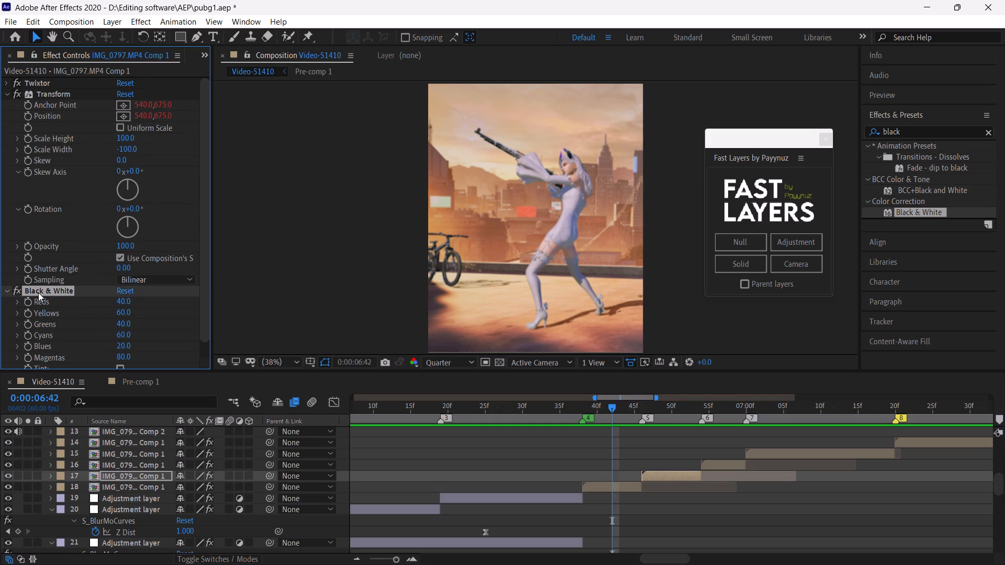
pyautogui.hotkey('ctrl', 'x')
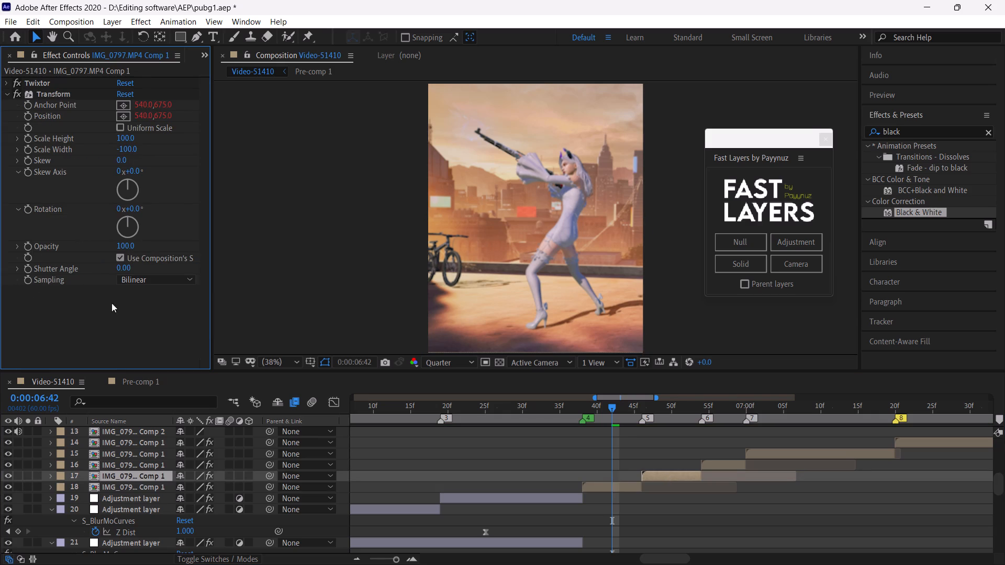
pyautogui.click(664, 406)
pyautogui.click(622, 405)
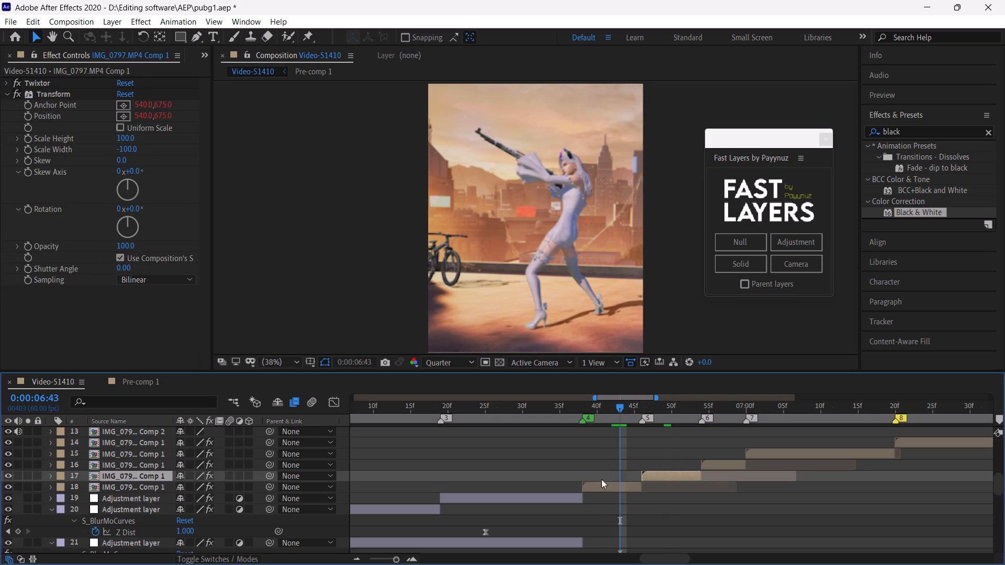
pyautogui.click(602, 487)
pyautogui.hotkey('ctrl', 'v')
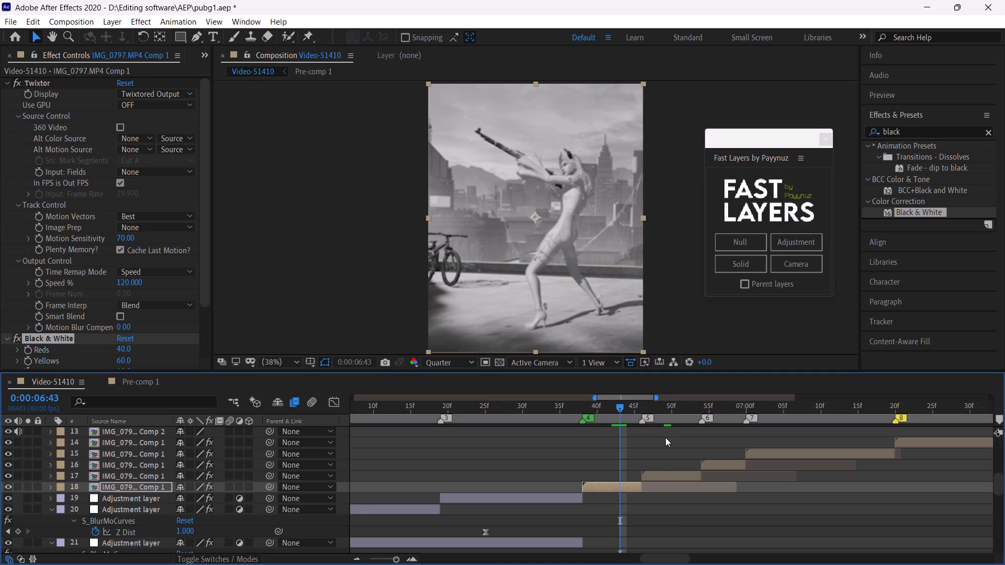
# Paste the Black & White effect onto the clip starting at marker 6 as well.
pyautogui.moveTo(621, 403); pyautogui.dragTo(720, 433)
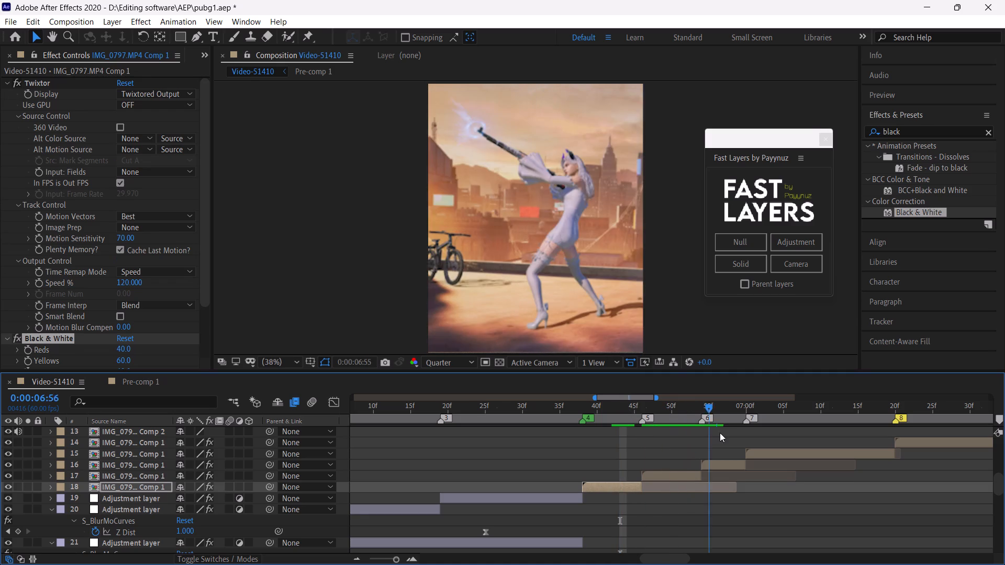
pyautogui.moveTo(720, 433); pyautogui.dragTo(726, 435)
pyautogui.click(724, 467)
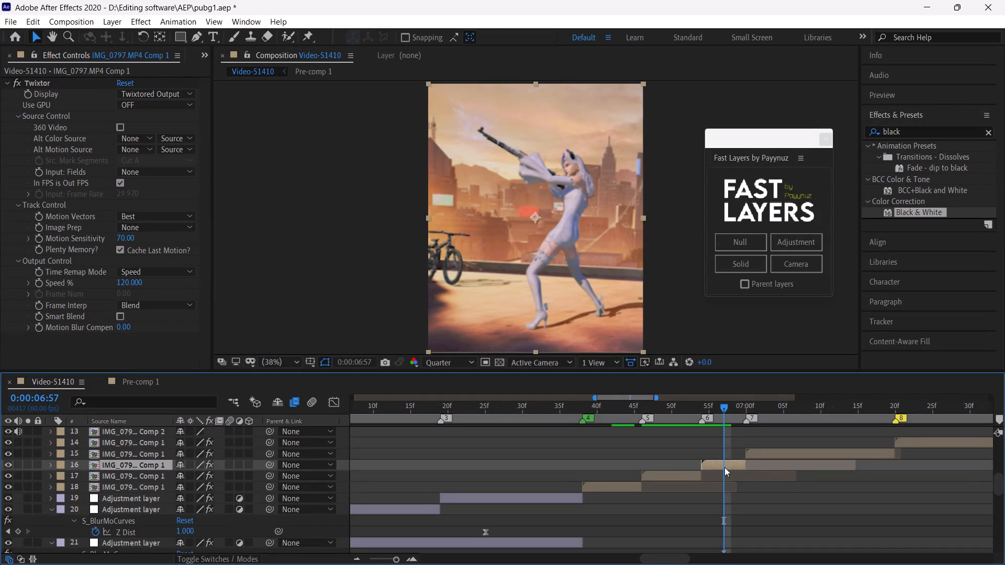
pyautogui.hotkey('ctrl', 'v')
pyautogui.click(574, 399)
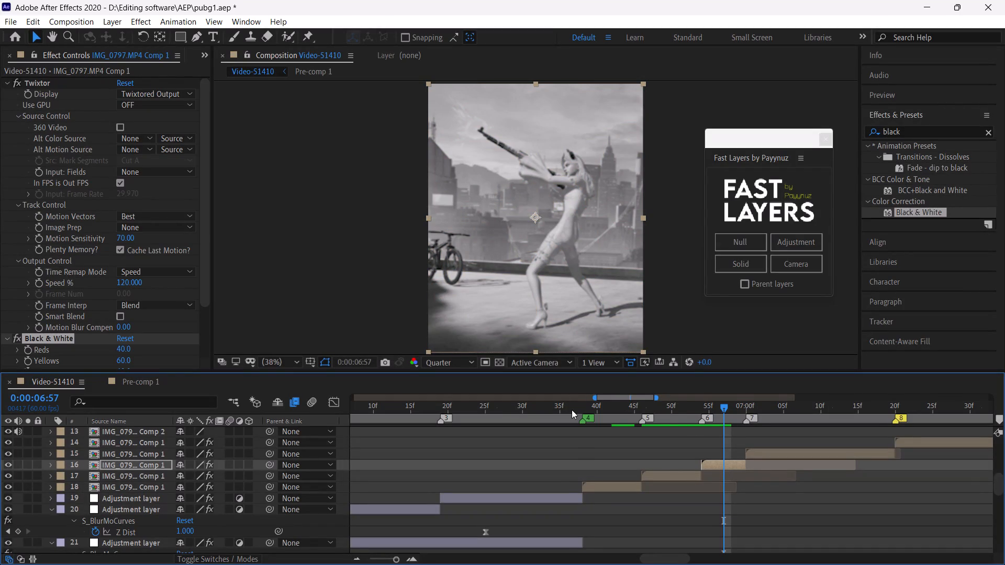
# Play from 0:00:06:34 and scrub around markers 6 and 7 to review the alternating black-and-white clips.
pyautogui.click(572, 410)
pyautogui.press('space')
pyautogui.click(549, 410)
pyautogui.press('space')
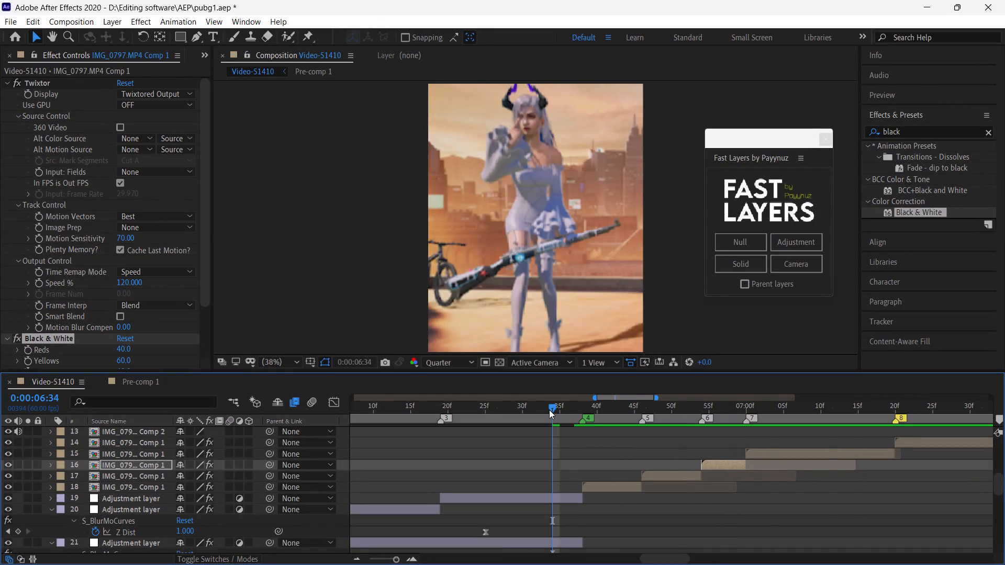
pyautogui.click(549, 410)
pyautogui.press('space')
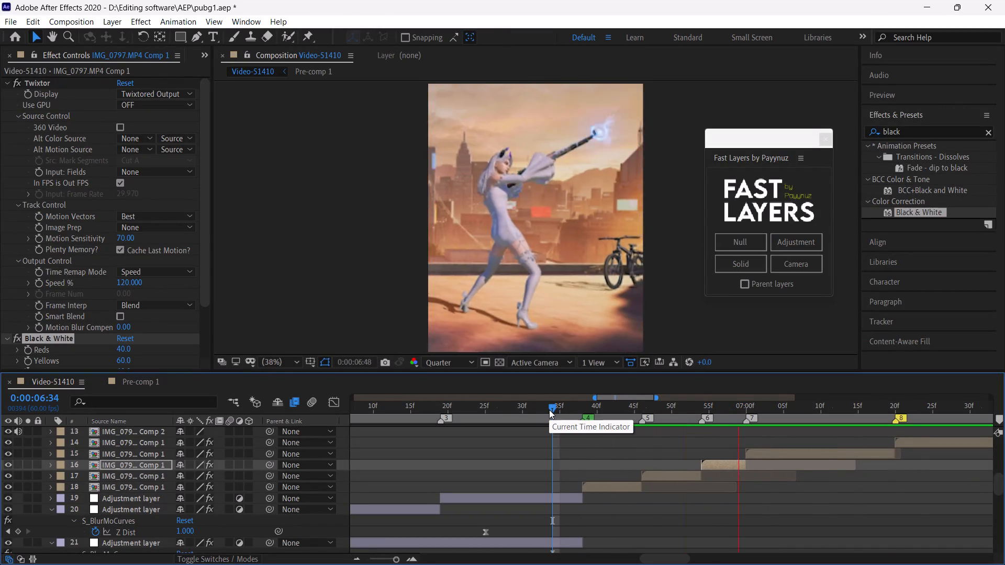
pyautogui.moveTo(736, 404); pyautogui.dragTo(756, 418)
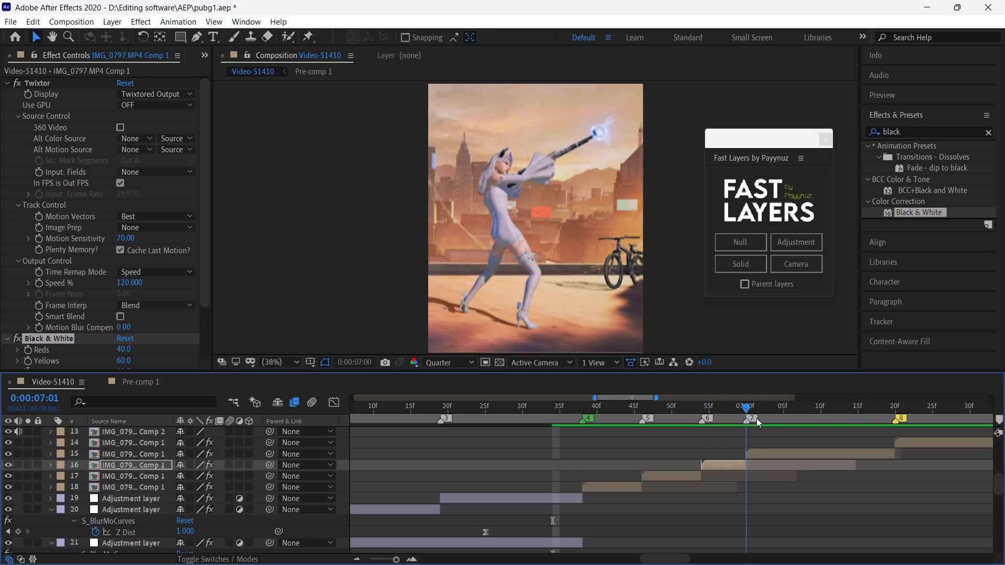
pyautogui.moveTo(756, 418); pyautogui.dragTo(696, 428)
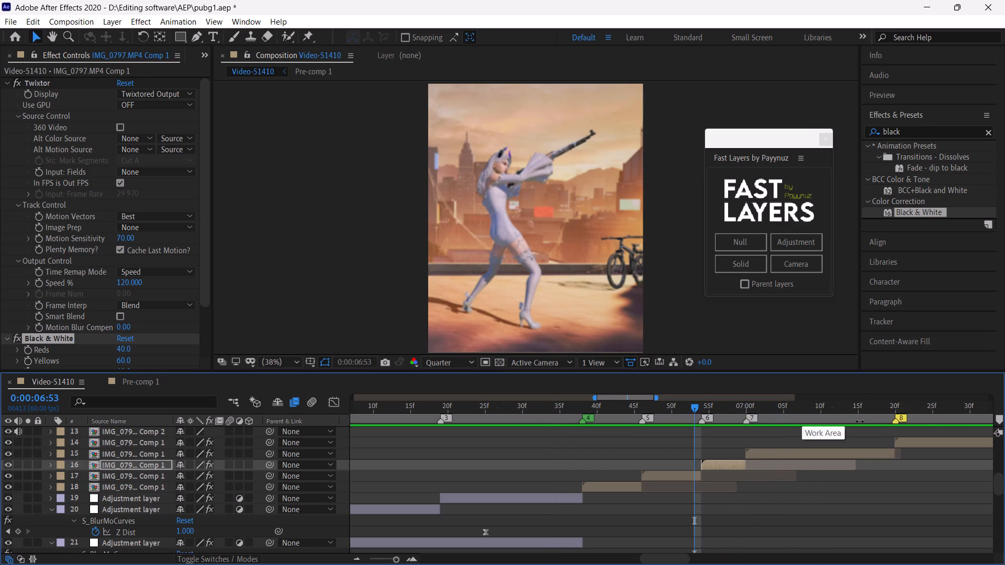
# Save the project.
pyautogui.hotkey('ctrl', 's')
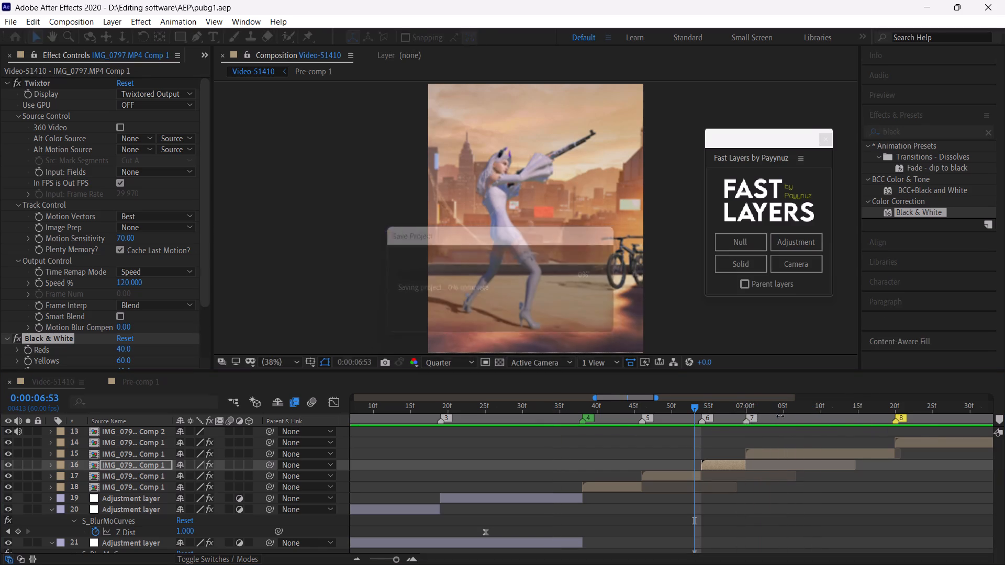
# Scrub the edit before marker 7, and examine the reference video in Pre-comp 1 from 0:00:06:33 to 0:00:08:07, especially between markers 7 and 8.
pyautogui.moveTo(611, 411); pyautogui.dragTo(723, 438)
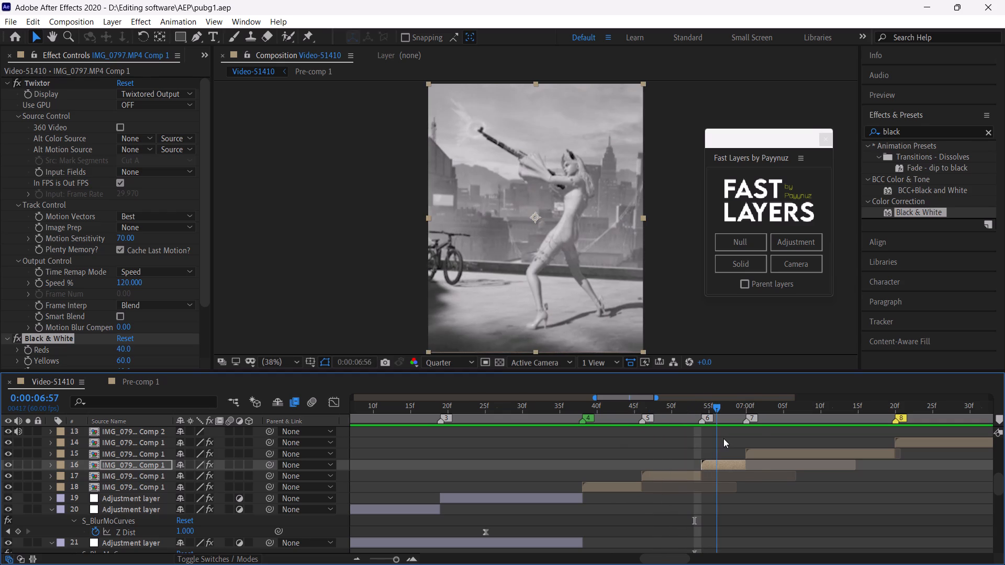
pyautogui.moveTo(723, 438); pyautogui.dragTo(489, 453)
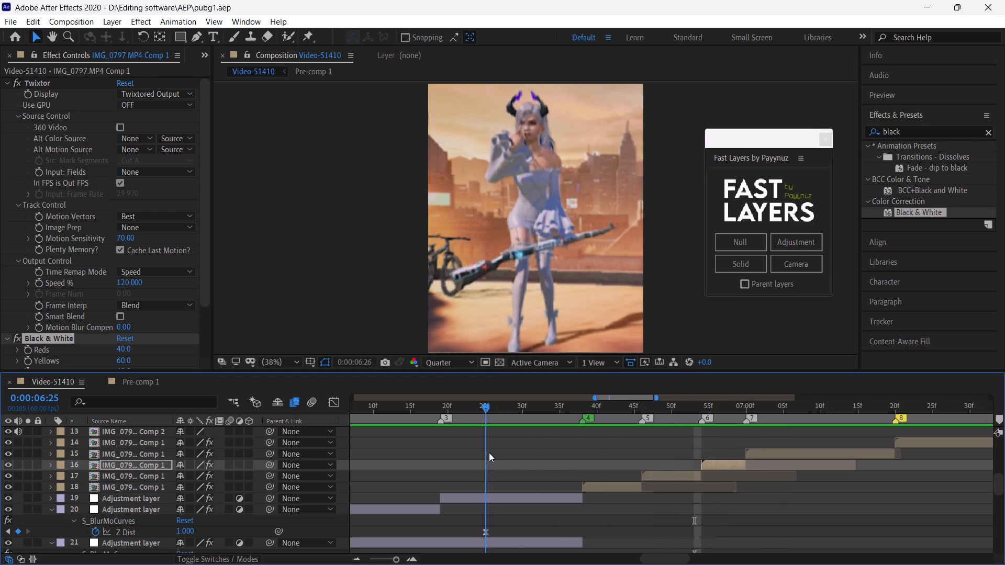
pyautogui.moveTo(489, 453); pyautogui.dragTo(548, 479)
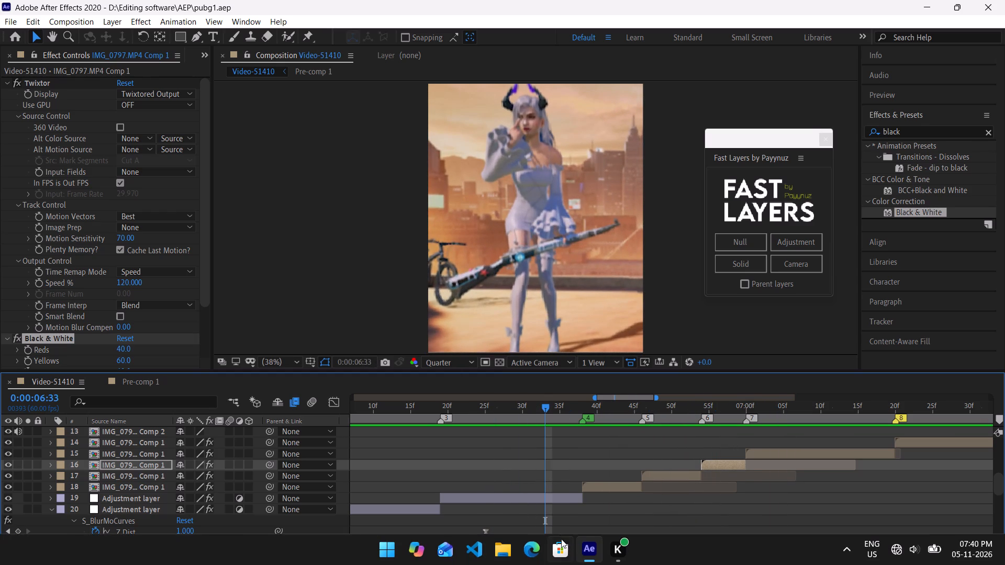
pyautogui.click(152, 382)
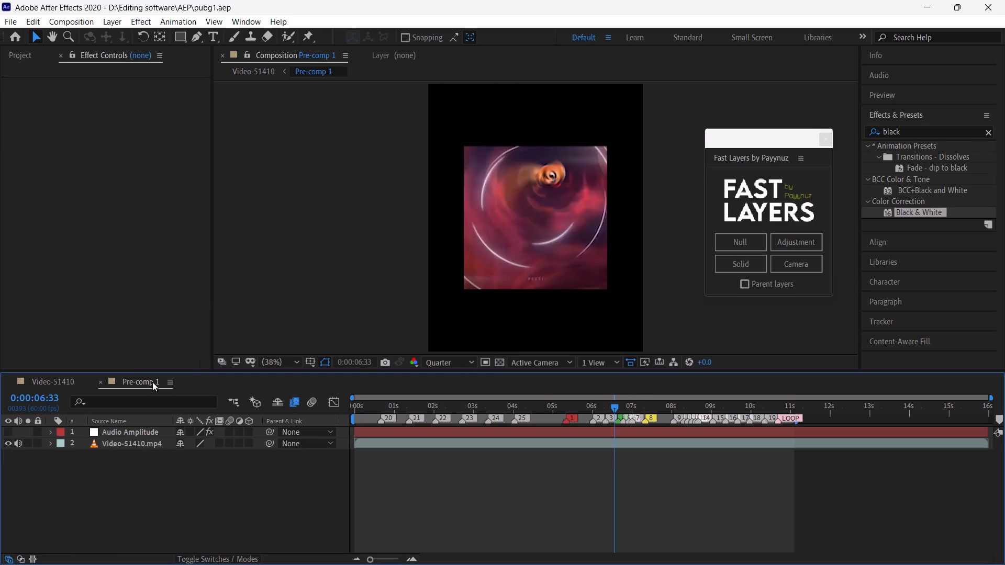
pyautogui.moveTo(614, 408); pyautogui.dragTo(619, 410)
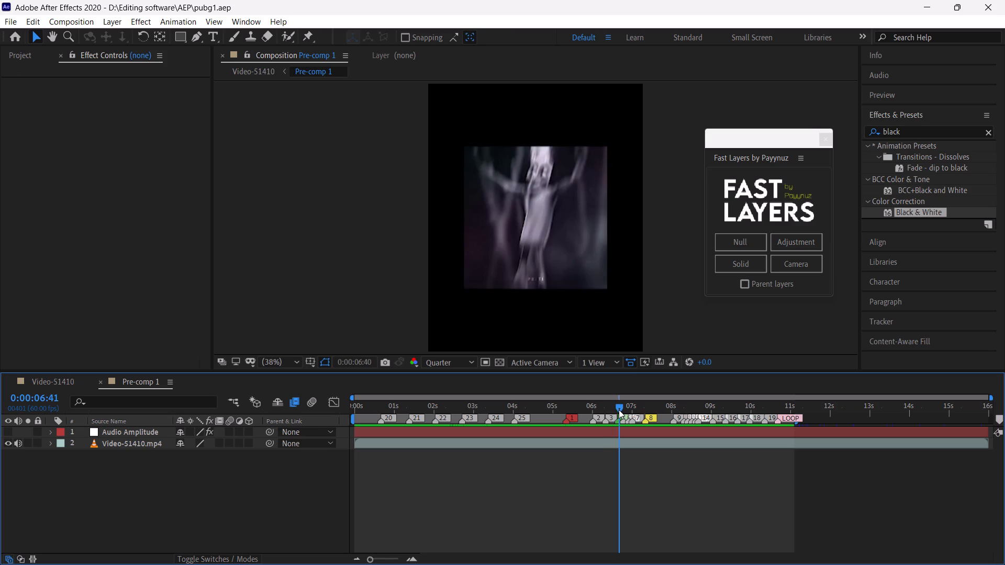
pyautogui.moveTo(619, 410); pyautogui.dragTo(643, 416)
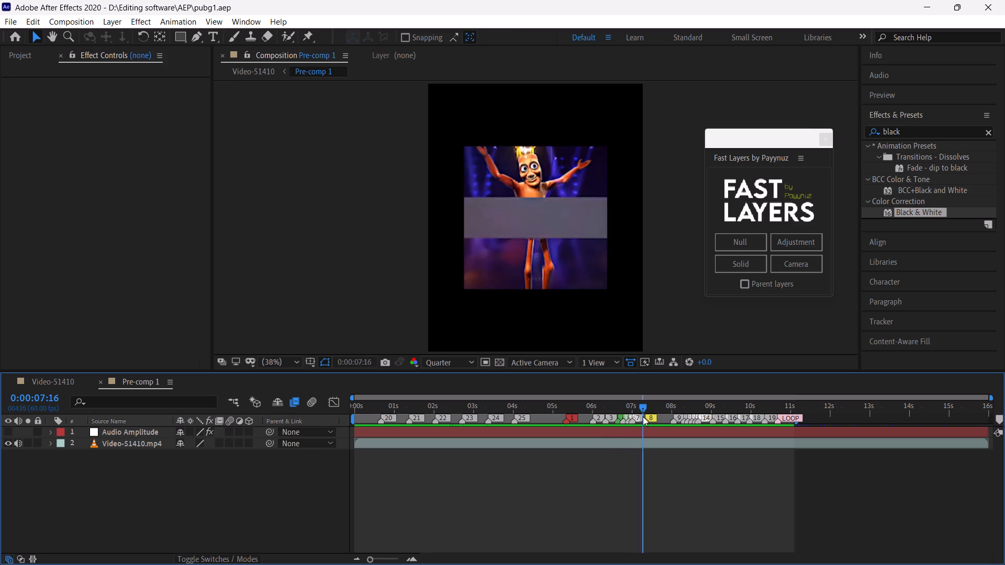
pyautogui.moveTo(643, 416); pyautogui.dragTo(637, 415)
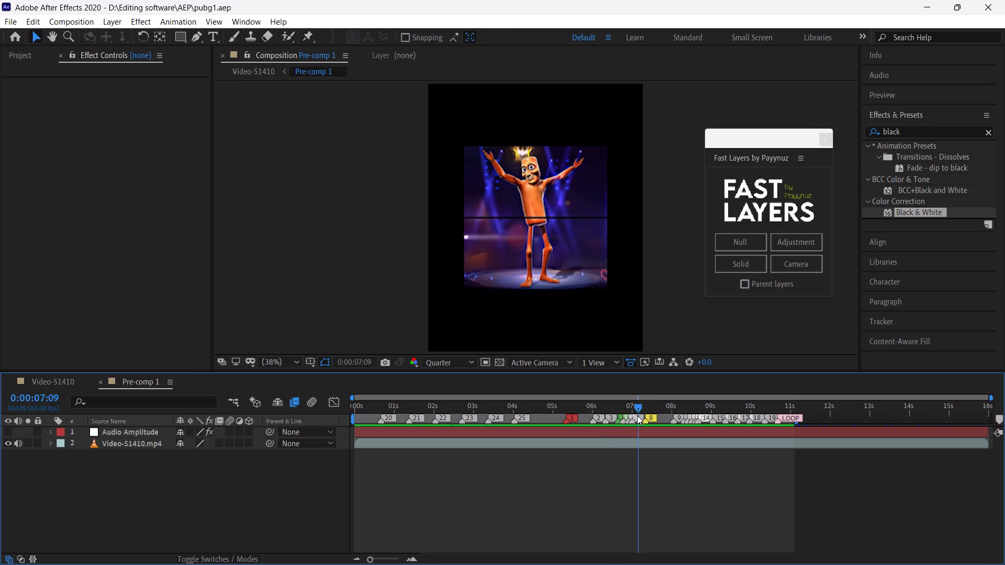
pyautogui.moveTo(637, 415); pyautogui.dragTo(650, 419)
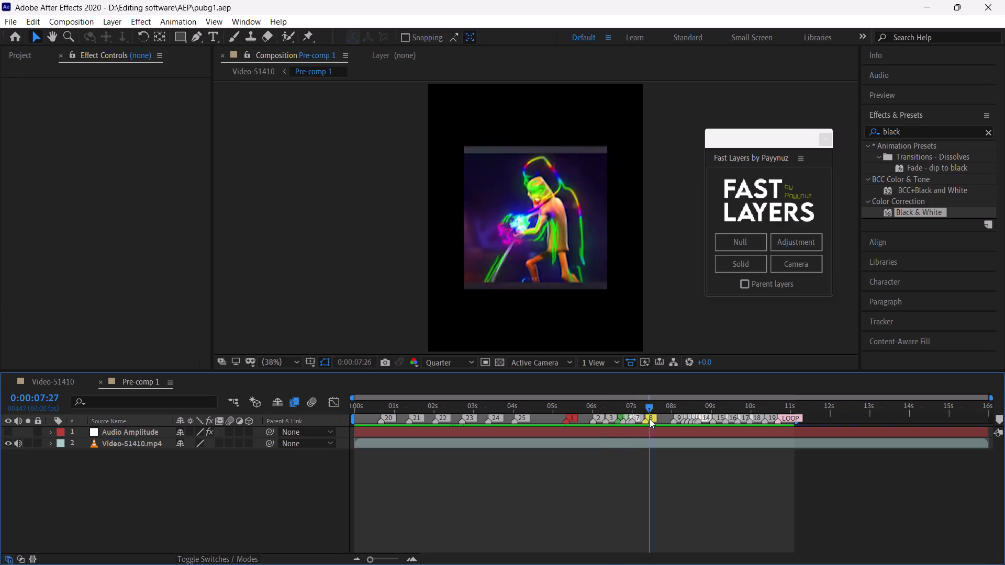
pyautogui.moveTo(650, 419); pyautogui.dragTo(675, 426)
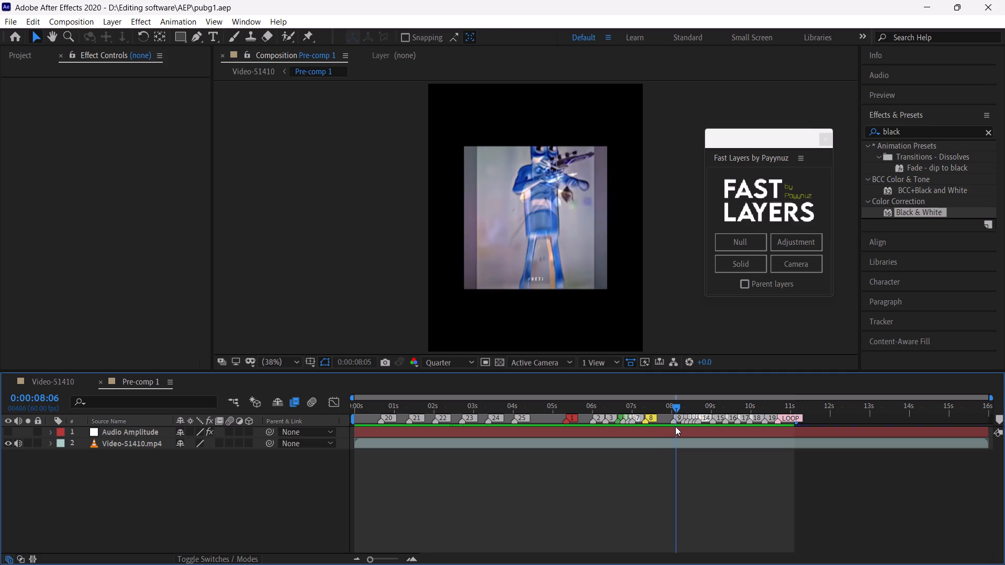
pyautogui.moveTo(675, 426); pyautogui.dragTo(676, 427)
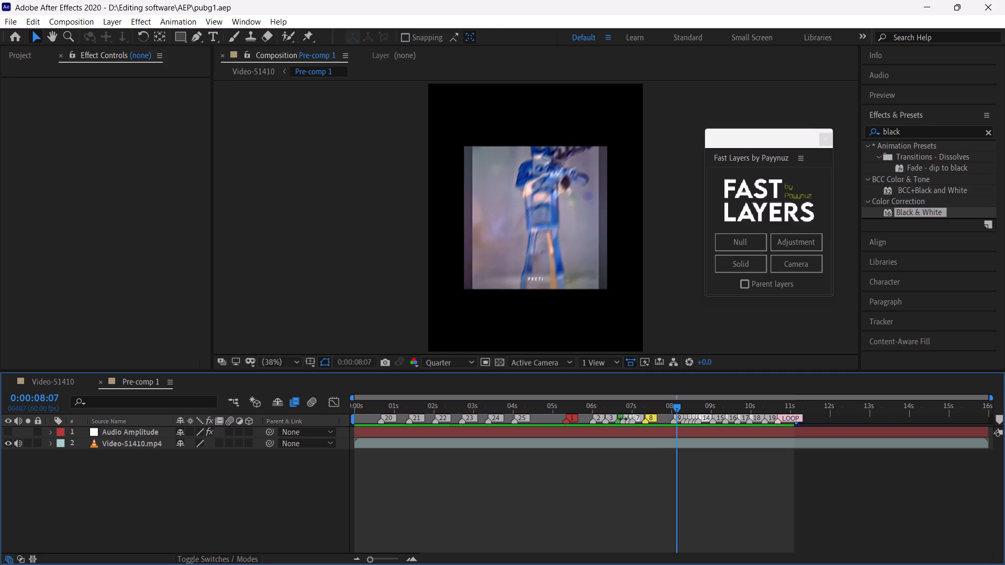
pyautogui.moveTo(650, 405); pyautogui.dragTo(637, 404)
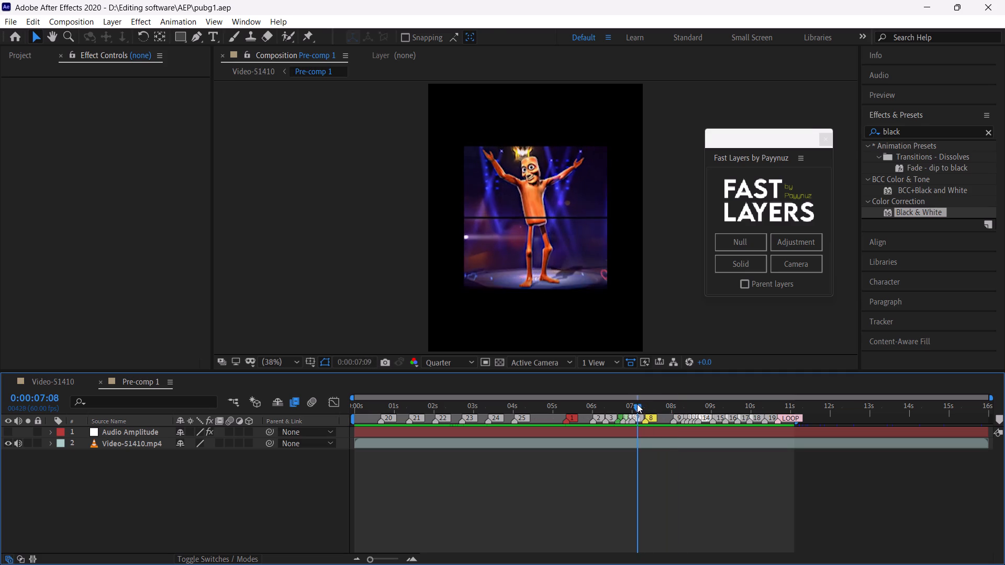
pyautogui.moveTo(637, 404); pyautogui.dragTo(636, 408)
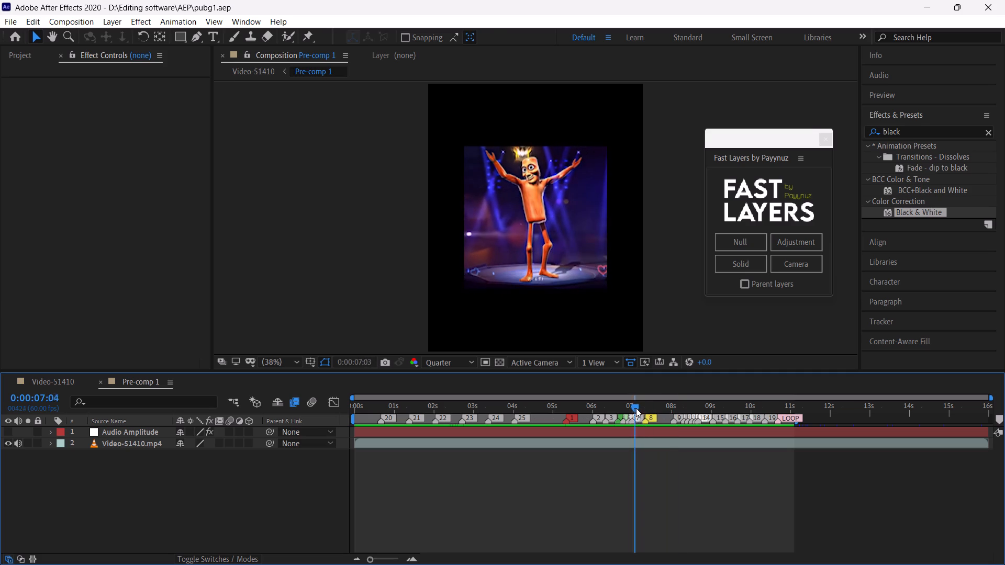
pyautogui.moveTo(636, 408); pyautogui.dragTo(644, 412)
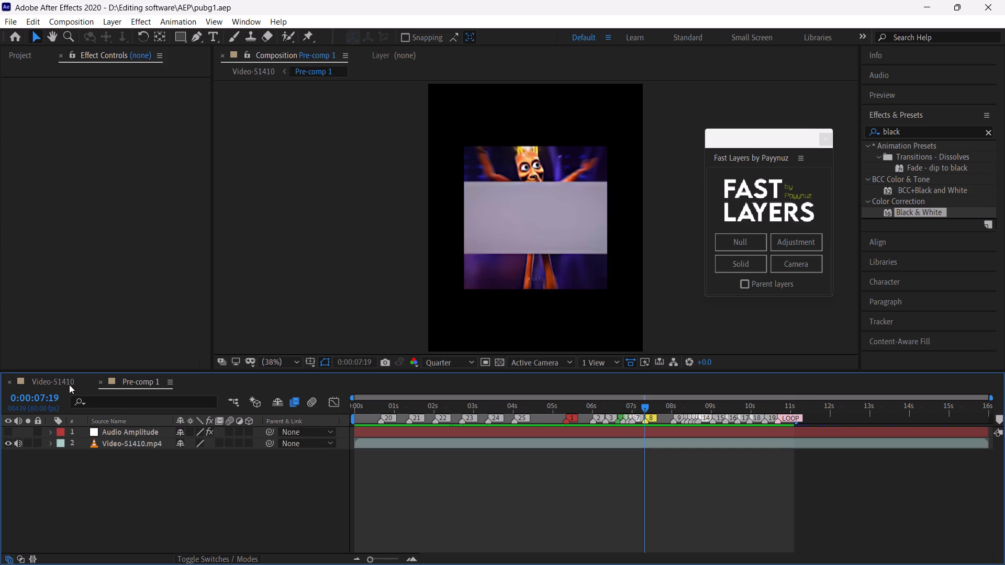
# In Video-S1410, add a white solid layer above the clip between markers 7 and 8, matching that clip's length.
pyautogui.click(66, 379)
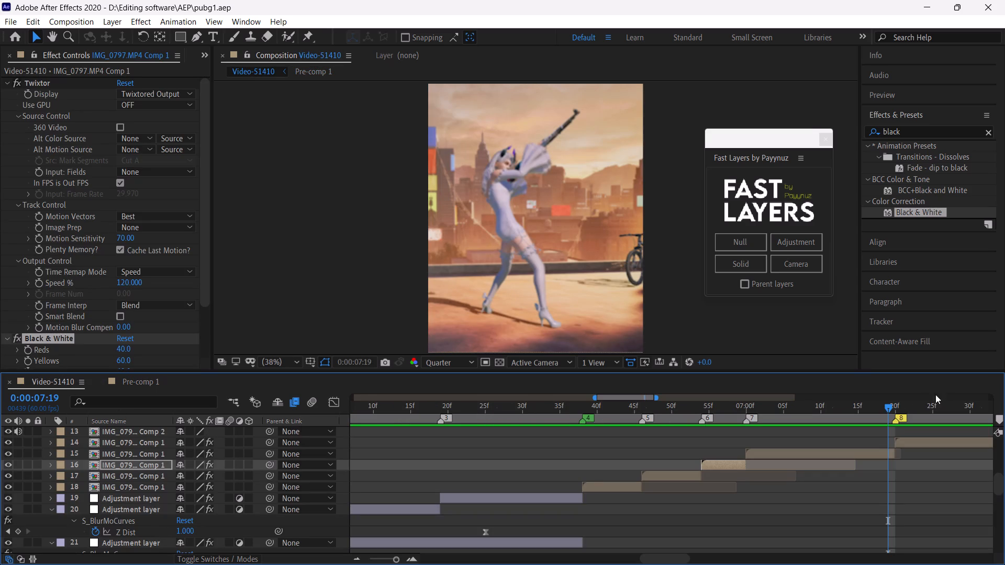
pyautogui.moveTo(887, 406); pyautogui.dragTo(805, 417)
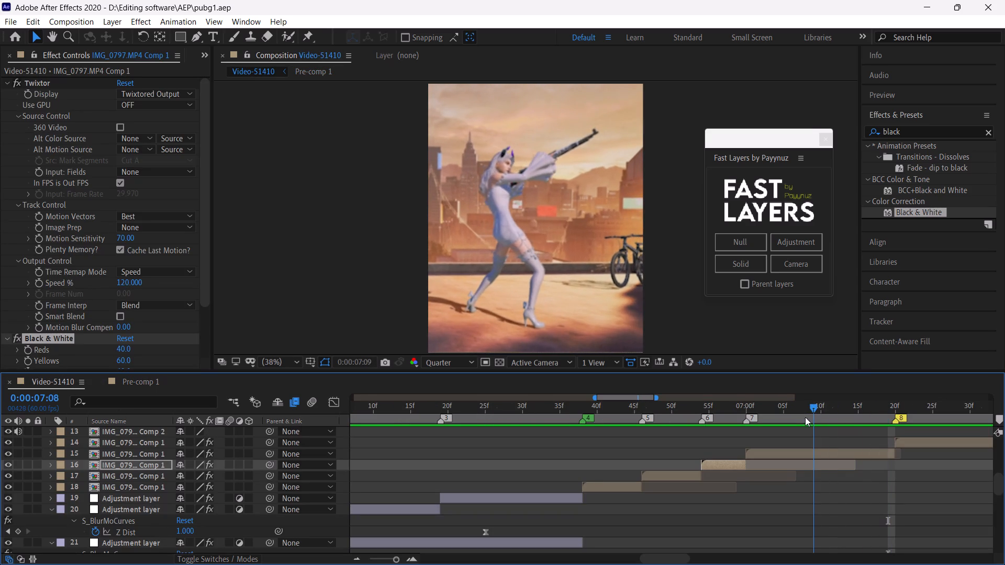
pyautogui.moveTo(805, 417); pyautogui.dragTo(902, 446)
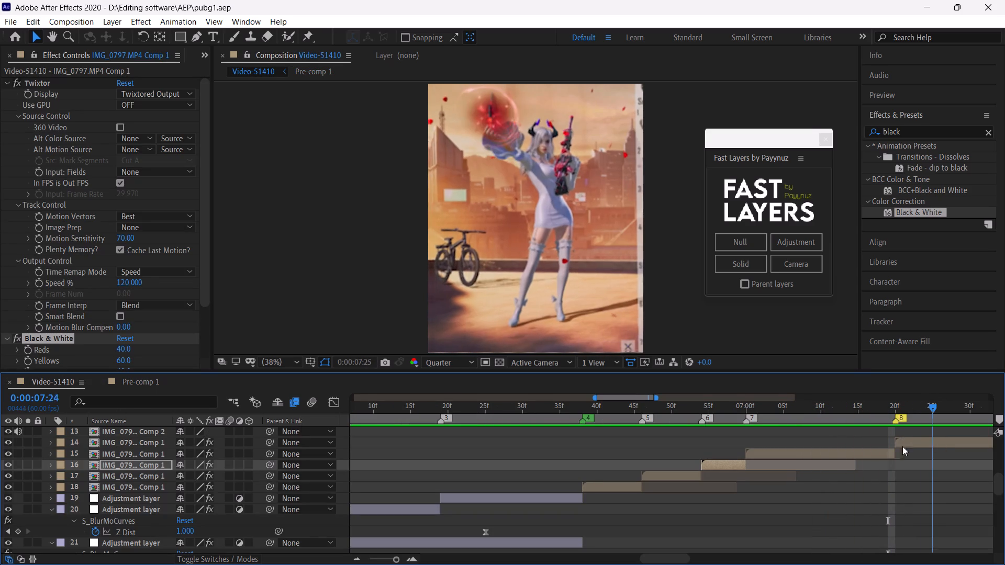
pyautogui.moveTo(902, 446); pyautogui.dragTo(831, 446)
pyautogui.click(837, 455)
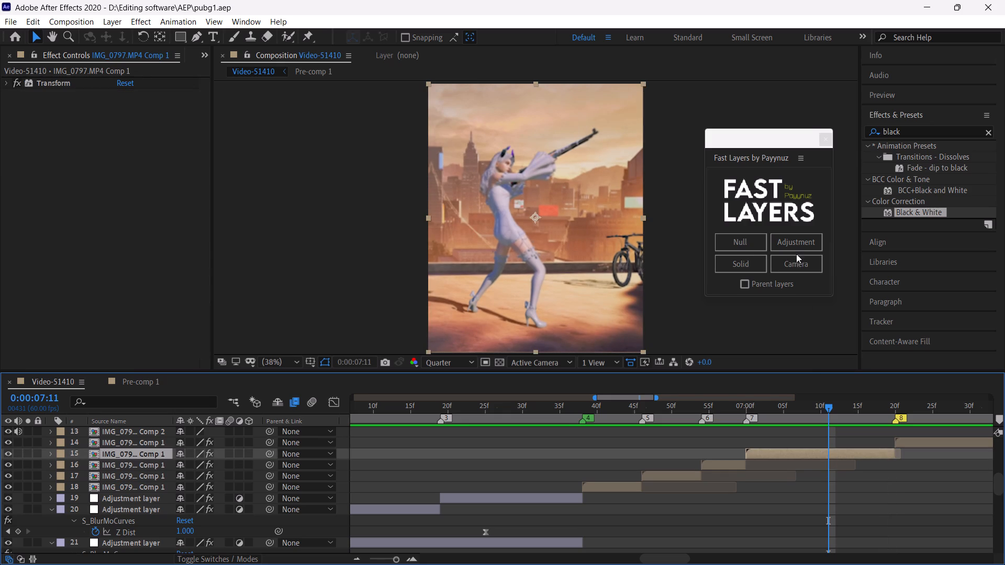
pyautogui.click(751, 263)
pyautogui.click(850, 457)
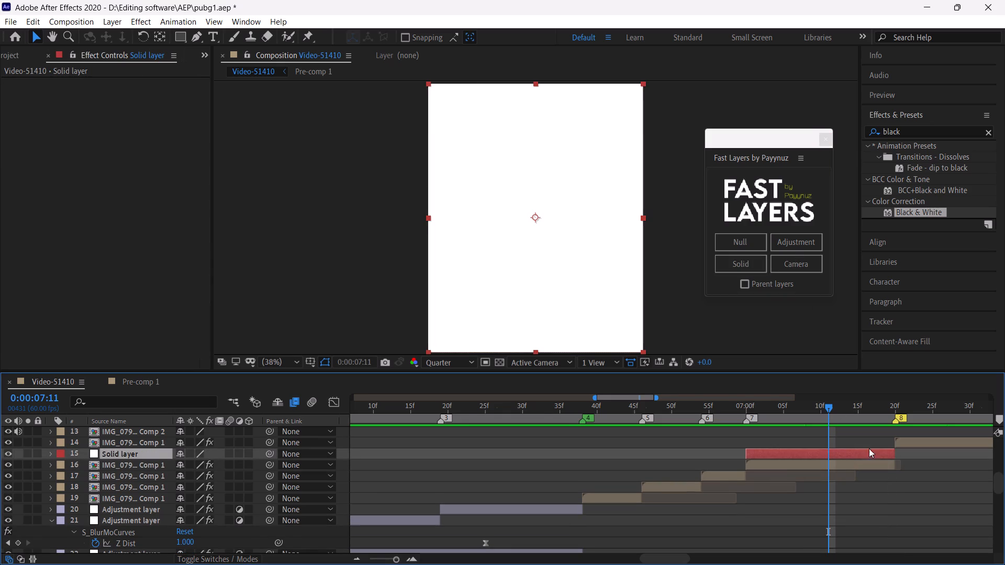
# Apply the "new cc jaws 1 inverted (axsensi)" preset from the ULTIMATE EDITING PACK AXSENSI-1 folder to the solid layer.
pyautogui.click(182, 19)
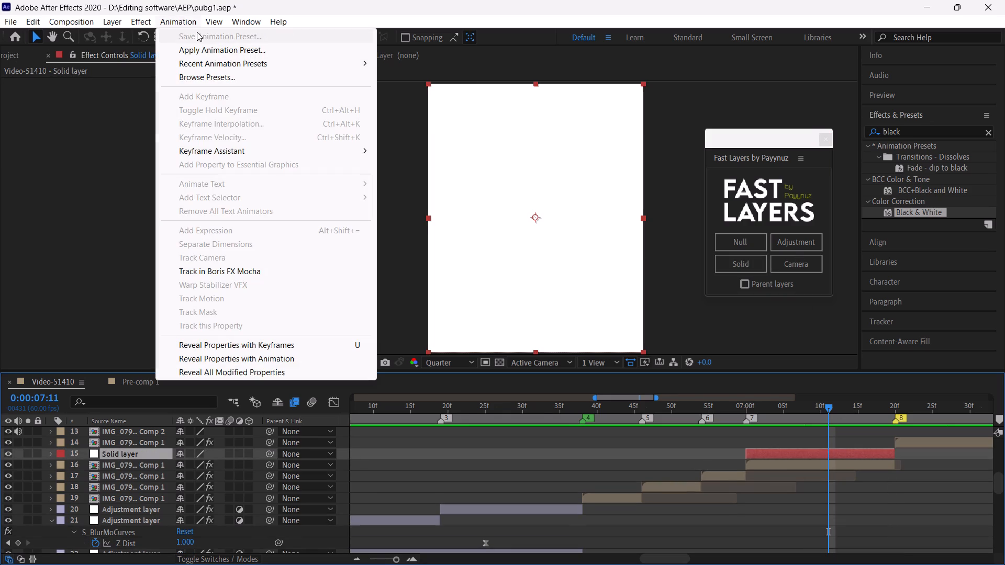
pyautogui.click(208, 47)
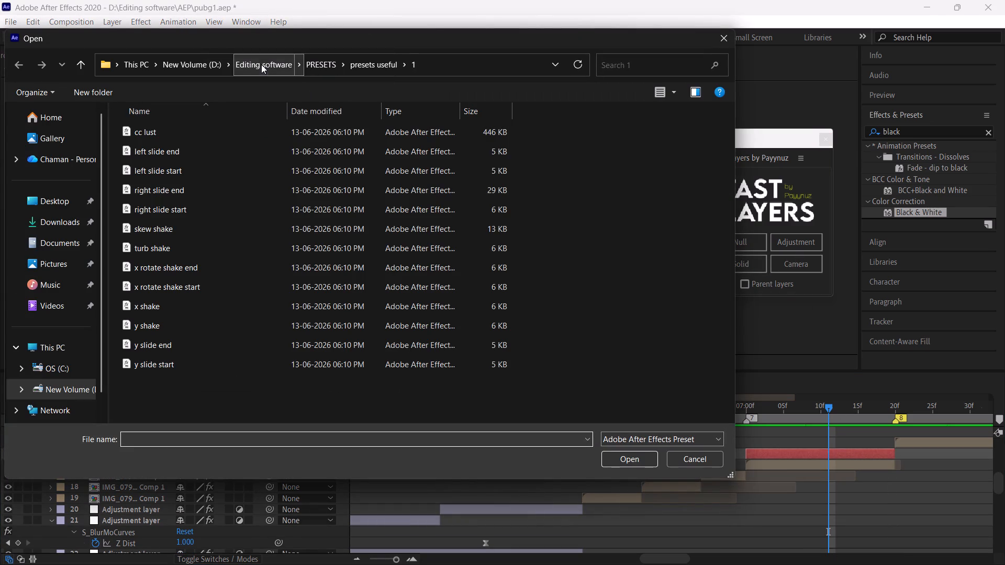
pyautogui.click(320, 66)
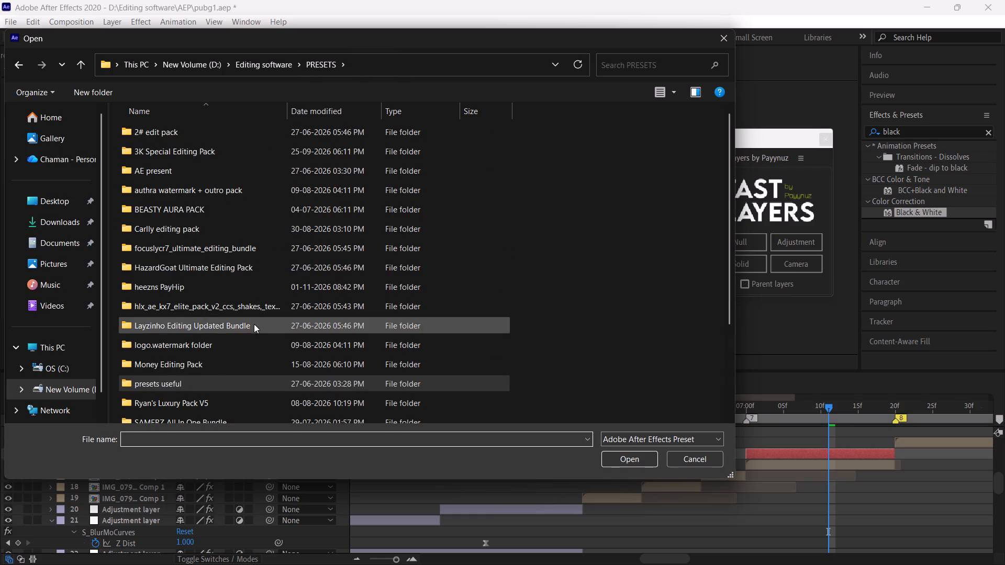
pyautogui.scroll(-1, 230, 370)
pyautogui.doubleClick(221, 416)
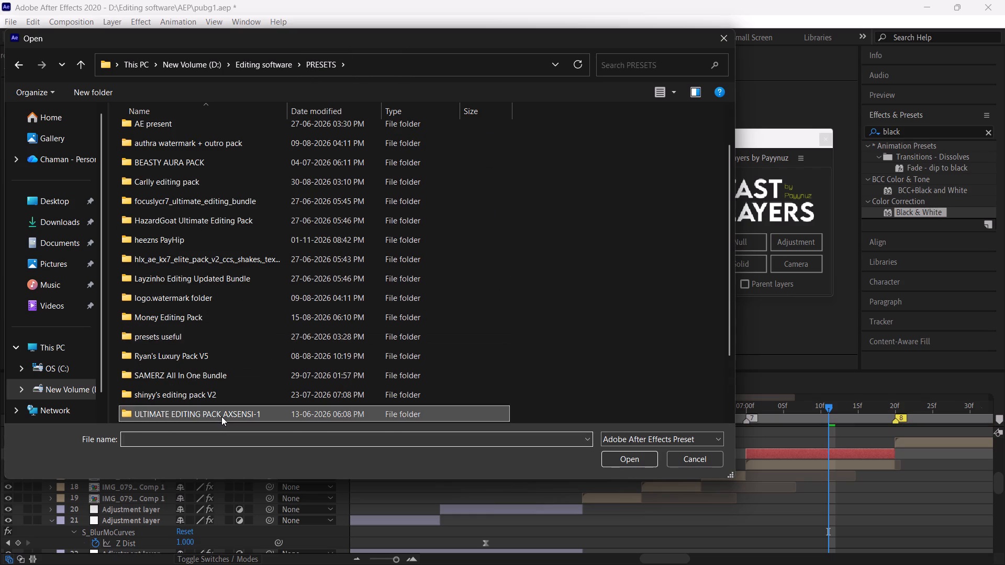
pyautogui.doubleClick(228, 149)
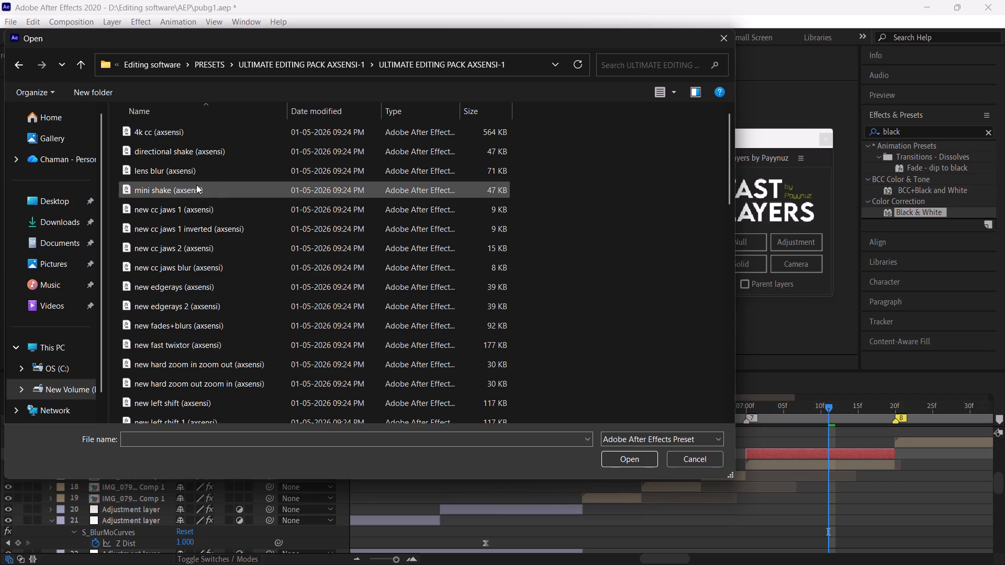
pyautogui.click(219, 231)
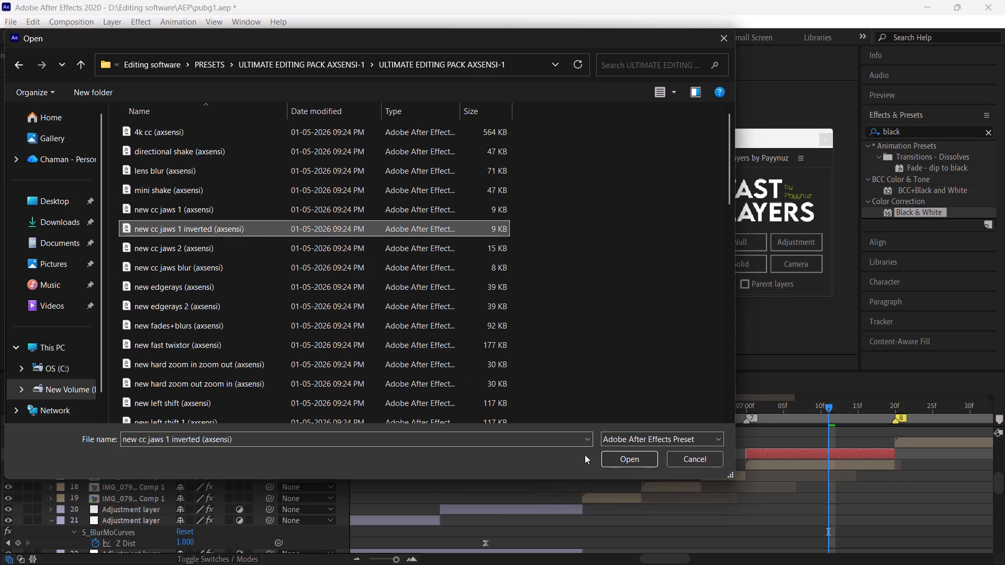
pyautogui.click(618, 461)
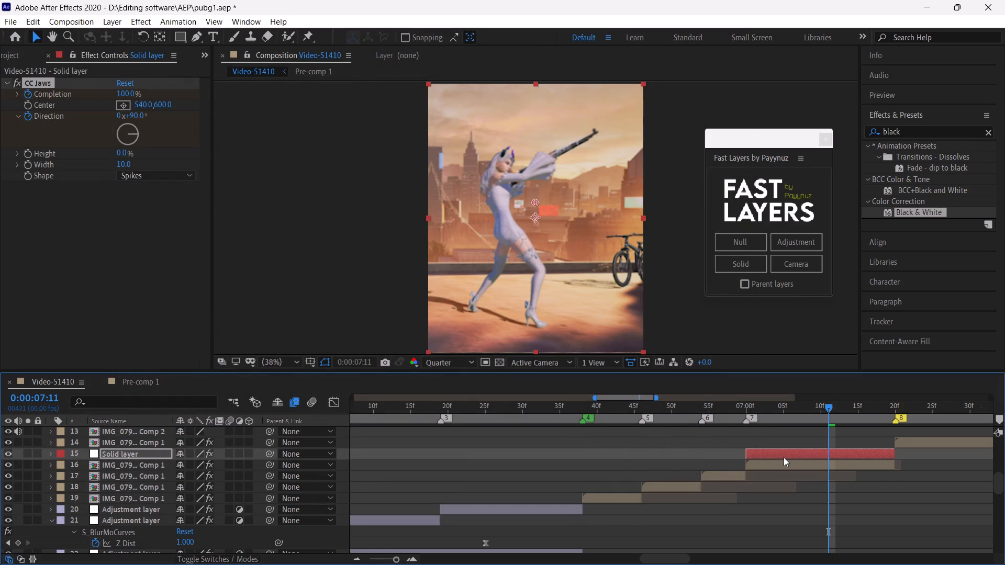
# Reveal the solid layer's CC Jaws keyframes, shift the layer earlier, and extend its end to cover all three keyframe pairs.
pyautogui.press('u')
pyautogui.moveTo(870, 452); pyautogui.dragTo(818, 451)
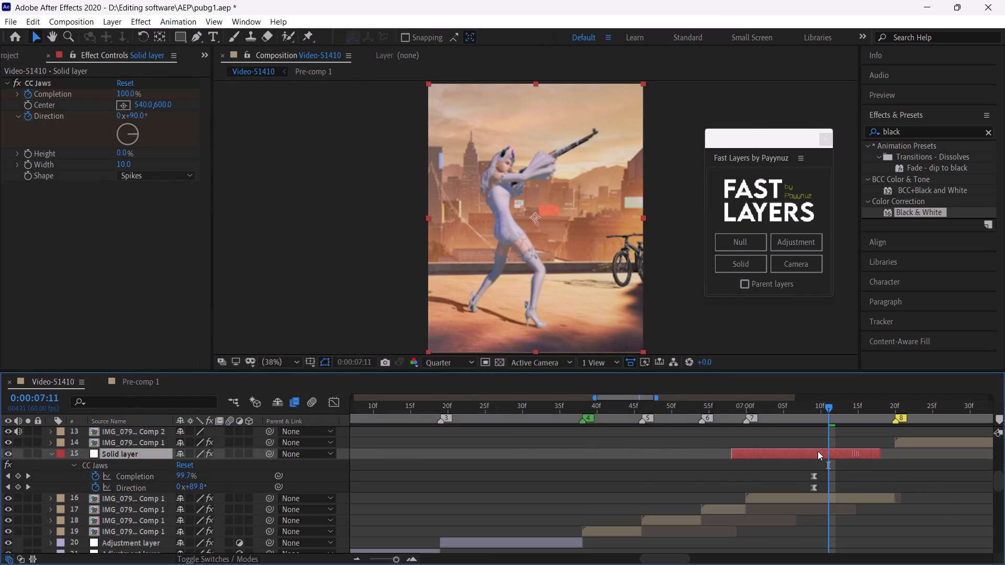
pyautogui.moveTo(818, 451); pyautogui.dragTo(628, 450)
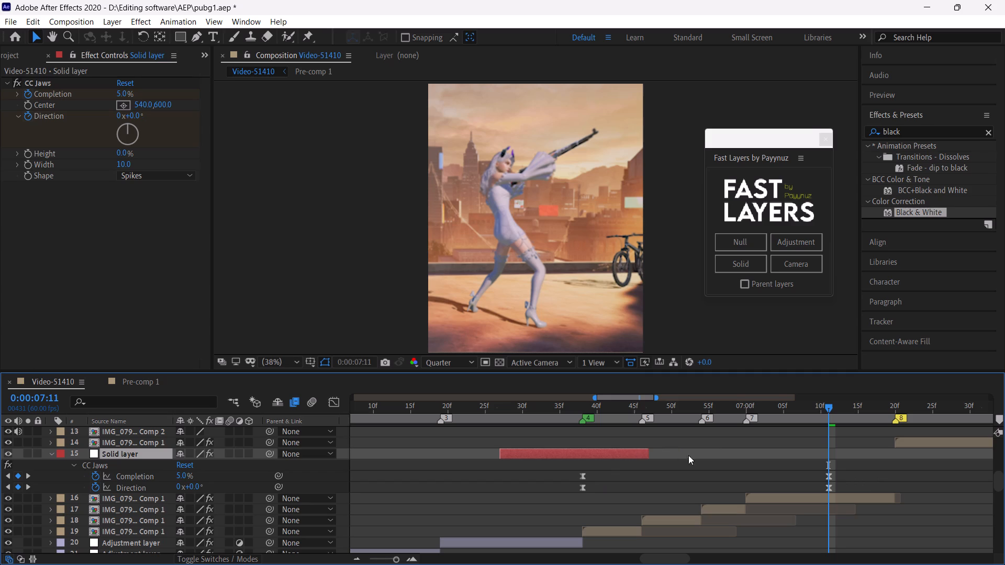
pyautogui.moveTo(649, 452); pyautogui.dragTo(987, 466)
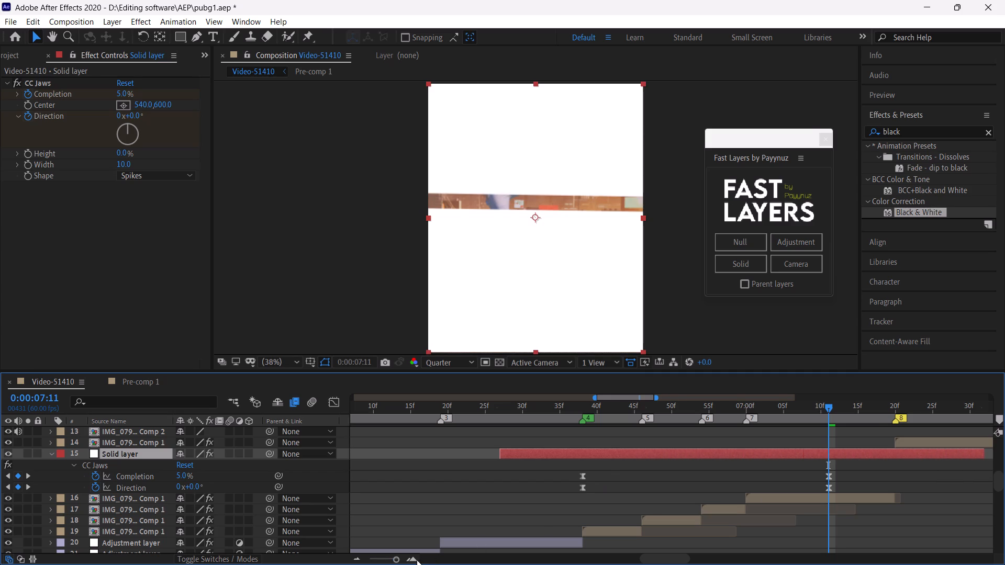
pyautogui.moveTo(394, 560); pyautogui.dragTo(383, 557)
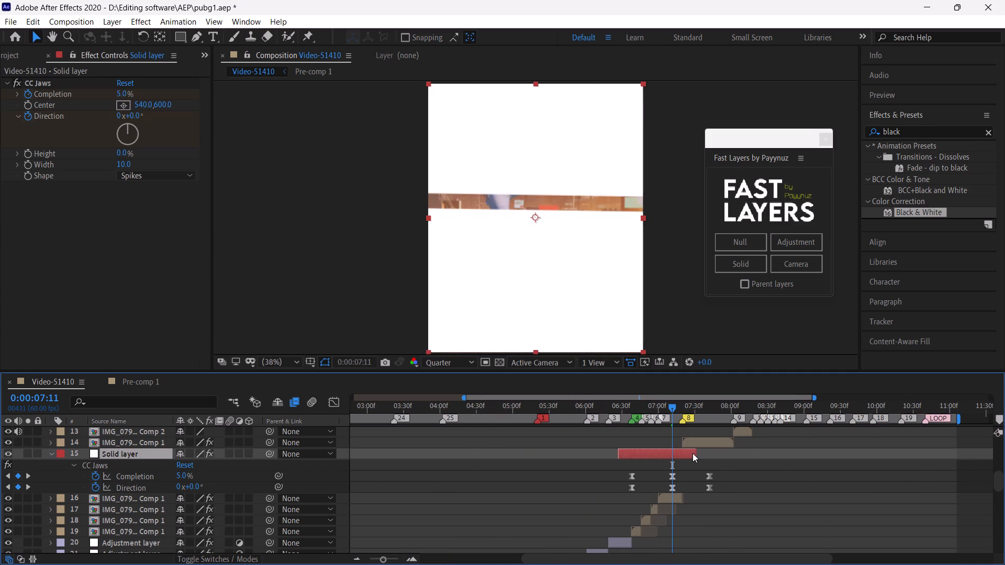
pyautogui.moveTo(695, 454); pyautogui.dragTo(724, 459)
# Slide the solid layer along the timeline until its middle CC Jaws keyframes line up with marker 8 at 0:00:07:20.
pyautogui.moveTo(665, 403); pyautogui.dragTo(642, 408)
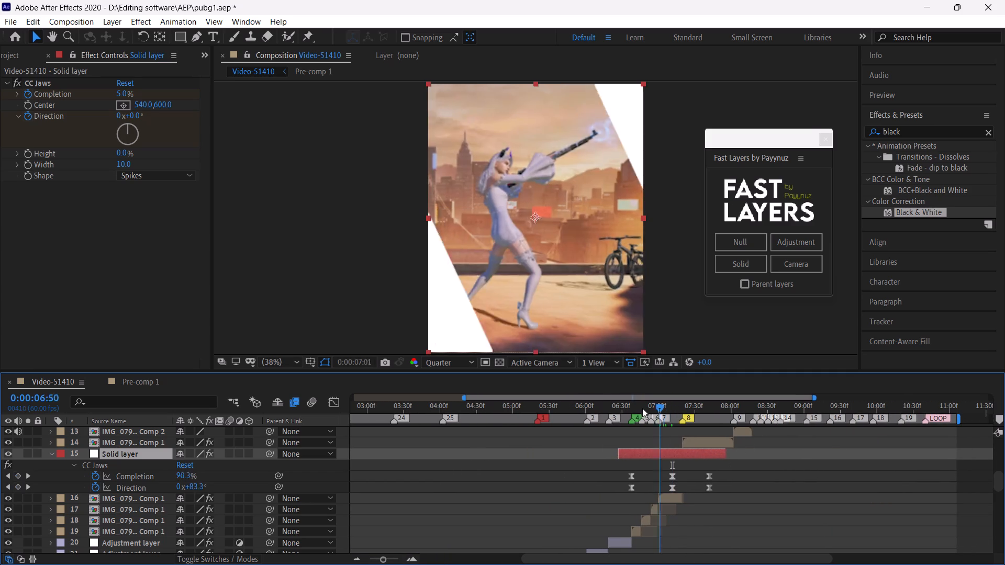
pyautogui.moveTo(642, 408); pyautogui.dragTo(693, 436)
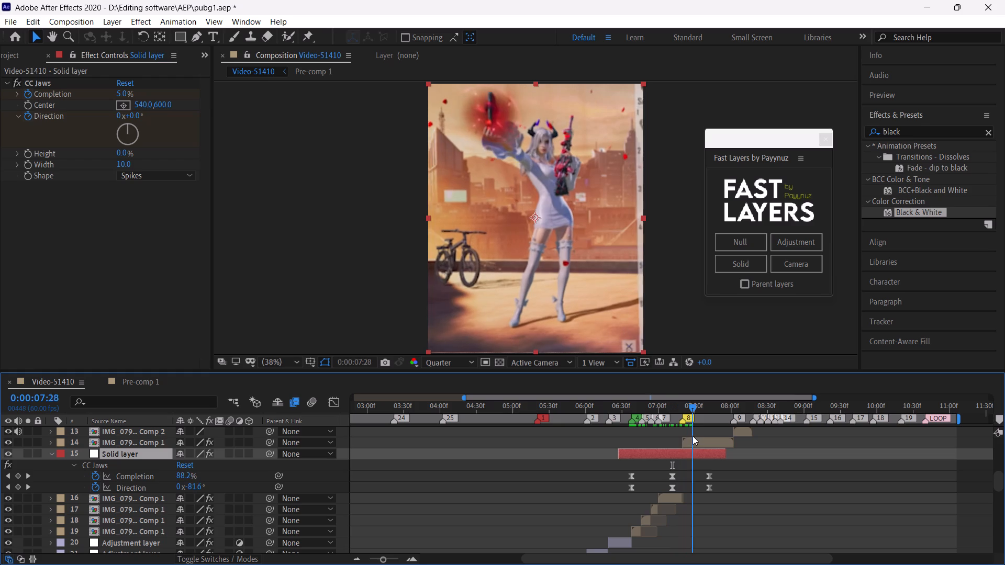
pyautogui.moveTo(693, 436); pyautogui.dragTo(672, 437)
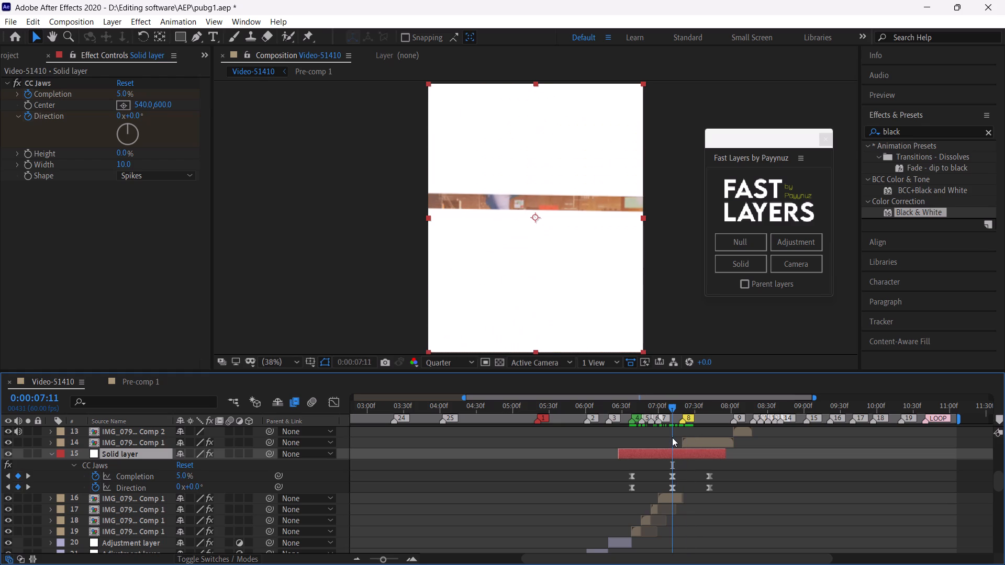
pyautogui.moveTo(384, 559); pyautogui.dragTo(396, 562)
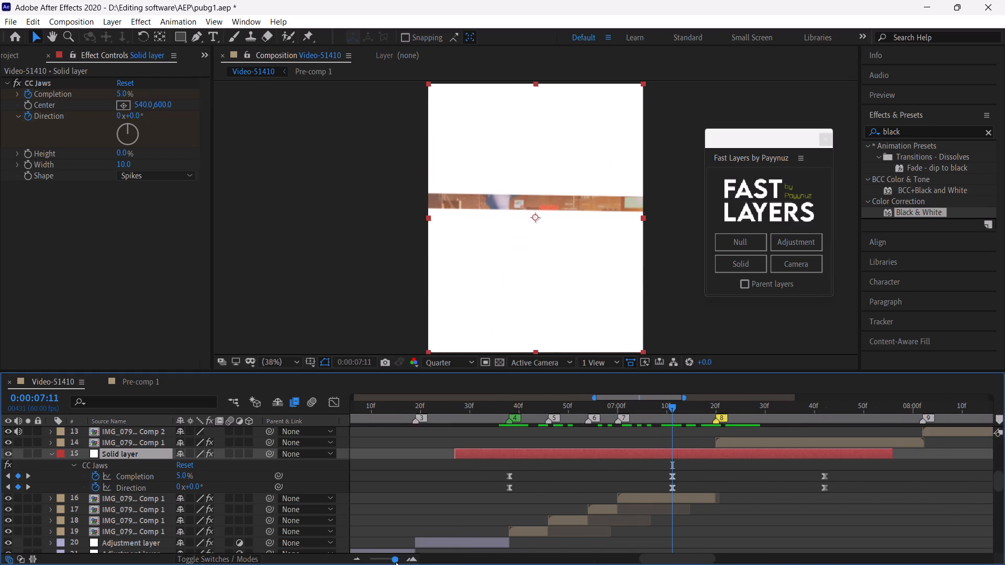
pyautogui.moveTo(396, 562); pyautogui.dragTo(395, 563)
pyautogui.moveTo(694, 455); pyautogui.dragTo(723, 454)
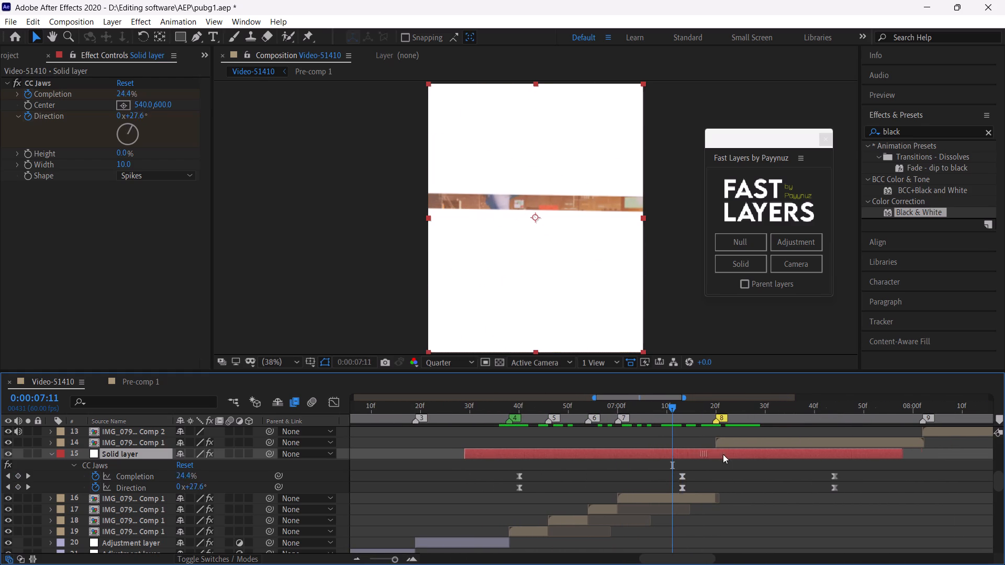
pyautogui.moveTo(723, 454); pyautogui.dragTo(732, 454)
pyautogui.moveTo(695, 410); pyautogui.dragTo(708, 420)
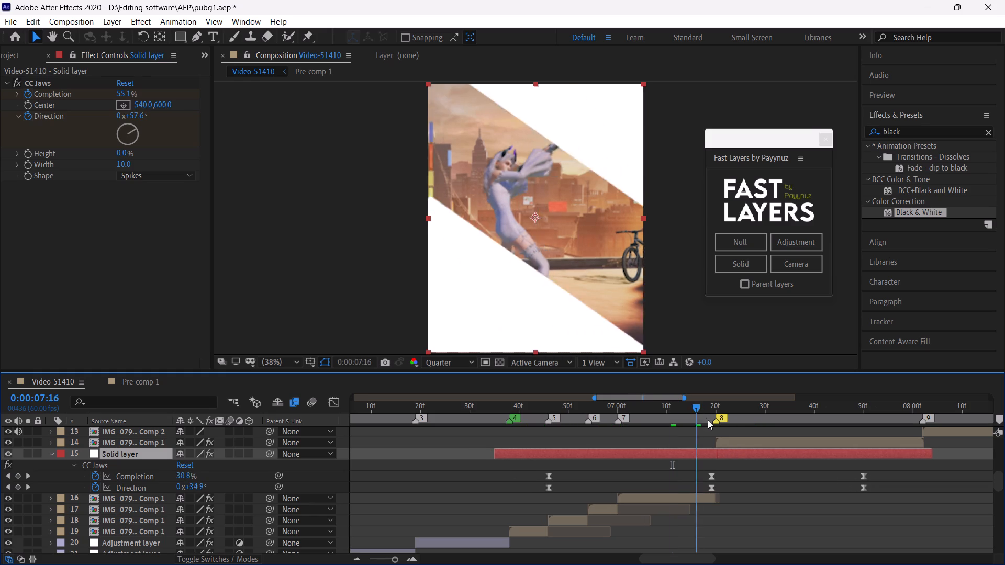
pyautogui.moveTo(708, 420); pyautogui.dragTo(714, 427)
pyautogui.moveTo(722, 452); pyautogui.dragTo(723, 452)
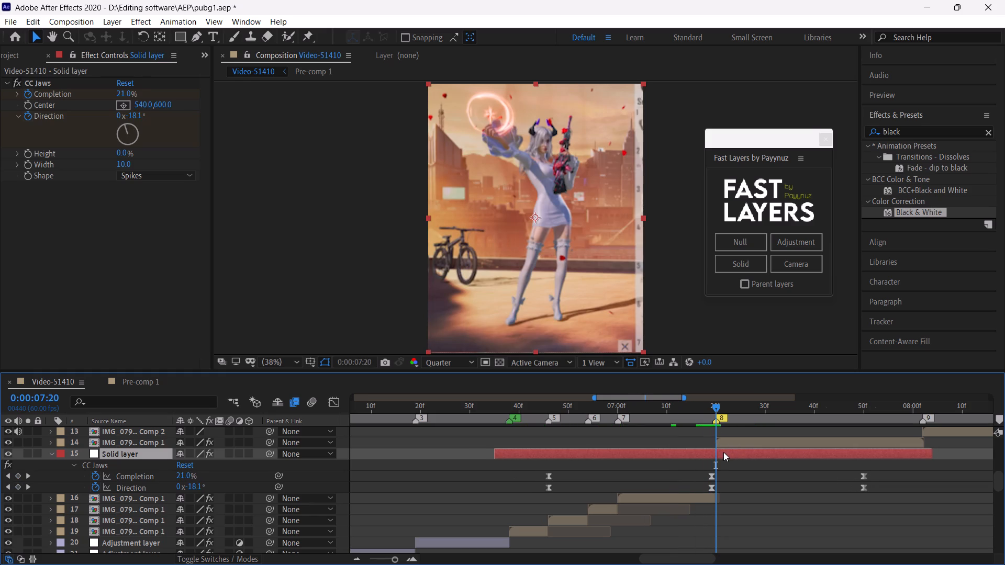
pyautogui.moveTo(723, 452); pyautogui.dragTo(728, 453)
# Compress all the solid's Completion and Direction keyframes proportionally toward the first pair to speed up the CC Jaws wipe.
pyautogui.moveTo(697, 410); pyautogui.dragTo(617, 418)
pyautogui.click(581, 420)
pyautogui.moveTo(540, 476); pyautogui.dragTo(801, 491)
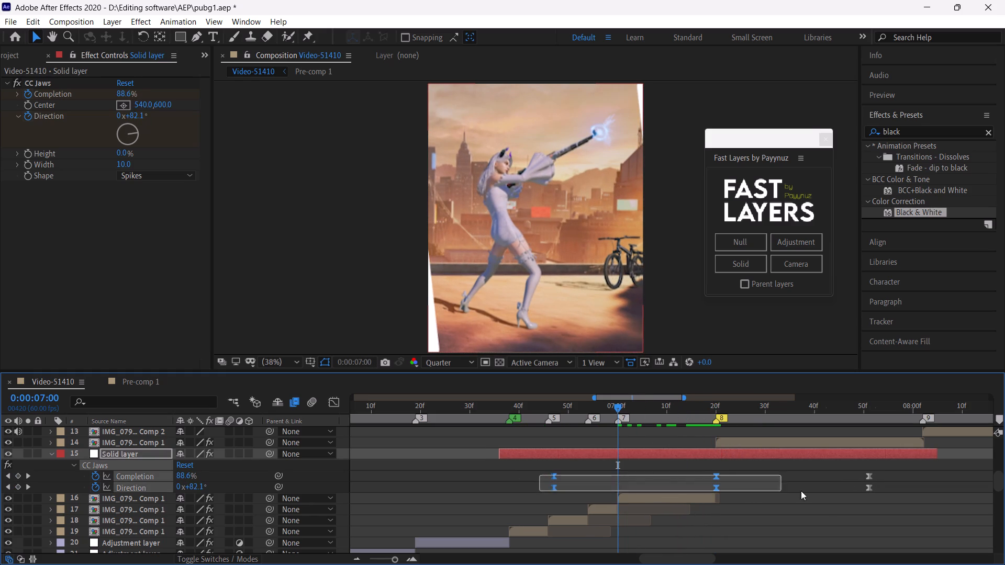
pyautogui.moveTo(801, 491); pyautogui.dragTo(897, 499)
pyautogui.keyDown('alt'); pyautogui.moveTo(869, 487); pyautogui.dragTo(843, 489); pyautogui.keyUp('alt')
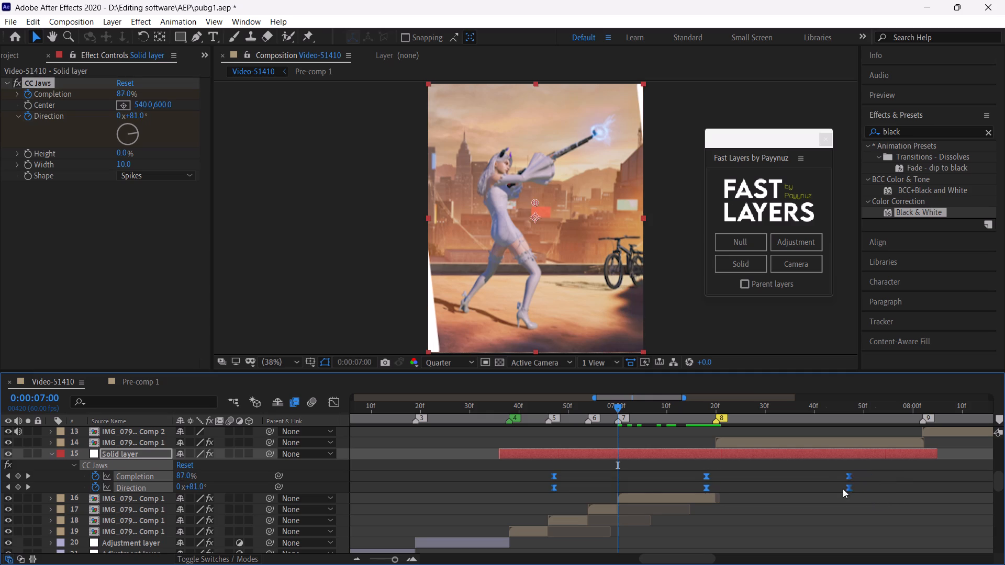
pyautogui.keyDown('alt'); pyautogui.moveTo(843, 489); pyautogui.dragTo(724, 496); pyautogui.keyUp('alt')
# Slide the solid layer so its middle CC Jaws keyframes fall on marker 8 at 0:00:07:20.
pyautogui.moveTo(710, 453); pyautogui.dragTo(755, 458)
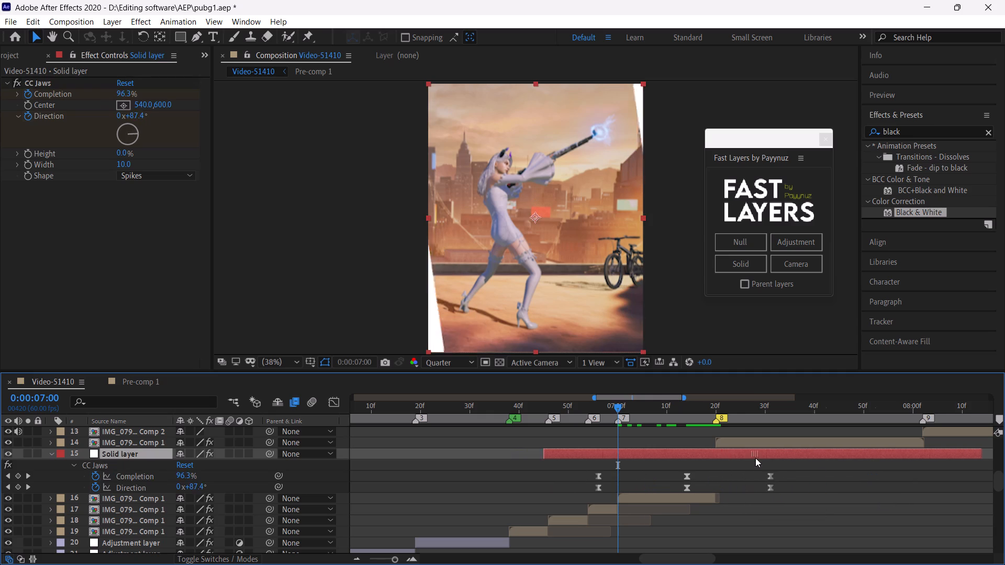
pyautogui.moveTo(755, 458); pyautogui.dragTo(774, 461)
pyautogui.moveTo(701, 405); pyautogui.dragTo(715, 424)
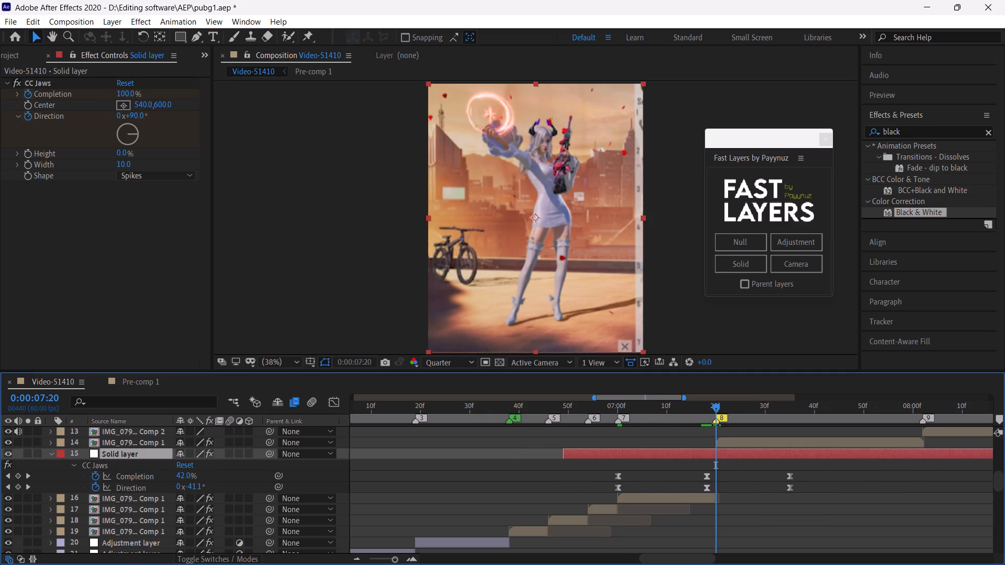
pyautogui.moveTo(718, 451); pyautogui.dragTo(727, 456)
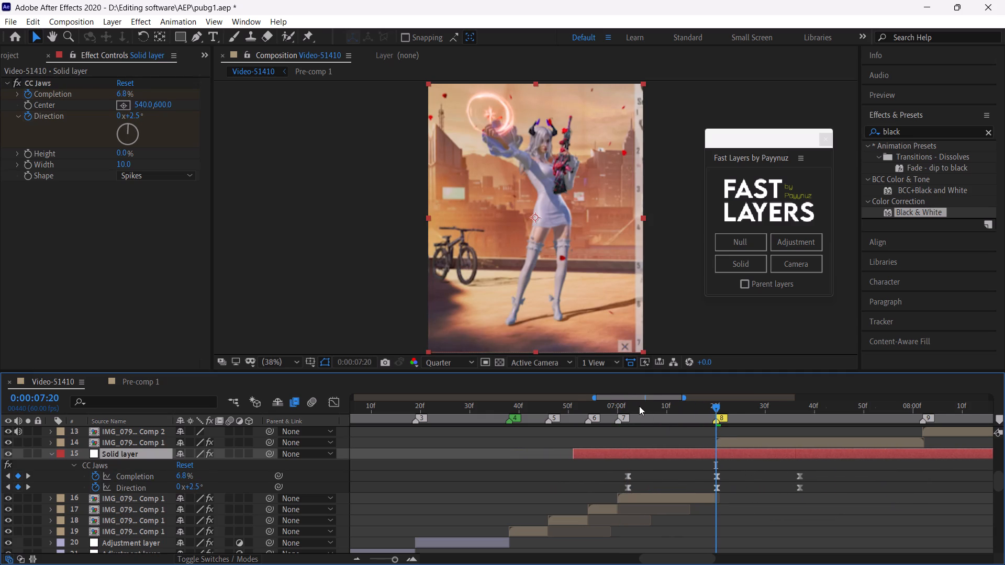
# Play the edit from 0:00:06:49 and scrub to marker 8 to examine the CC Jaws wipe around the cut.
pyautogui.click(563, 399)
pyautogui.click(565, 410)
pyautogui.press('space')
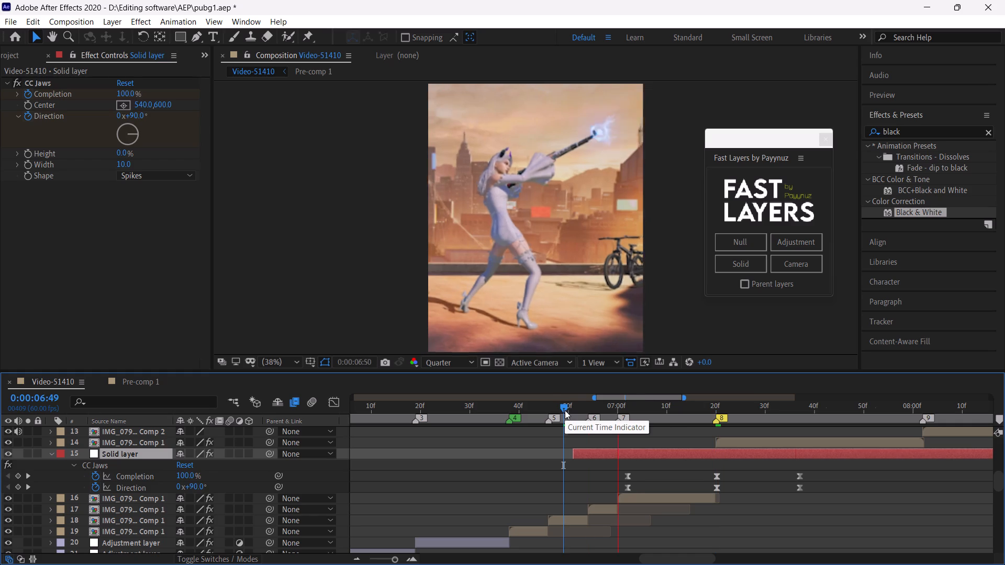
pyautogui.click(565, 410)
pyautogui.press('space')
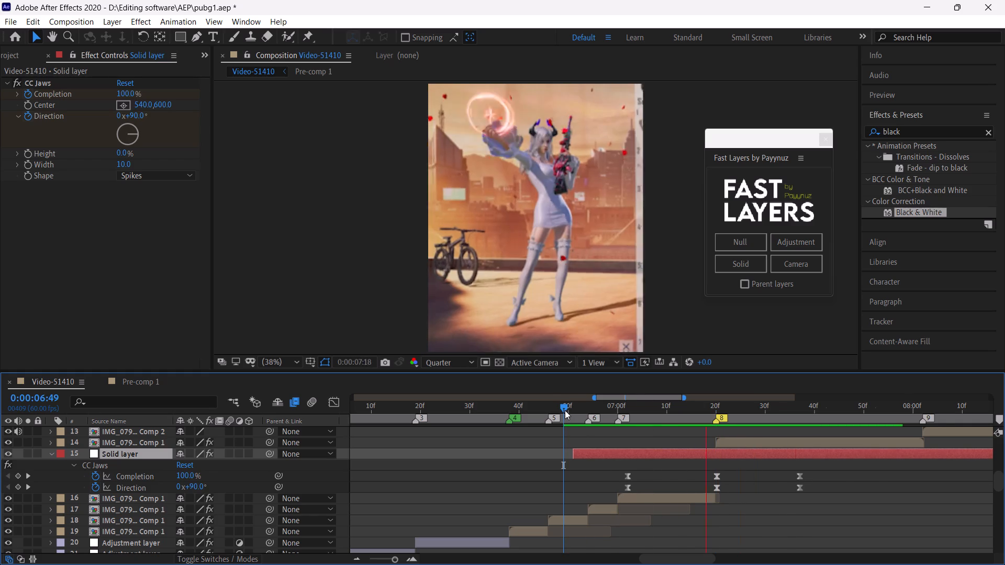
pyautogui.moveTo(565, 410); pyautogui.dragTo(705, 472)
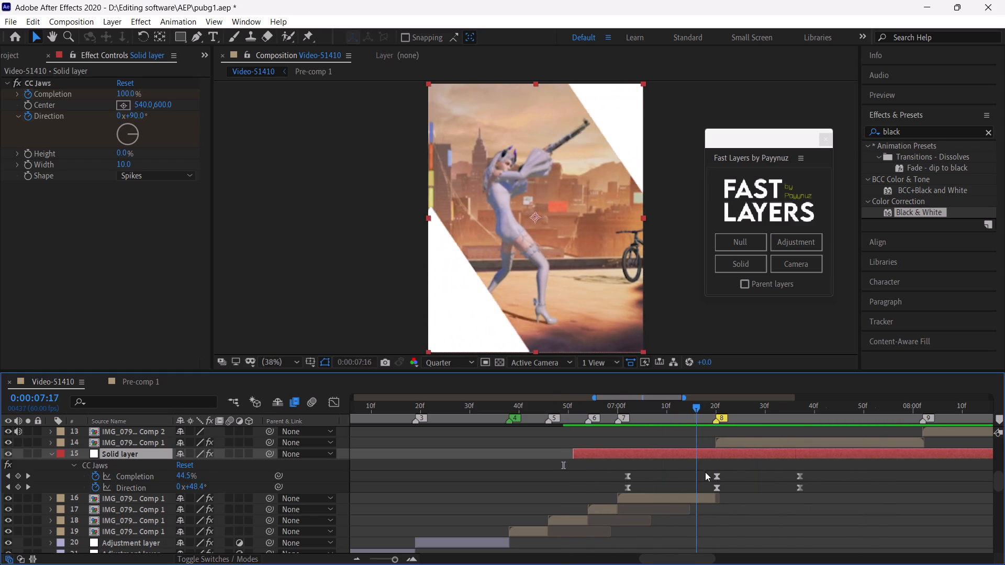
pyautogui.moveTo(705, 472); pyautogui.dragTo(716, 481)
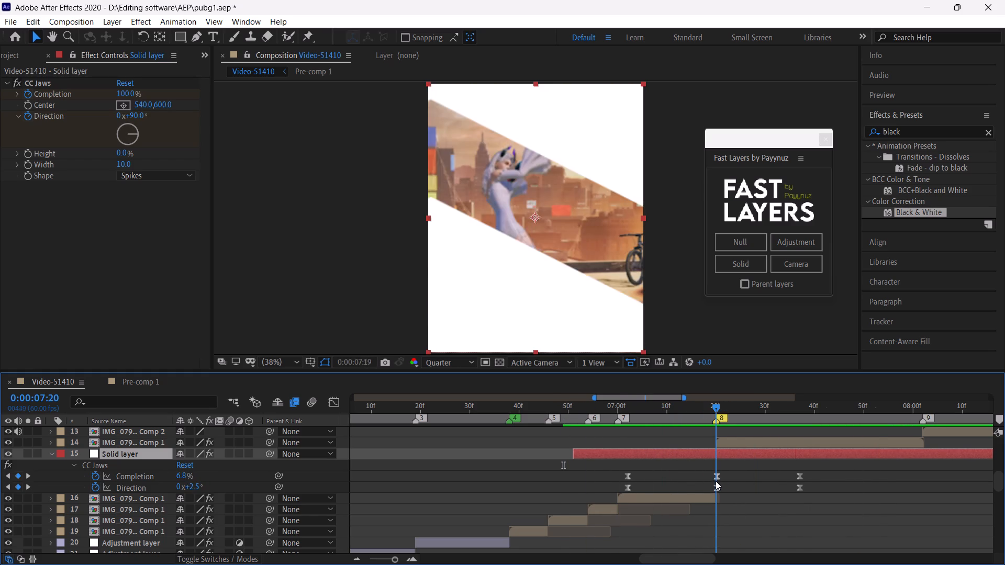
pyautogui.moveTo(716, 481); pyautogui.dragTo(717, 481)
# Move the solid layer above the clip that starts at marker 8 in the layer stack.
pyautogui.moveTo(140, 455); pyautogui.dragTo(140, 440)
# Play from 0:00:07:01 and scrub to marker 8 to check the CC Jaws wipe across the cut between the two clips.
pyautogui.press('space')
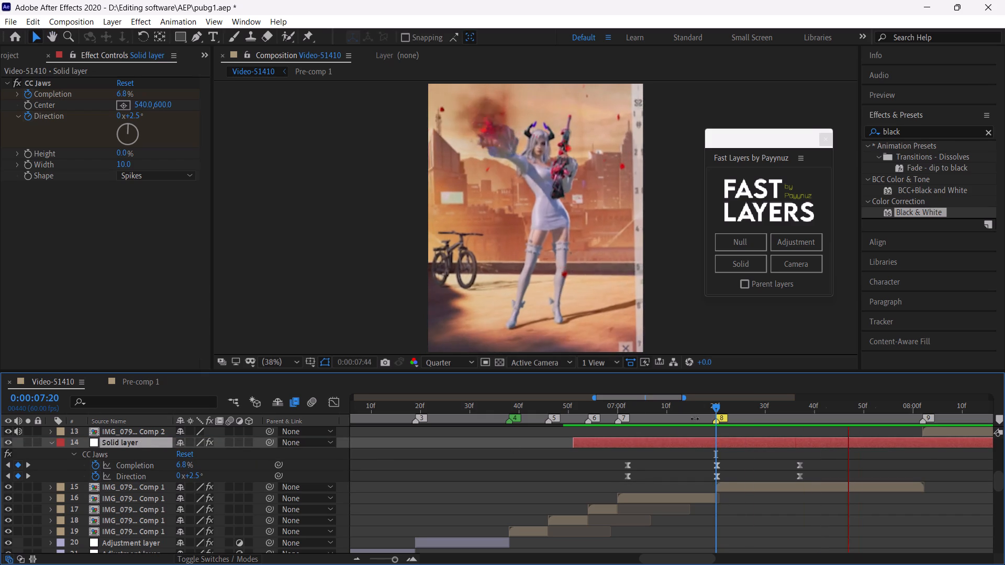
pyautogui.click(620, 404)
pyautogui.press('space')
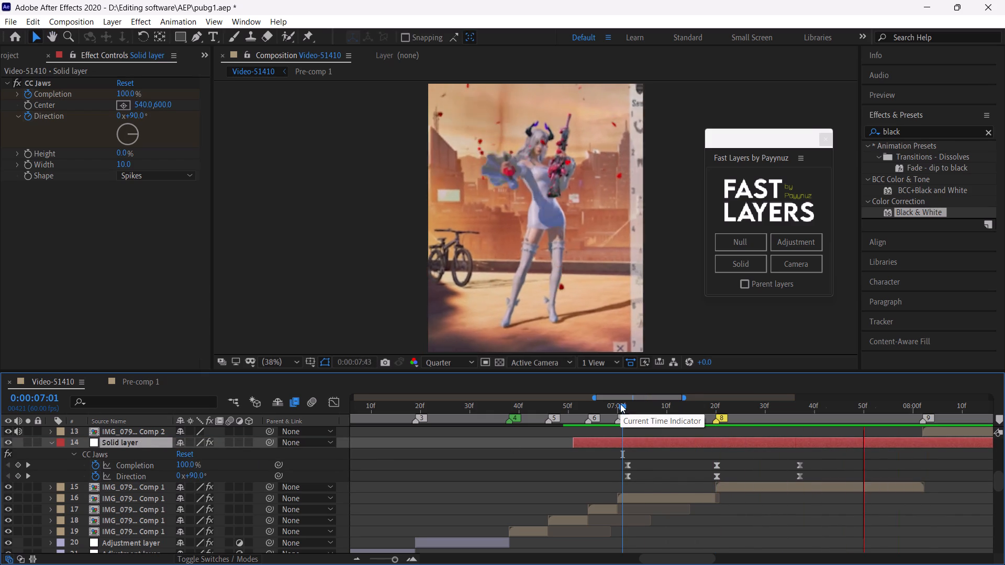
pyautogui.click(620, 404)
pyautogui.press('space')
pyautogui.moveTo(620, 404); pyautogui.dragTo(705, 440)
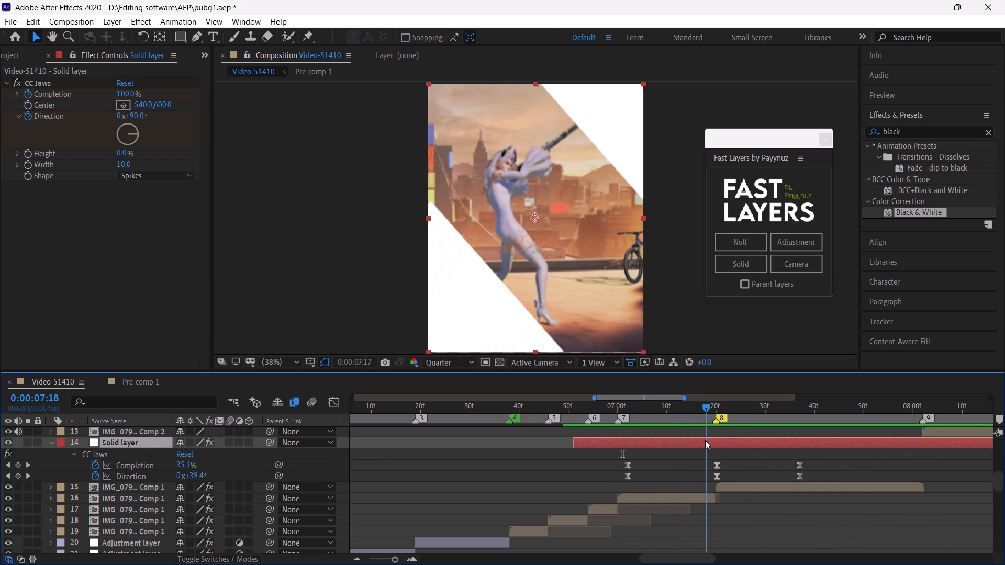
pyautogui.moveTo(705, 440); pyautogui.dragTo(715, 444)
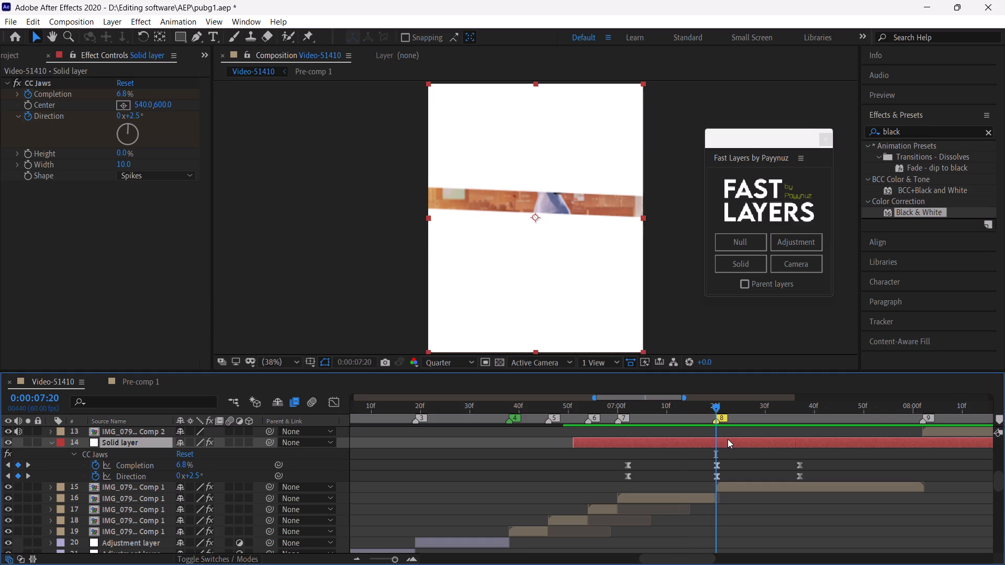
pyautogui.click(742, 455)
pyautogui.click(737, 445)
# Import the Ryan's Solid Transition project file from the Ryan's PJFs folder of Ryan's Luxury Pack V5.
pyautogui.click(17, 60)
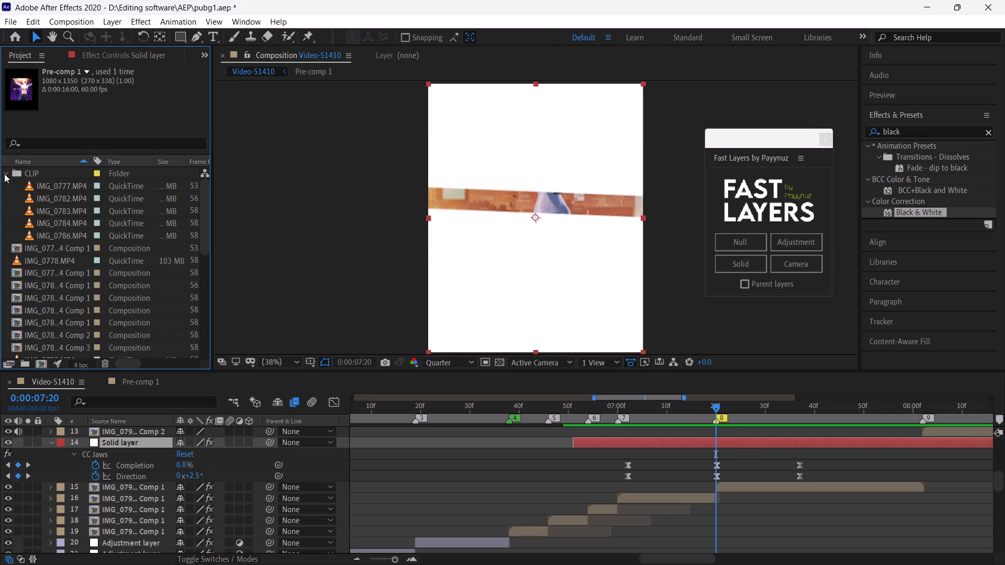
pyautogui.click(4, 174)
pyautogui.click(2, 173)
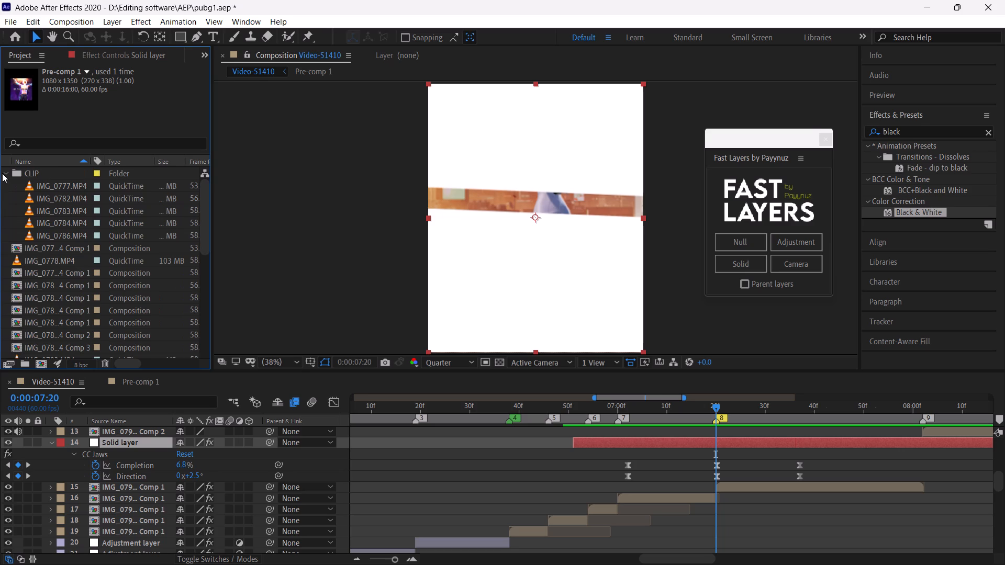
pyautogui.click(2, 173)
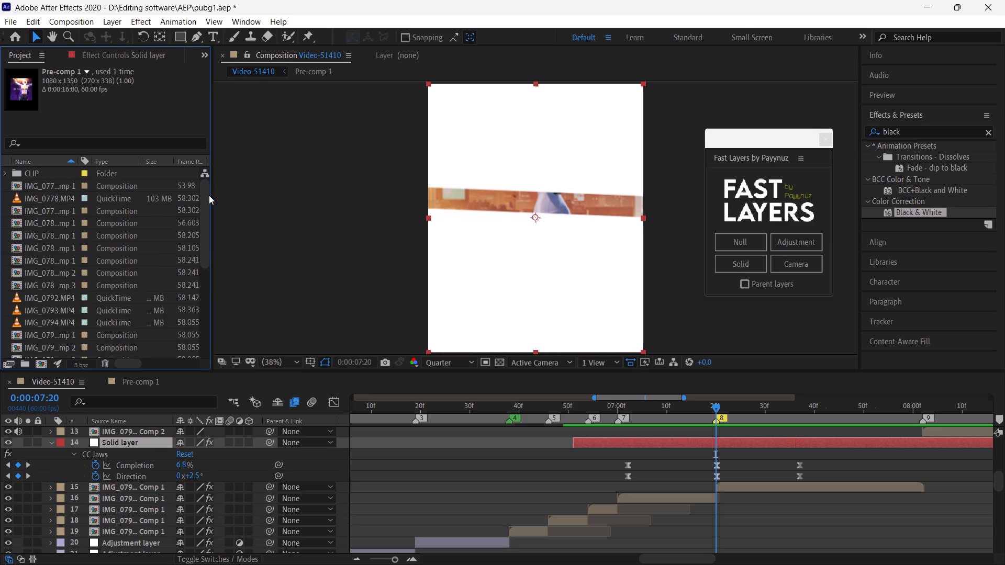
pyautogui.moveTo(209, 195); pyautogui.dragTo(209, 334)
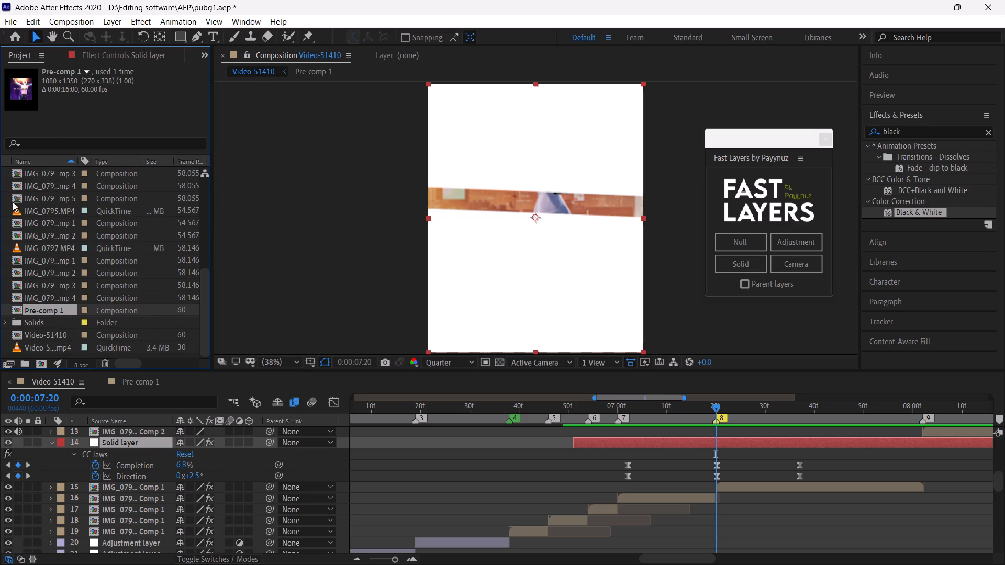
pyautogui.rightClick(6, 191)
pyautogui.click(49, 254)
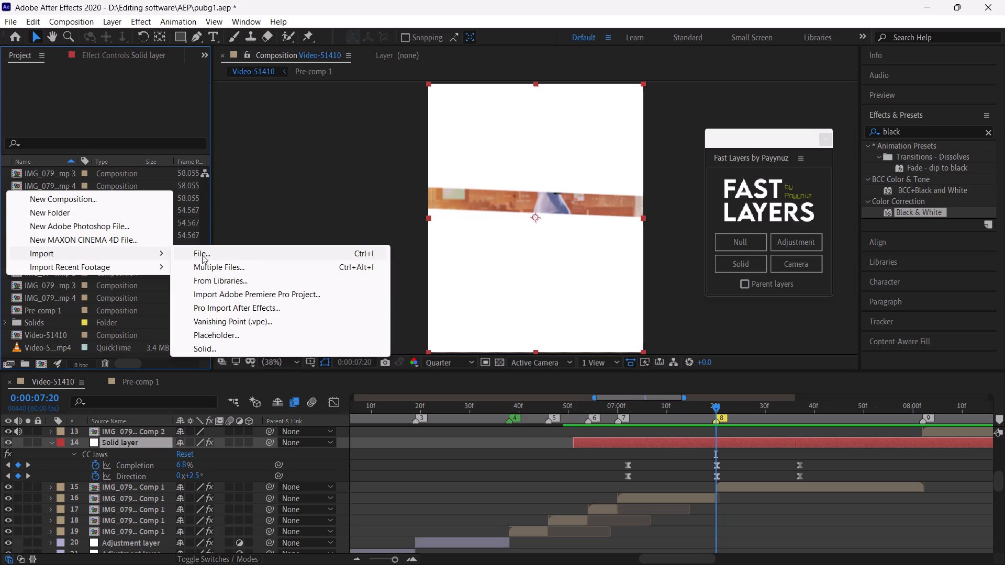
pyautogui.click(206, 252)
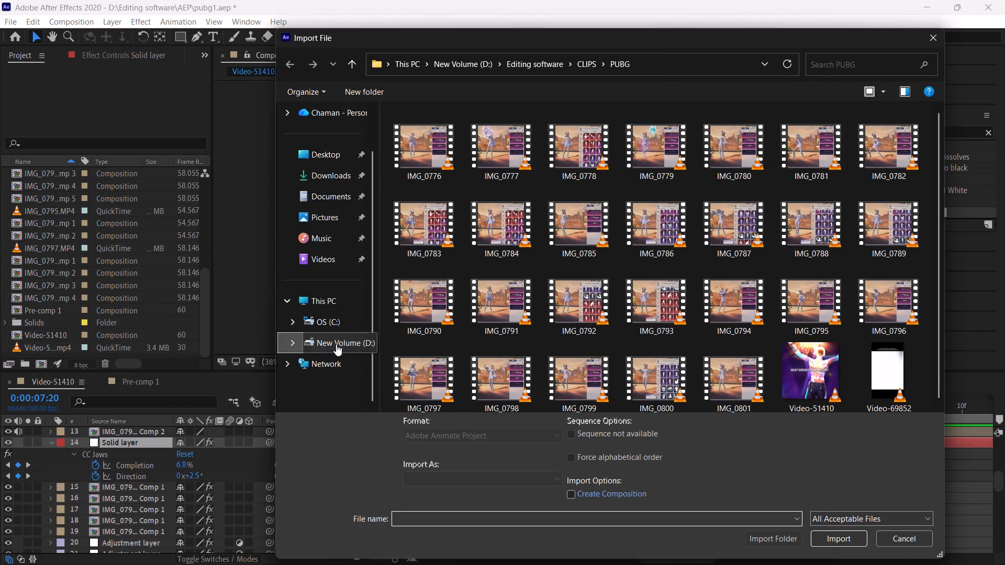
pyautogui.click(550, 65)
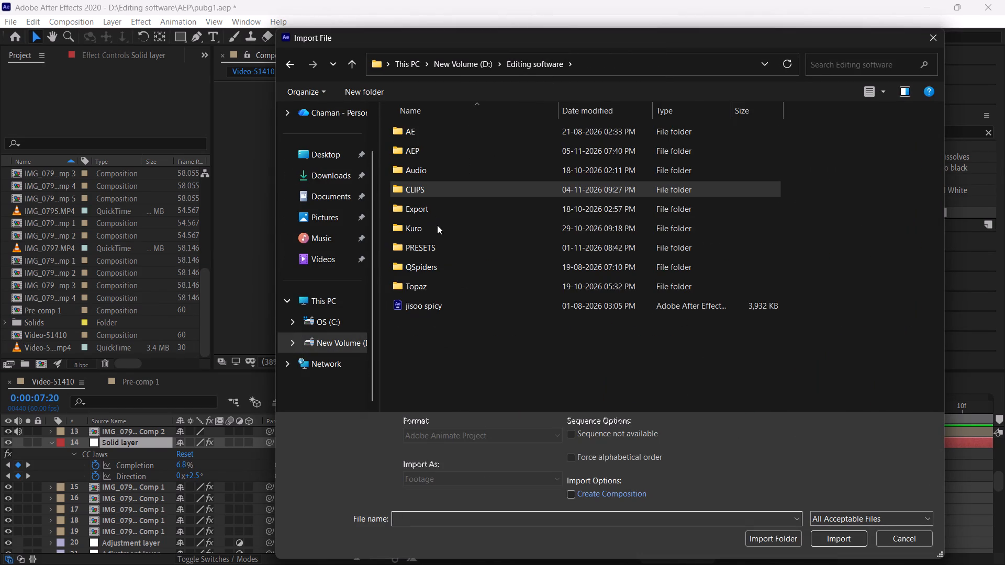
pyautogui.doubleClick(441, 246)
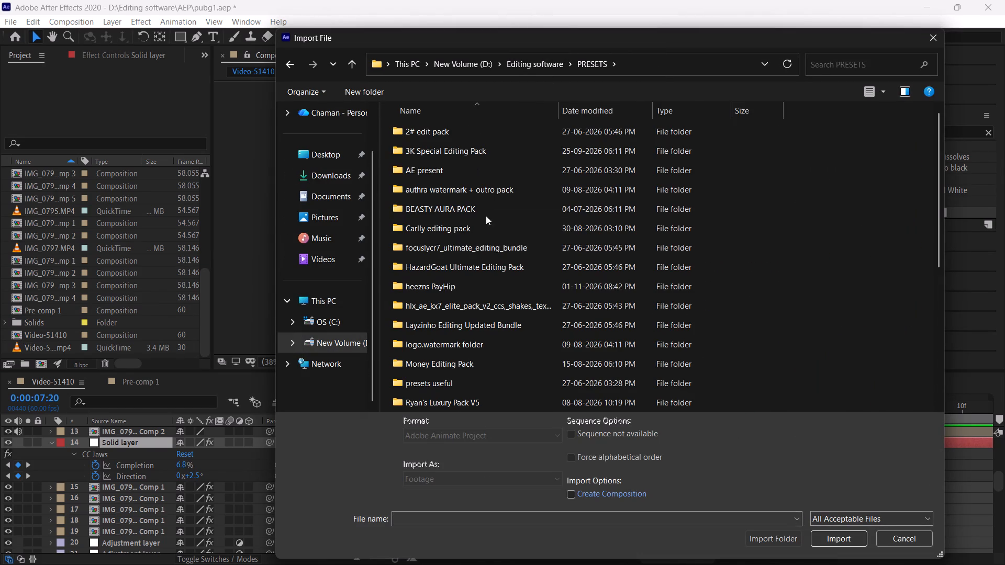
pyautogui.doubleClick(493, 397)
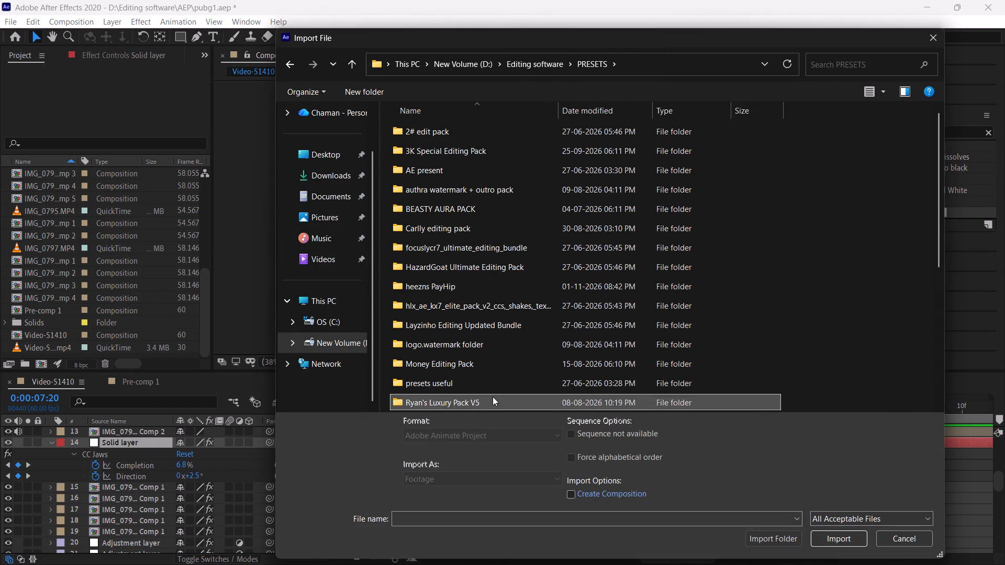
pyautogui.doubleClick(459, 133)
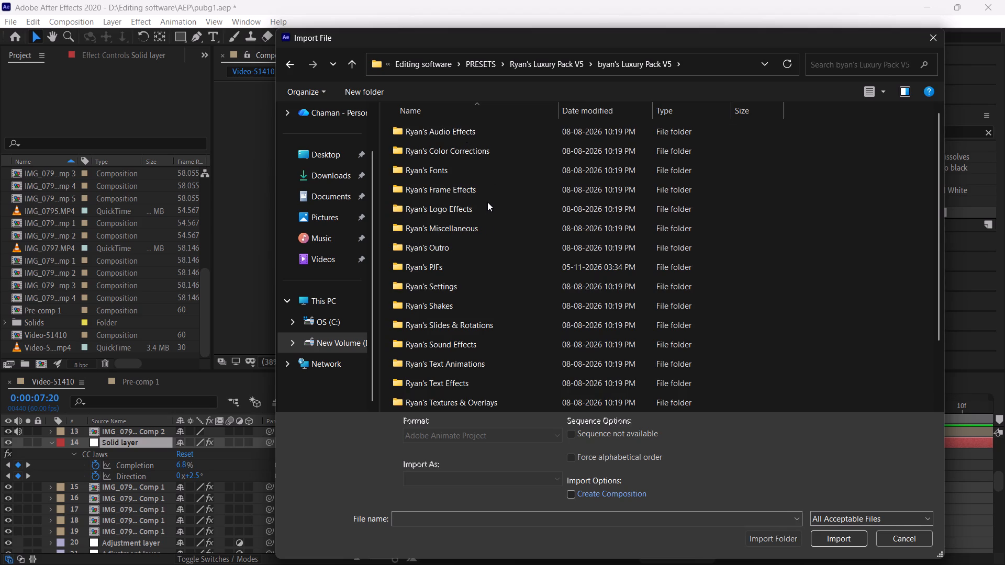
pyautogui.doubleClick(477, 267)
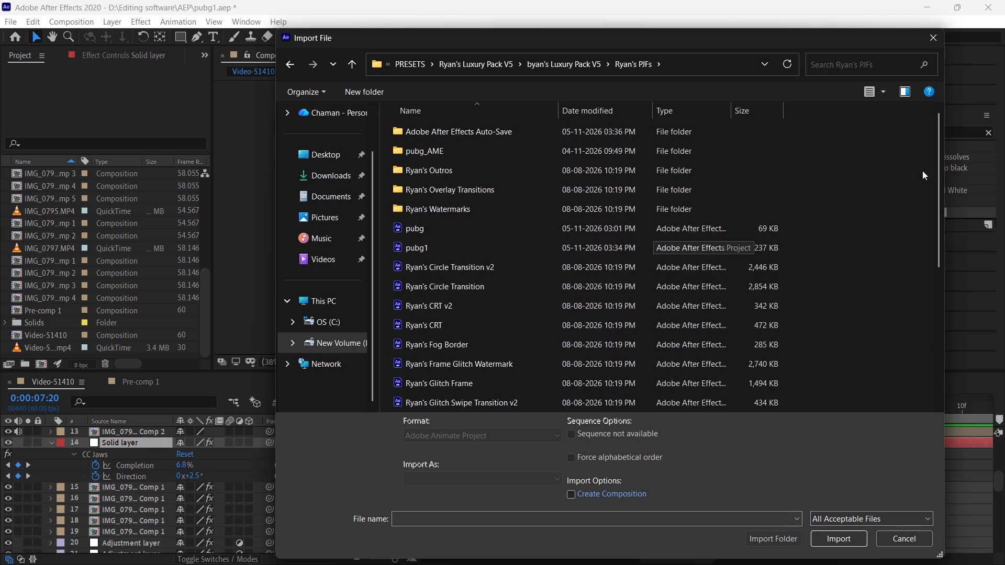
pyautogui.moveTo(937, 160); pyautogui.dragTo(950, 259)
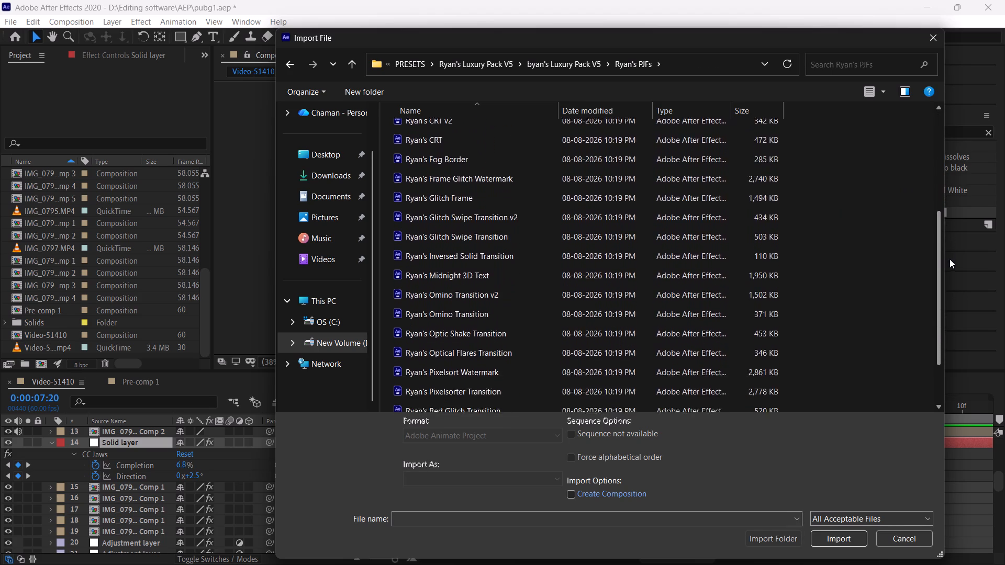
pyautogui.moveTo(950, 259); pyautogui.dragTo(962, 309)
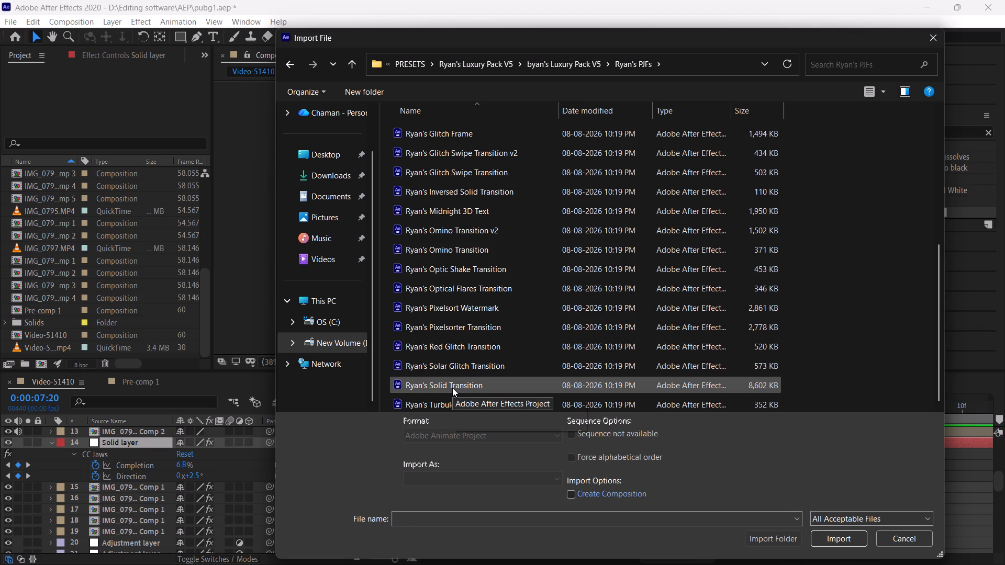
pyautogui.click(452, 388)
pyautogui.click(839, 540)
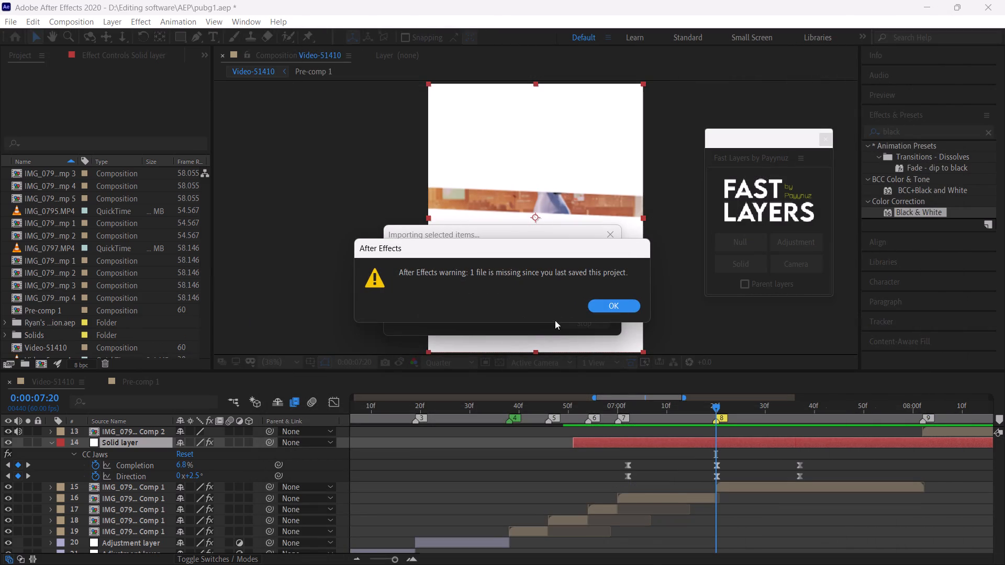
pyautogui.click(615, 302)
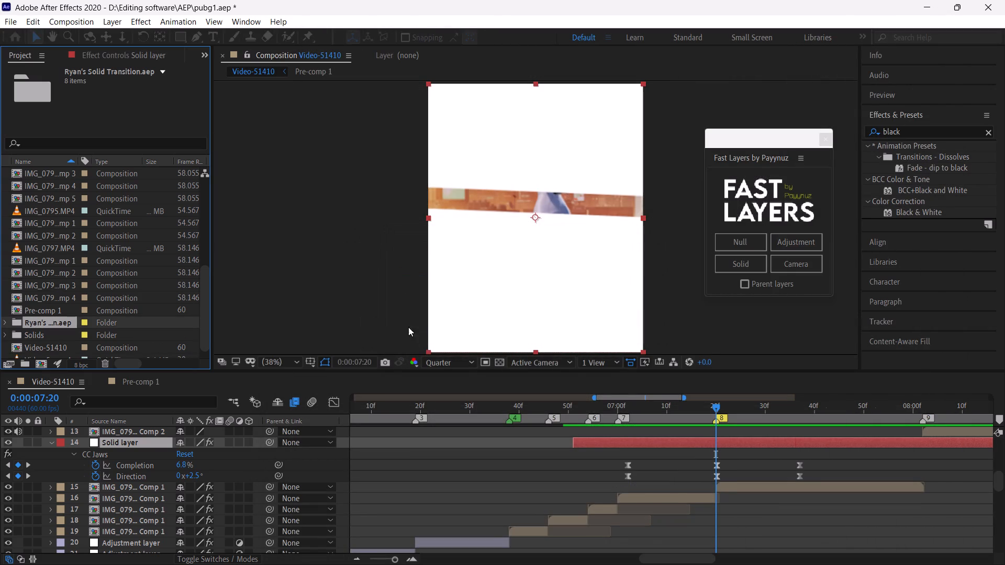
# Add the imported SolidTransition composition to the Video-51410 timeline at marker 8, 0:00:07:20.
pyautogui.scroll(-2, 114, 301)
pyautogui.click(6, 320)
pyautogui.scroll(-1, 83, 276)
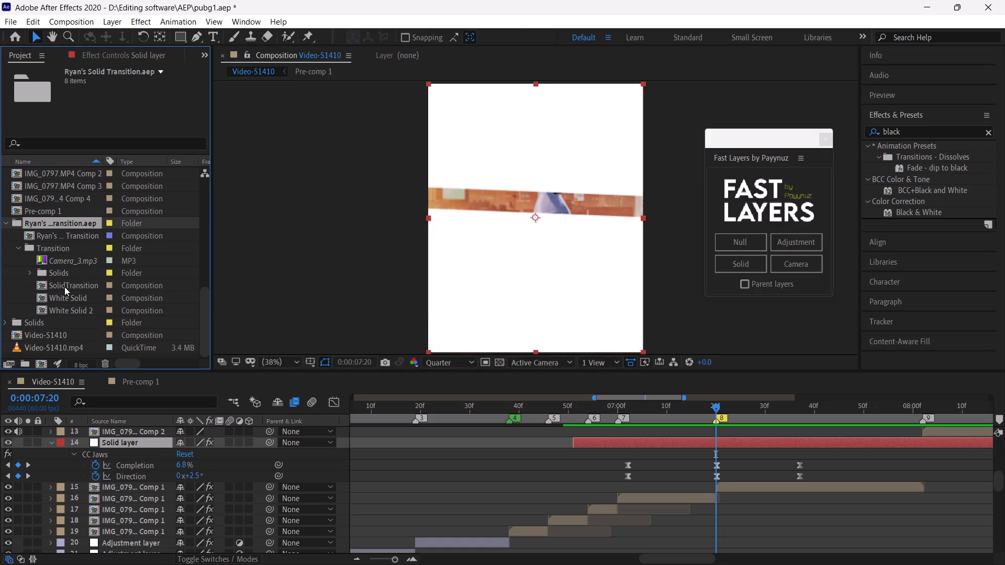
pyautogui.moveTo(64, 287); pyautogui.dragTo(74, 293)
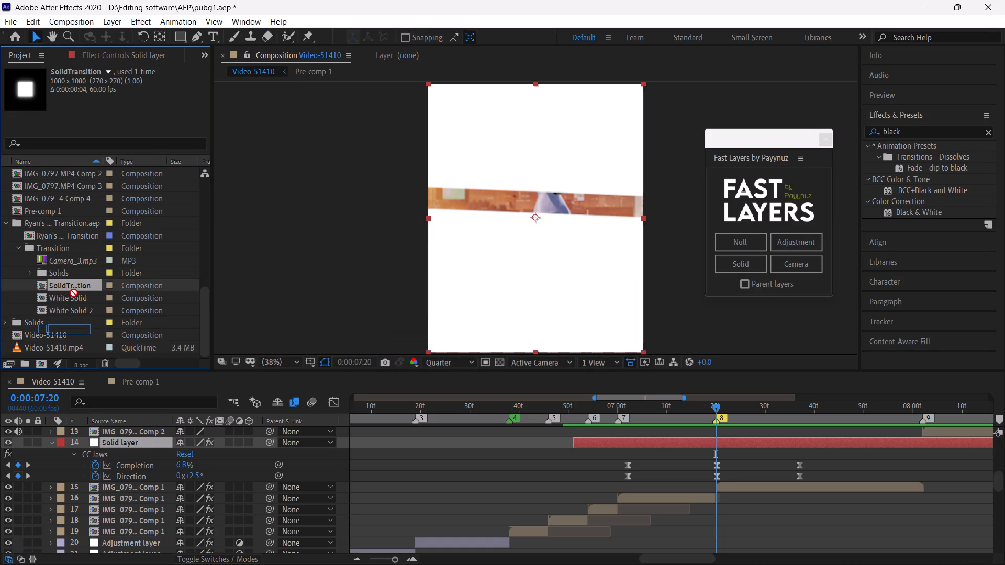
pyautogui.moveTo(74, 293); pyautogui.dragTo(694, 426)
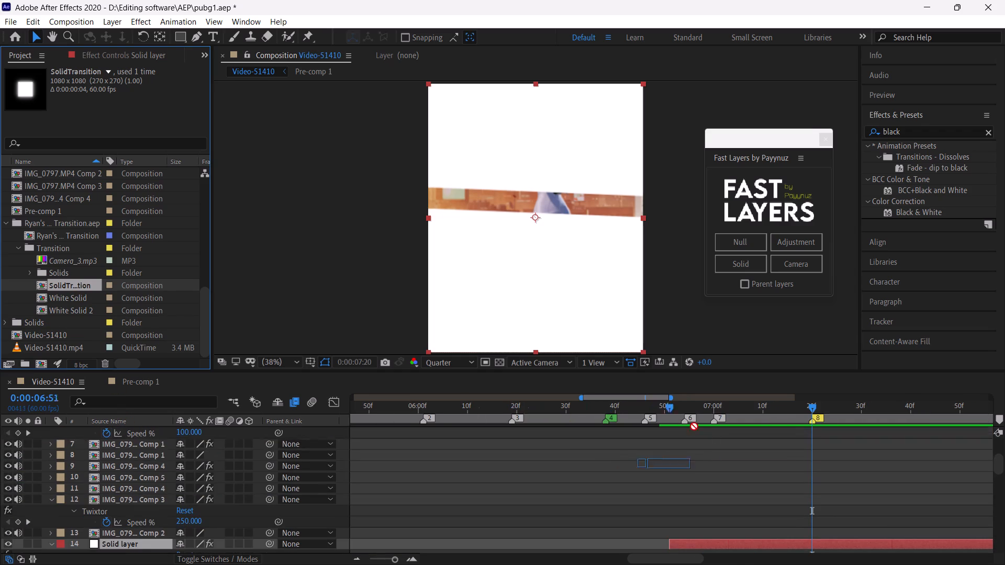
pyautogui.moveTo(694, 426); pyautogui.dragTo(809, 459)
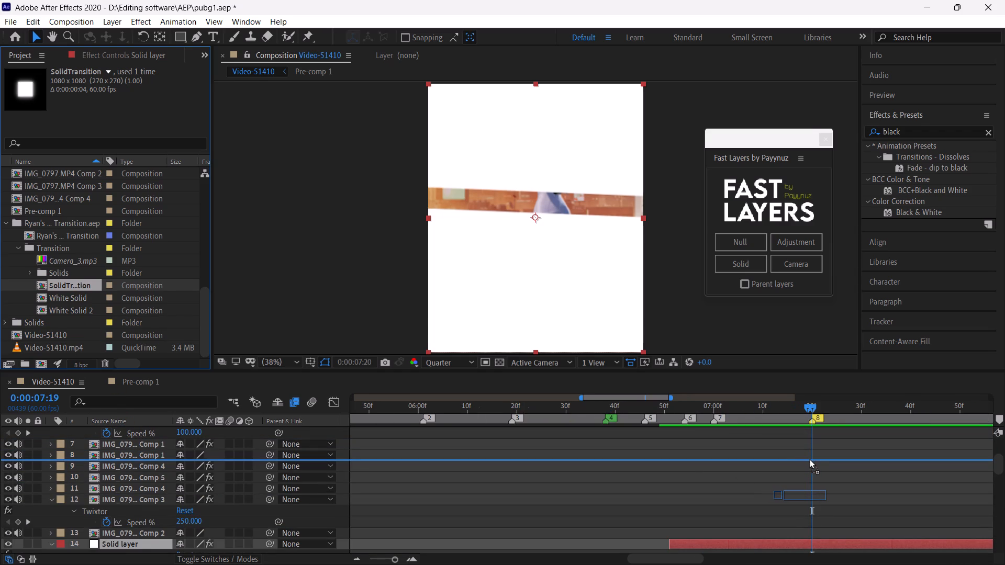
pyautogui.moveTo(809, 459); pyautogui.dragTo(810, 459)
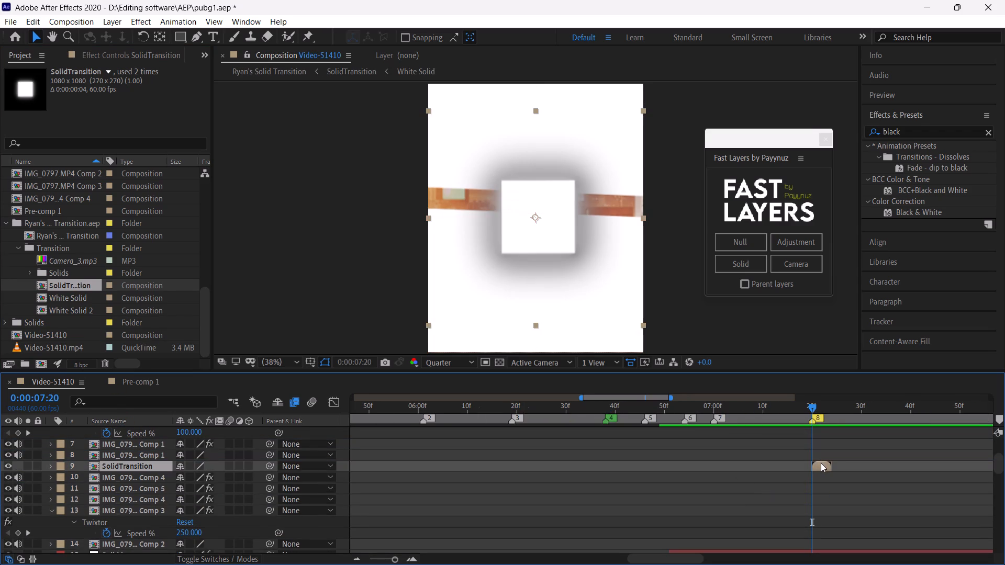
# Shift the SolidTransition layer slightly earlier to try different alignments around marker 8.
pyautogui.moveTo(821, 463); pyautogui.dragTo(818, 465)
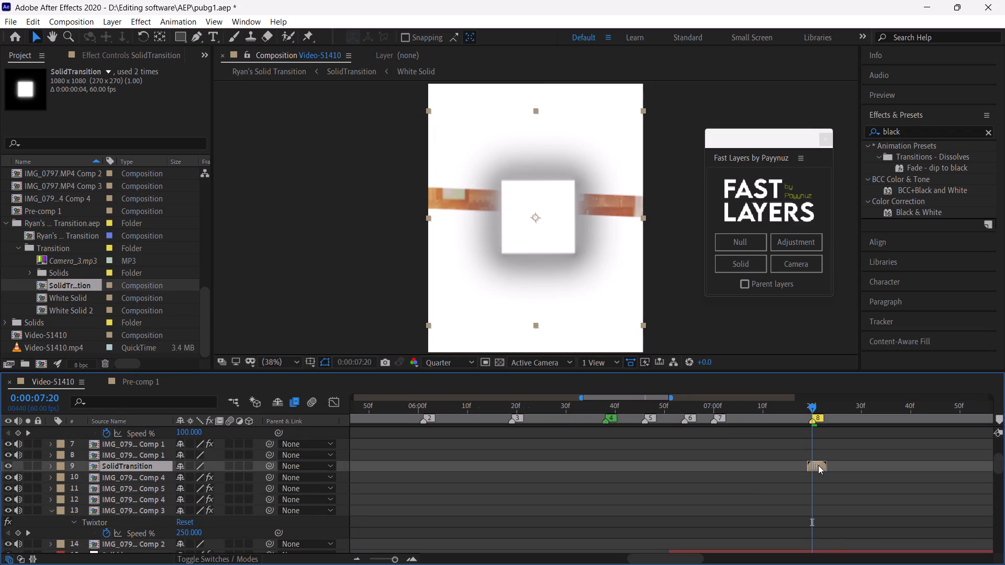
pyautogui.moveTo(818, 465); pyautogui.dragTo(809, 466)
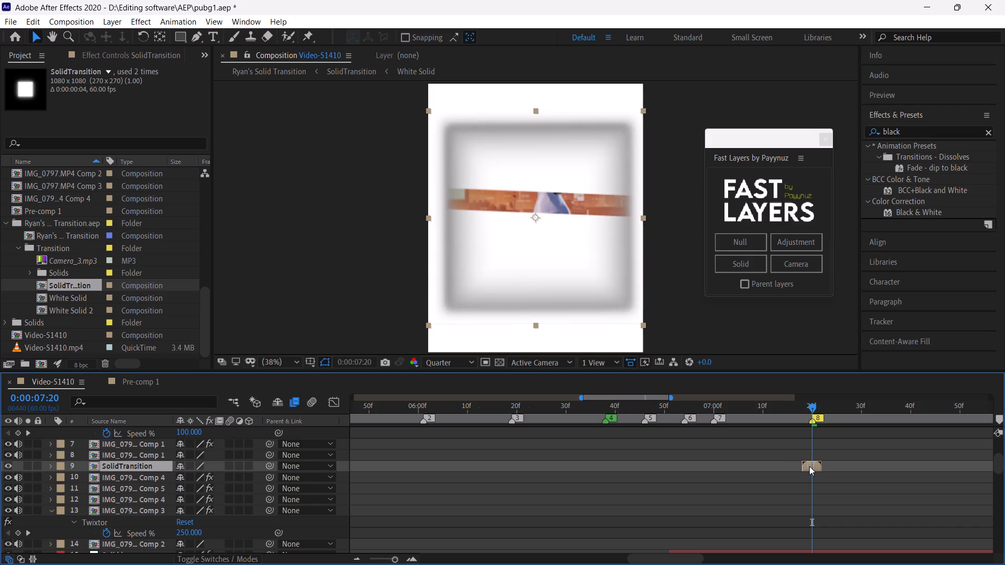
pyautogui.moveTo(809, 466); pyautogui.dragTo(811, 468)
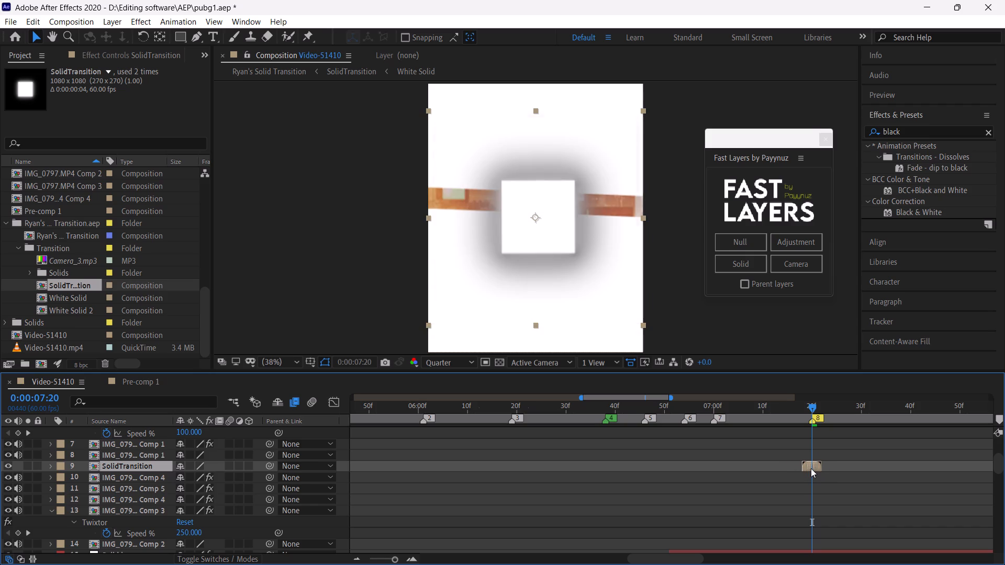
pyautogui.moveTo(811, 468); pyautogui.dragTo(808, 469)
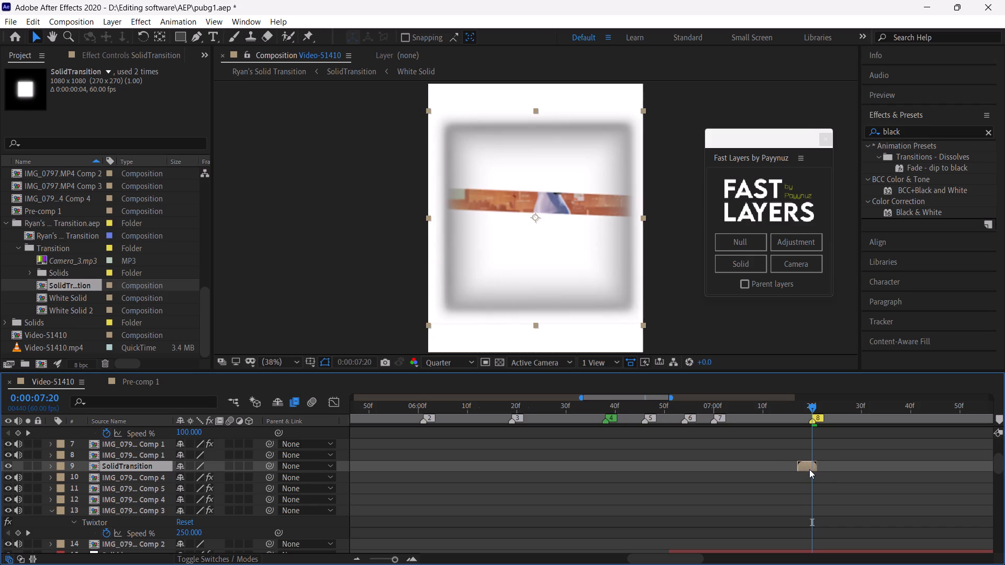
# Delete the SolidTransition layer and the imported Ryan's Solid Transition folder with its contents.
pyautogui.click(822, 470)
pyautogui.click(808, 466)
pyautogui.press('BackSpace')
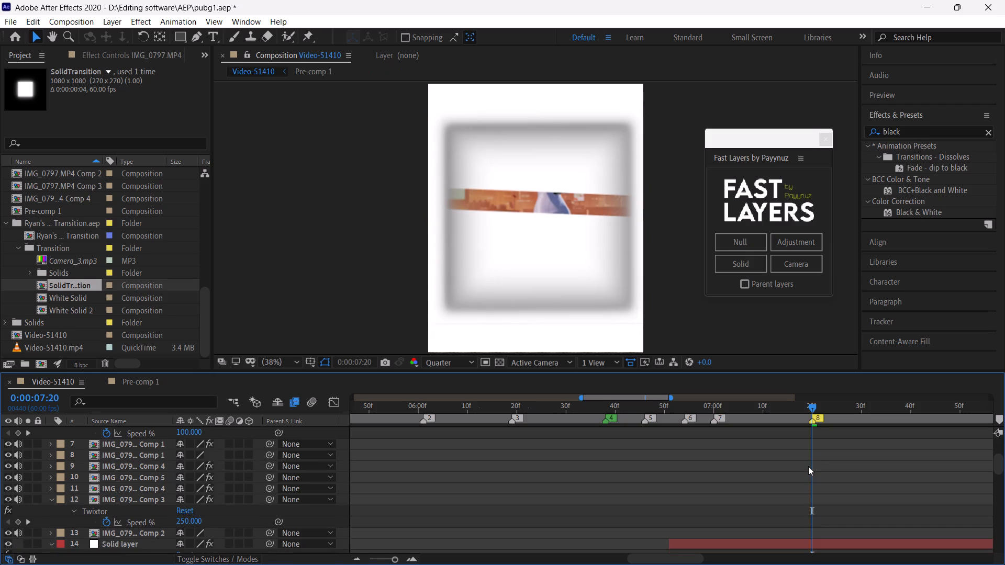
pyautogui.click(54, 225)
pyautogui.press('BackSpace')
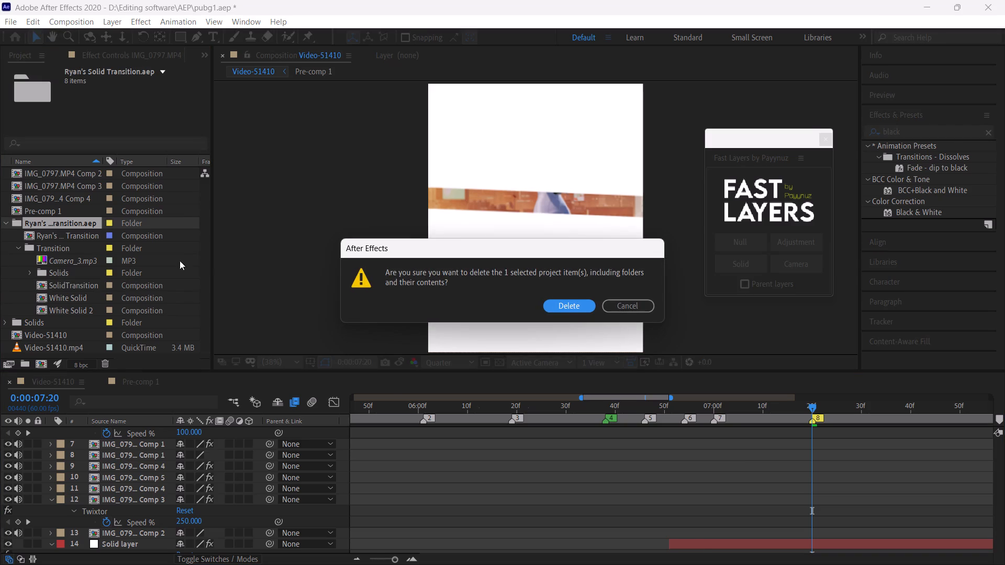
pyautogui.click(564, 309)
# Save the project.
pyautogui.hotkey('ctrl', 's')
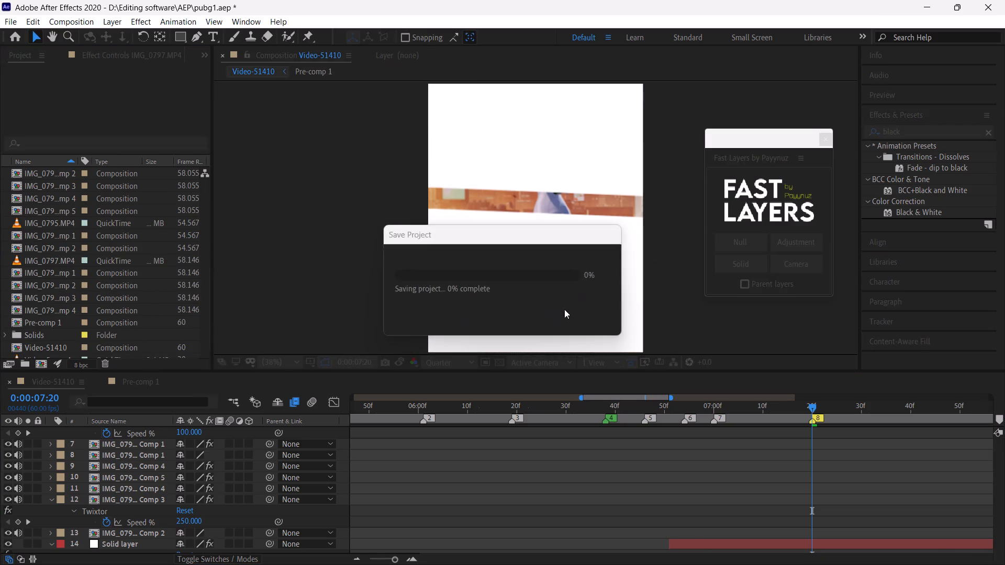
# Remove the CC Jaws effect from the solid layer.
pyautogui.click(815, 537)
pyautogui.click(815, 545)
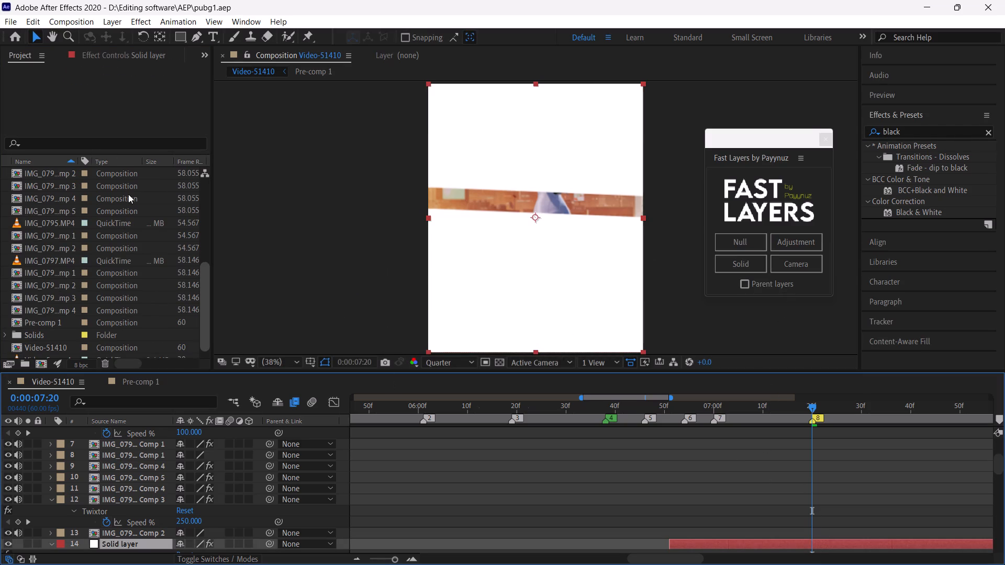
pyautogui.click(105, 60)
pyautogui.click(114, 228)
pyautogui.hotkey('ctrl', 'a')
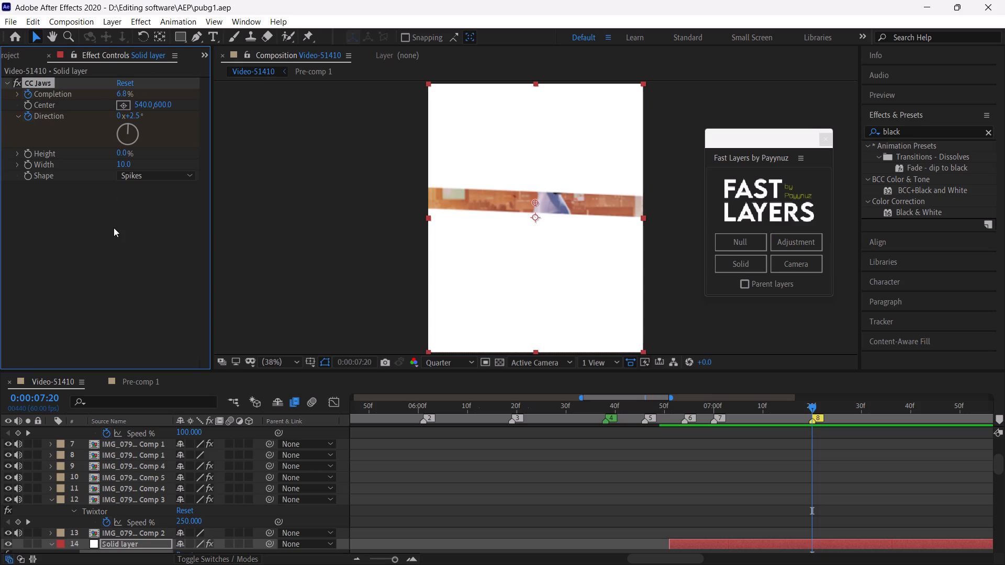
pyautogui.press('BackSpace')
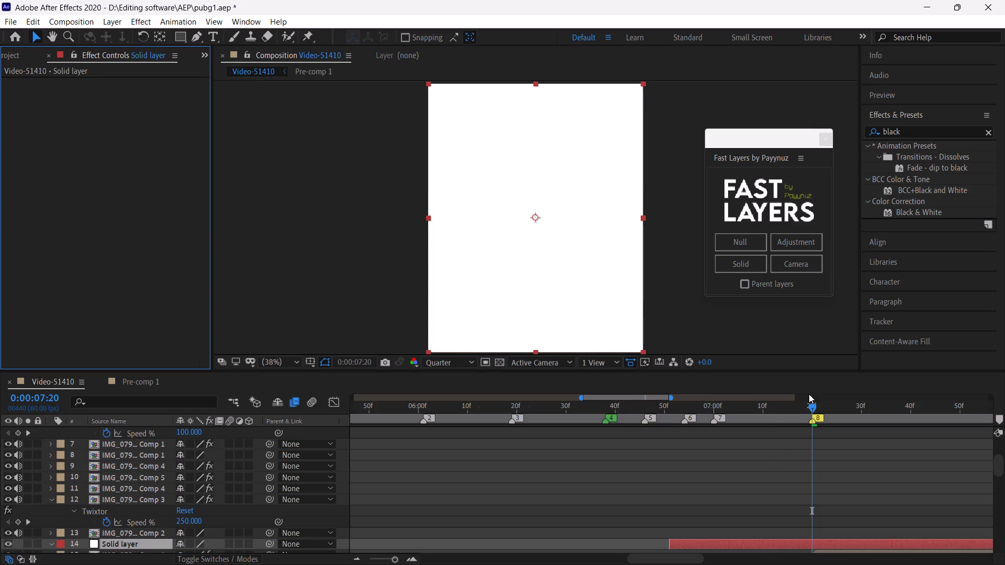
# Apply the preset "new cc jaws 2 (axsensi)" to the solid layer at marker 7, 0:00:07:00.
pyautogui.moveTo(822, 369); pyautogui.dragTo(820, 281)
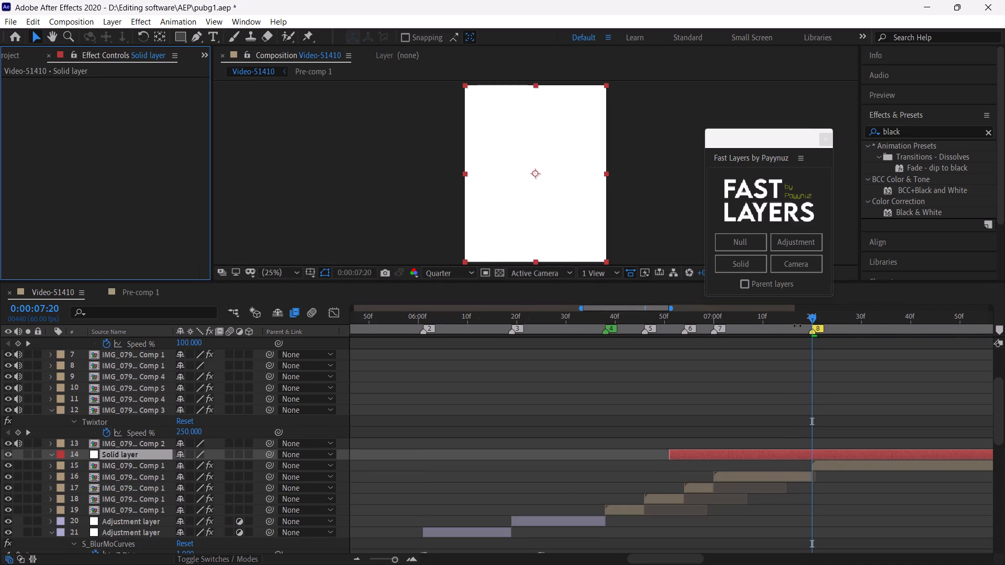
pyautogui.moveTo(793, 319); pyautogui.dragTo(714, 343)
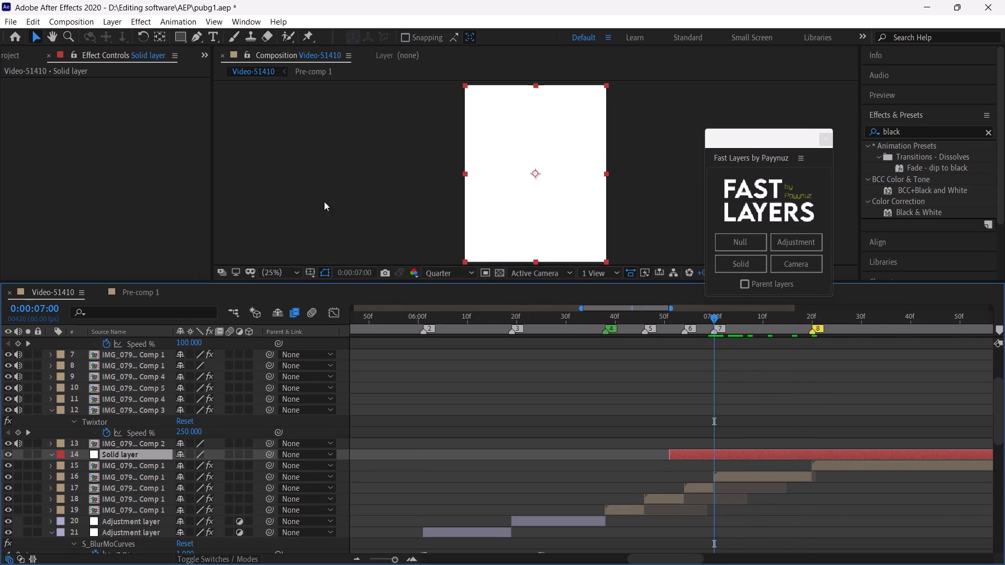
pyautogui.click(176, 19)
pyautogui.click(187, 50)
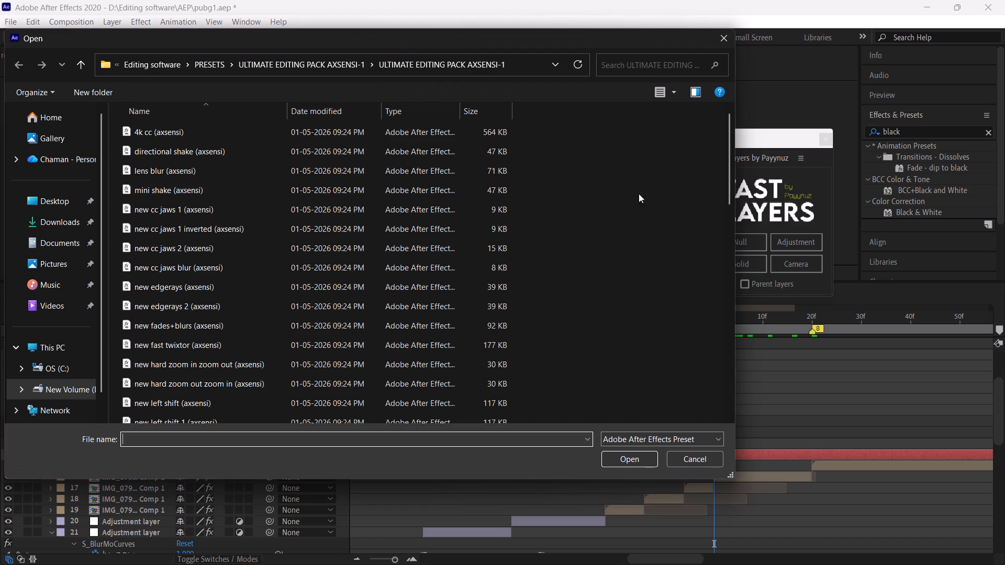
pyautogui.click(241, 247)
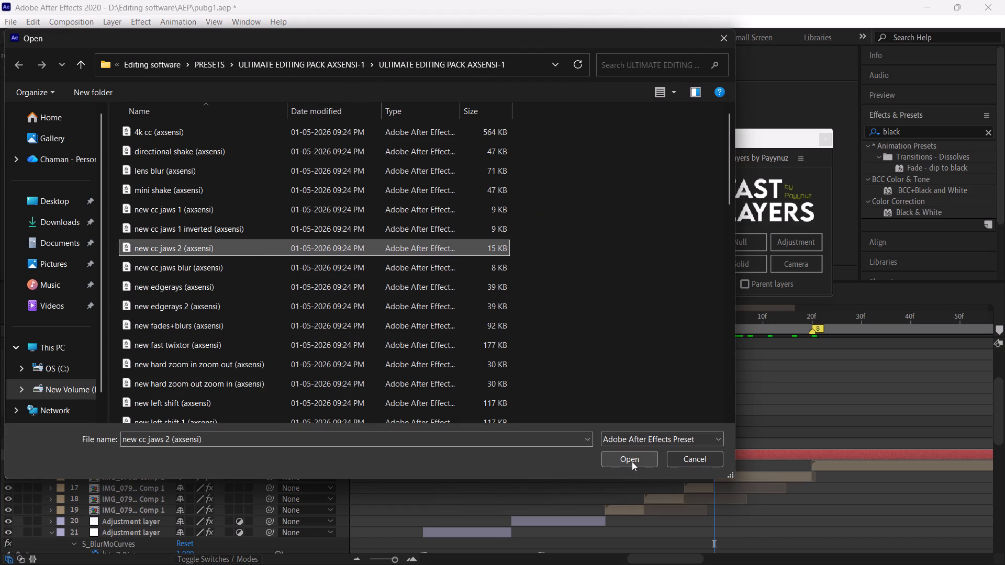
pyautogui.click(632, 461)
pyautogui.moveTo(713, 317); pyautogui.dragTo(714, 317)
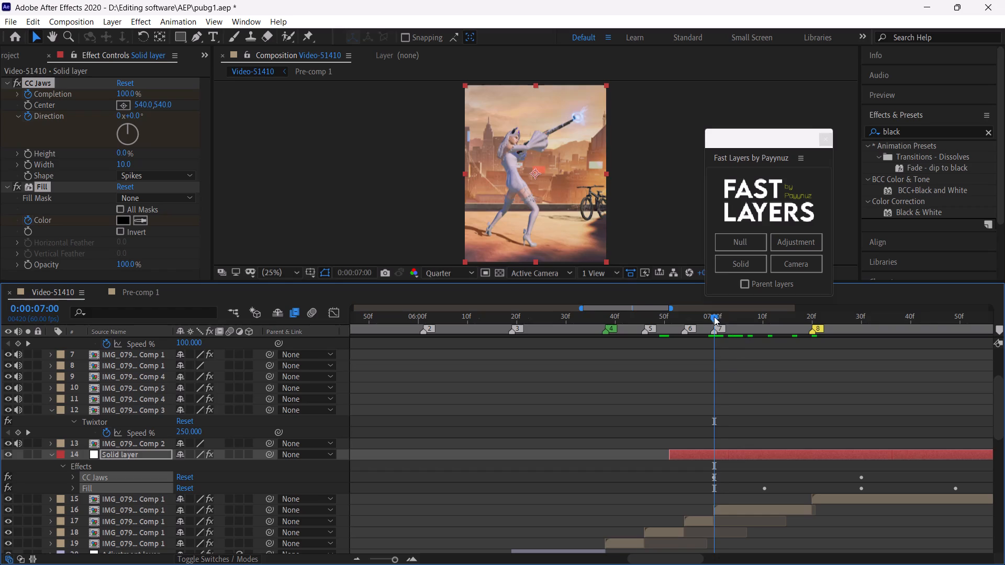
# Review the CC Jaws and Fill animation between marker 7 and 0:00:07:44 against the solid layer's keyframes.
pyautogui.moveTo(714, 317); pyautogui.dragTo(822, 366)
pyautogui.moveTo(810, 315); pyautogui.dragTo(827, 321)
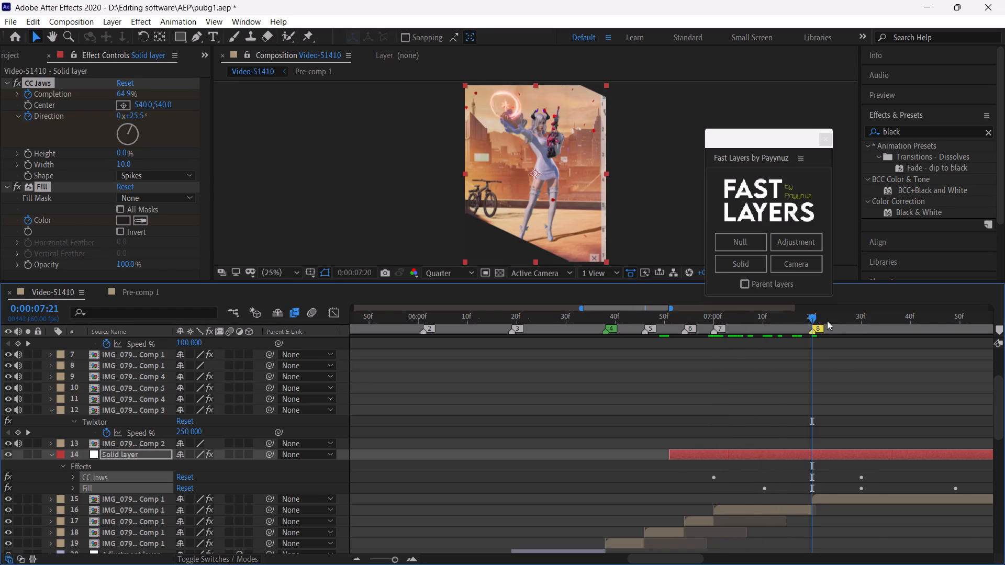
pyautogui.moveTo(827, 321); pyautogui.dragTo(873, 357)
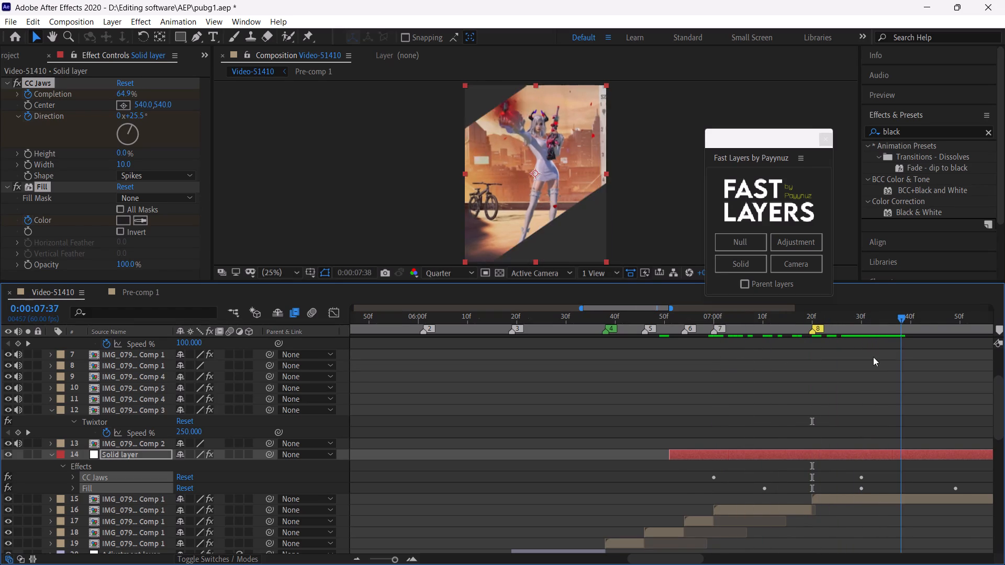
pyautogui.moveTo(873, 357); pyautogui.dragTo(863, 363)
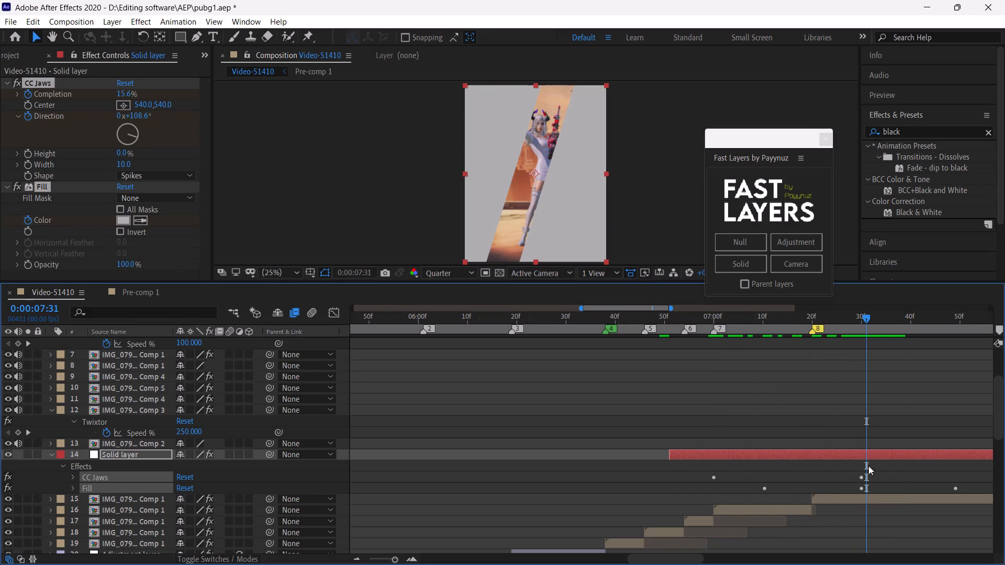
pyautogui.write('rrr')
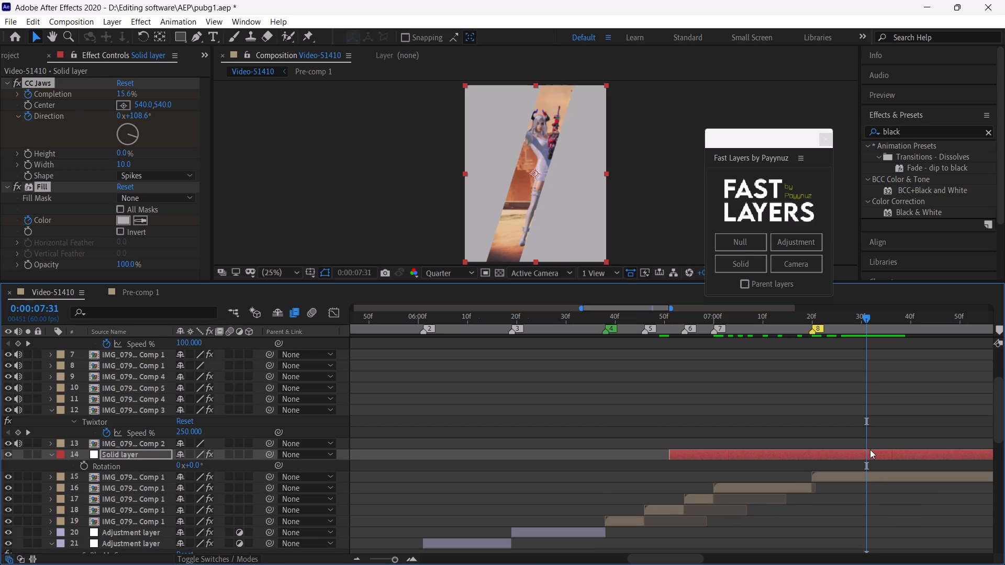
pyautogui.press('u')
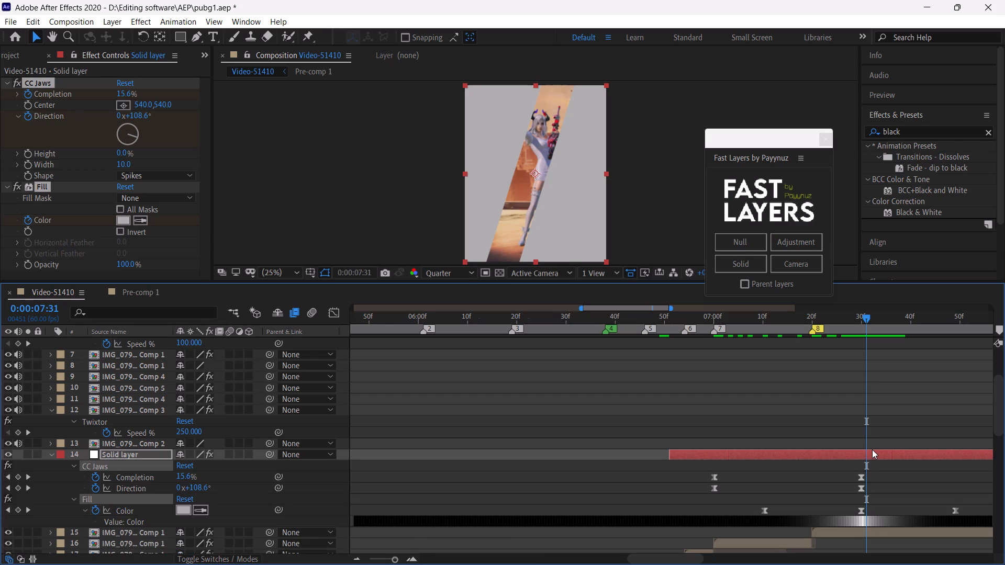
pyautogui.moveTo(866, 317); pyautogui.dragTo(860, 317)
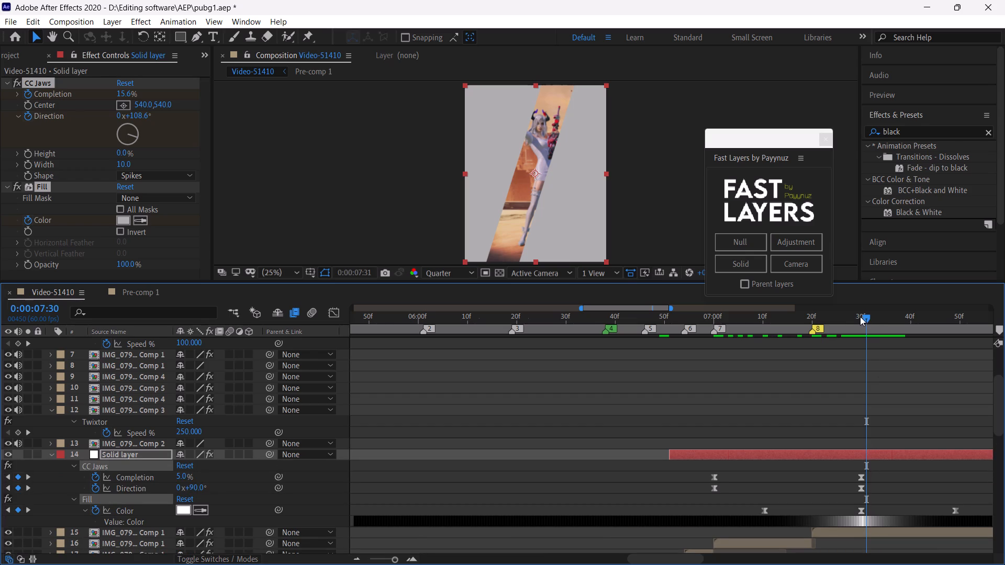
pyautogui.moveTo(860, 317); pyautogui.dragTo(926, 352)
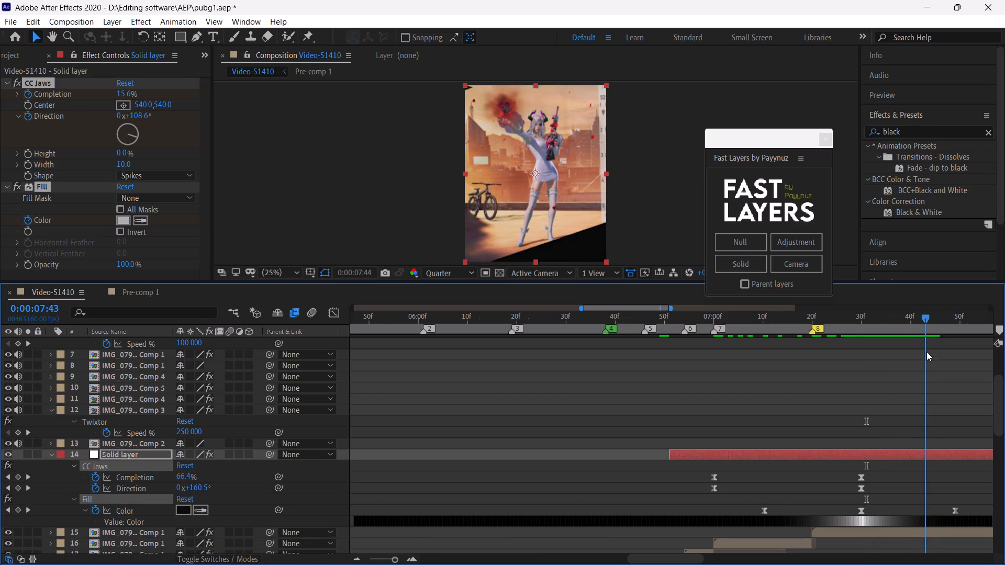
pyautogui.moveTo(926, 352); pyautogui.dragTo(904, 360)
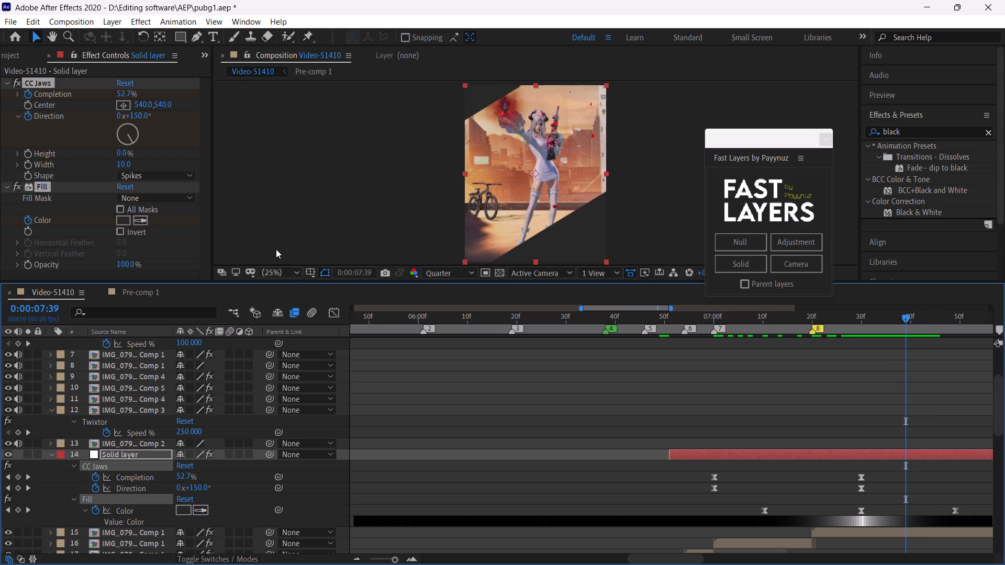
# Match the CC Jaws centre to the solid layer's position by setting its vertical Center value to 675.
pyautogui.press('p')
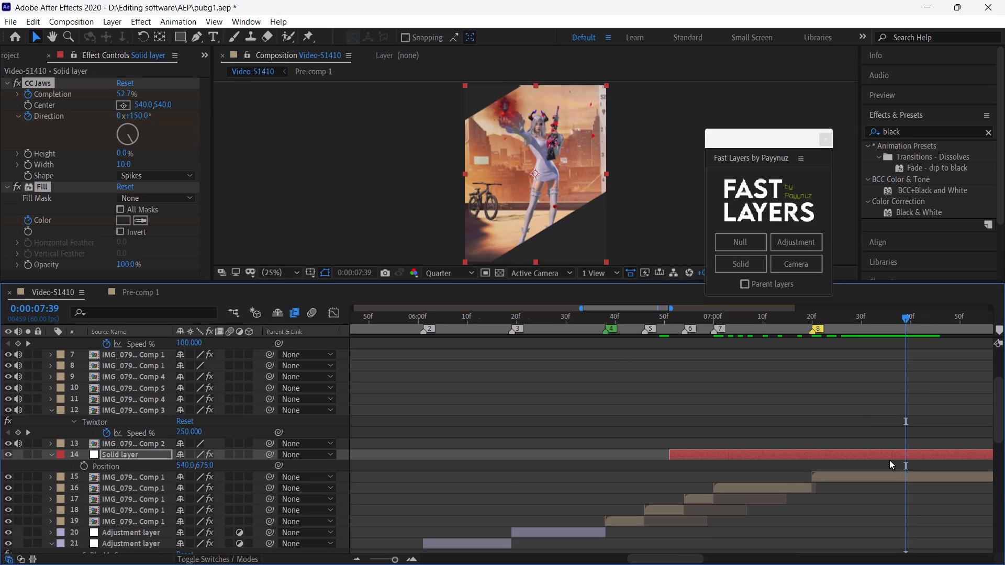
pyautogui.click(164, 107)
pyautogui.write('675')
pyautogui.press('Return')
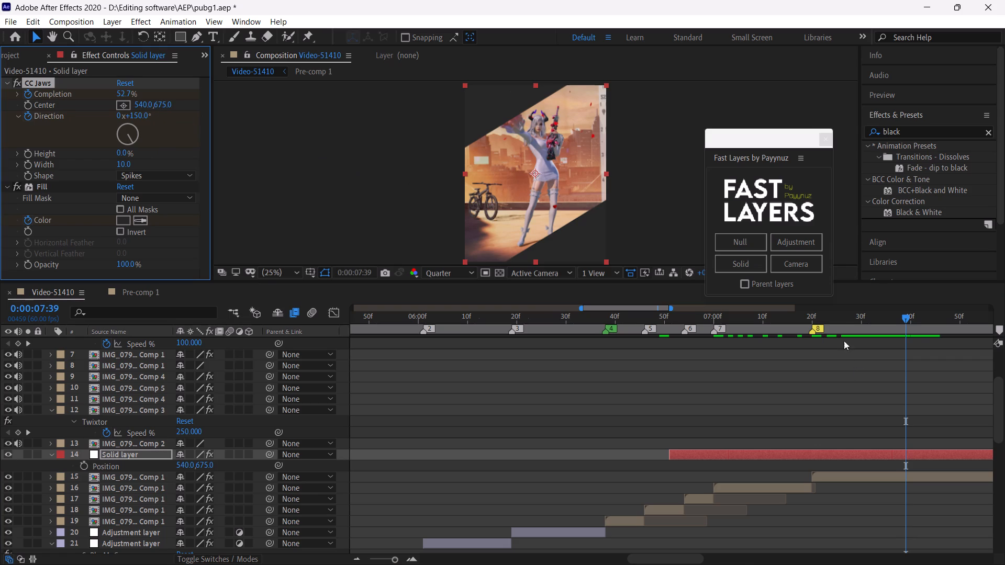
# Slide the solid layer earlier so its middle CC Jaws and Fill keyframes sit on marker 8, 0:00:07:20.
pyautogui.moveTo(839, 314); pyautogui.dragTo(810, 318)
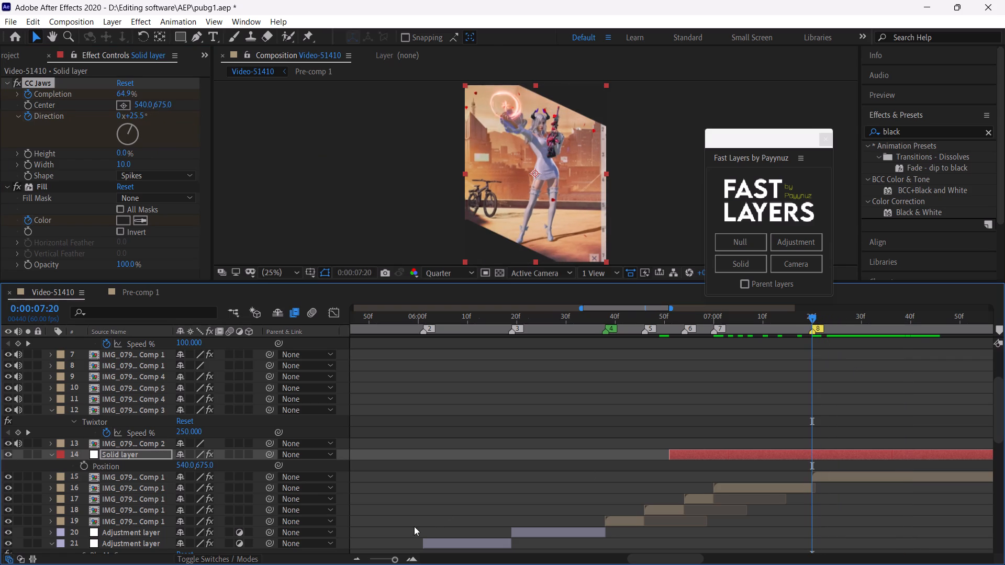
pyautogui.click(358, 557)
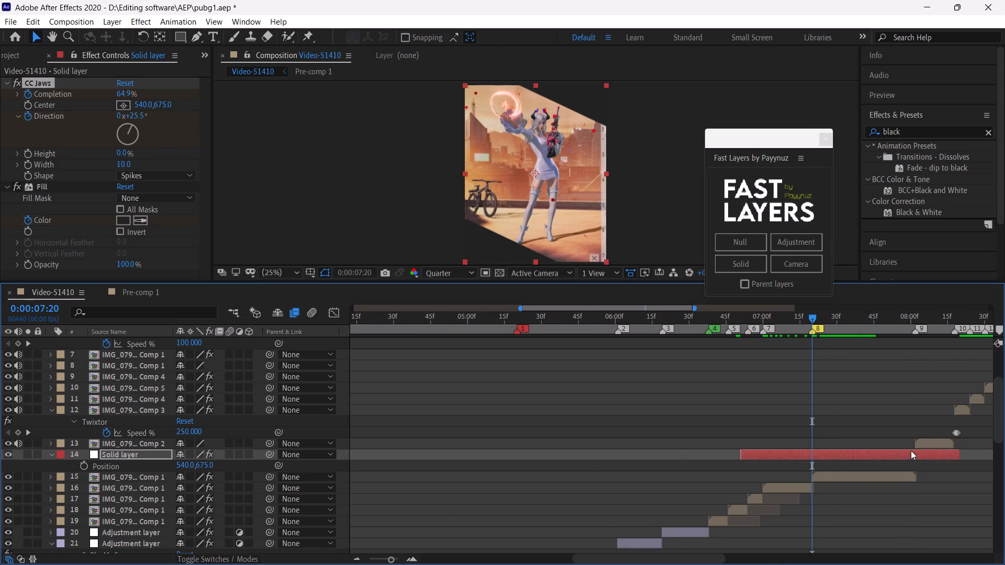
pyautogui.press('u')
pyautogui.moveTo(899, 452); pyautogui.dragTo(892, 452)
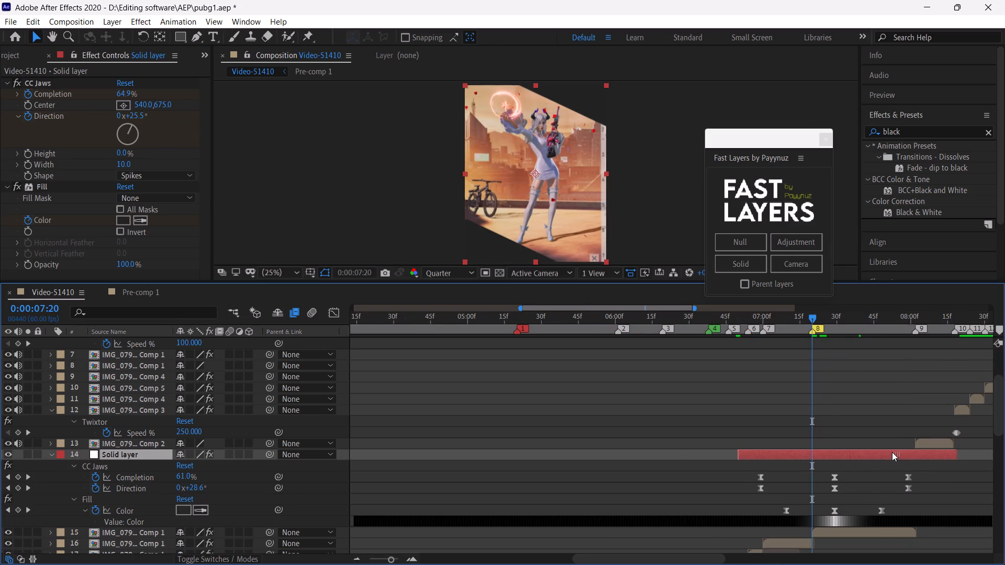
pyautogui.moveTo(892, 452); pyautogui.dragTo(875, 461)
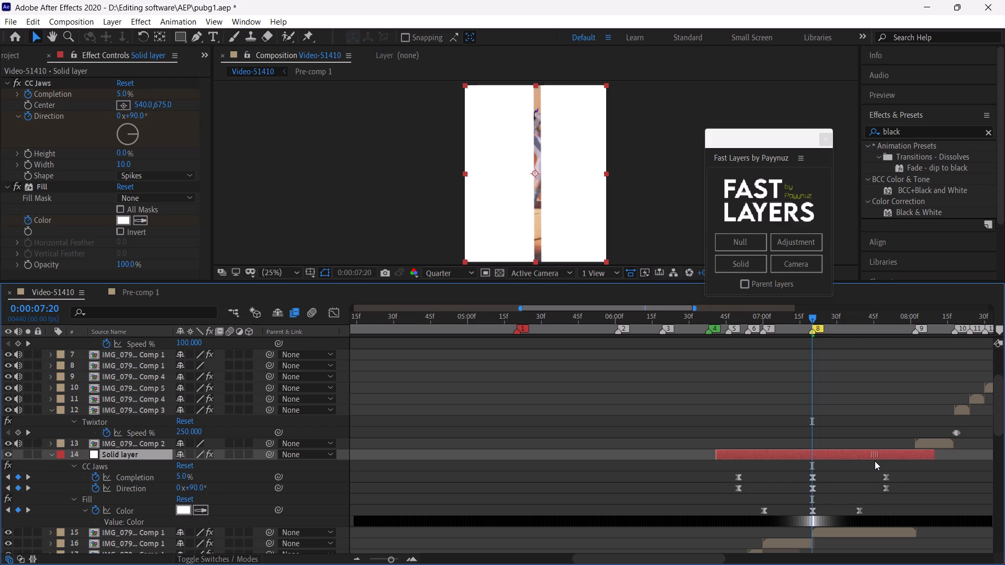
pyautogui.moveTo(875, 461); pyautogui.dragTo(874, 461)
# Compress all CC Jaws and Fill keyframes on the solid layer proportionally, so they span about 37 frames.
pyautogui.moveTo(739, 319); pyautogui.dragTo(781, 348)
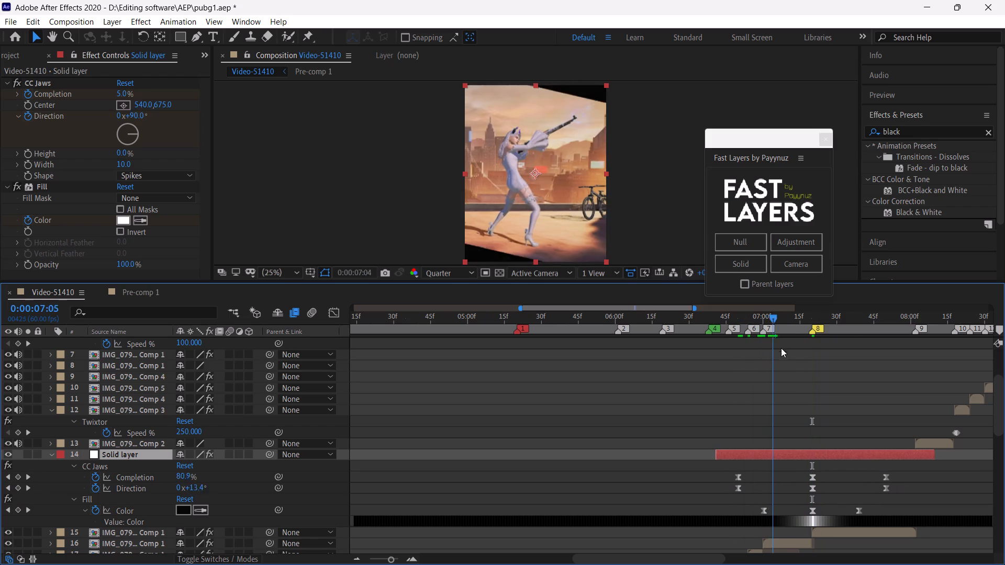
pyautogui.moveTo(781, 348); pyautogui.dragTo(847, 381)
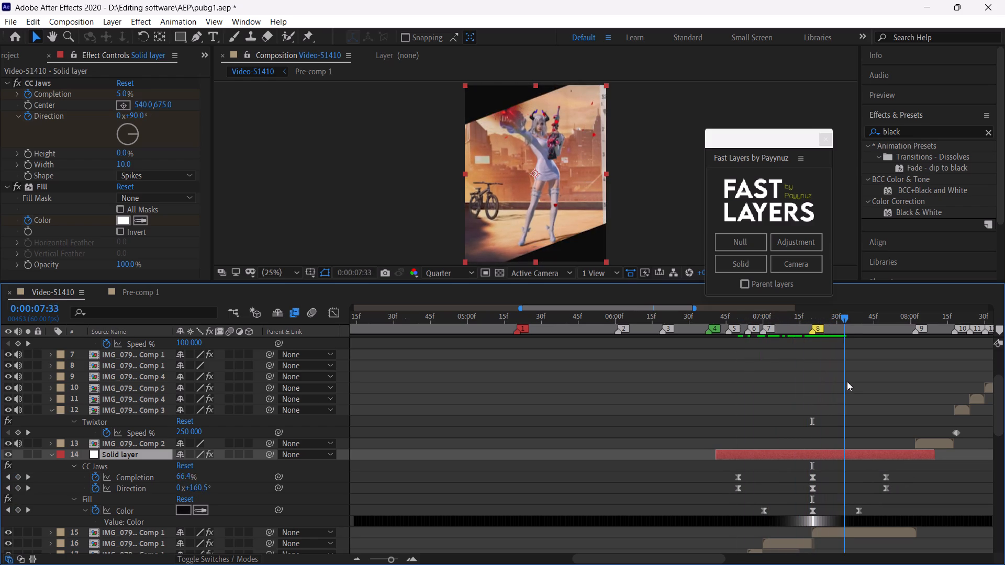
pyautogui.moveTo(847, 381); pyautogui.dragTo(839, 405)
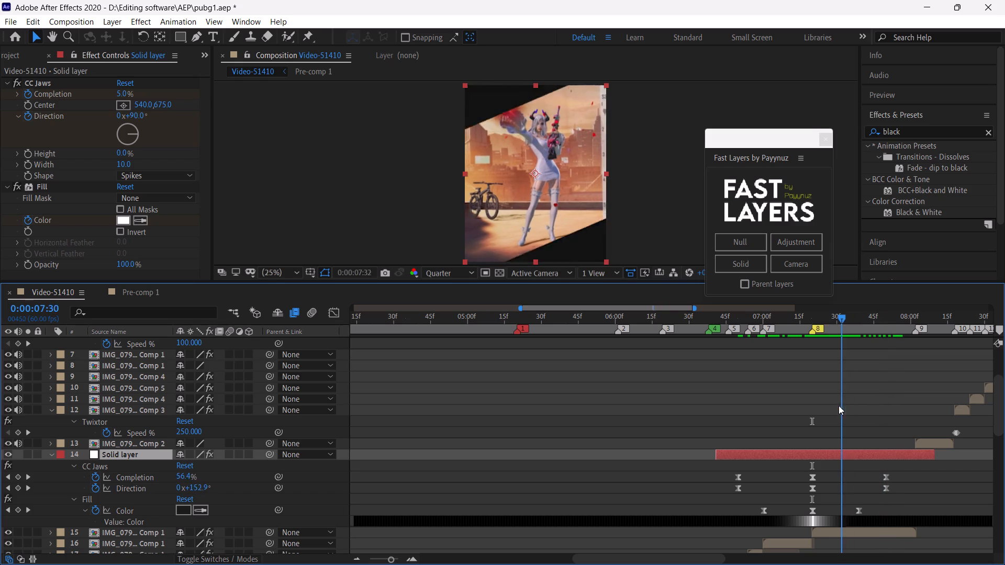
pyautogui.moveTo(839, 405); pyautogui.dragTo(810, 446)
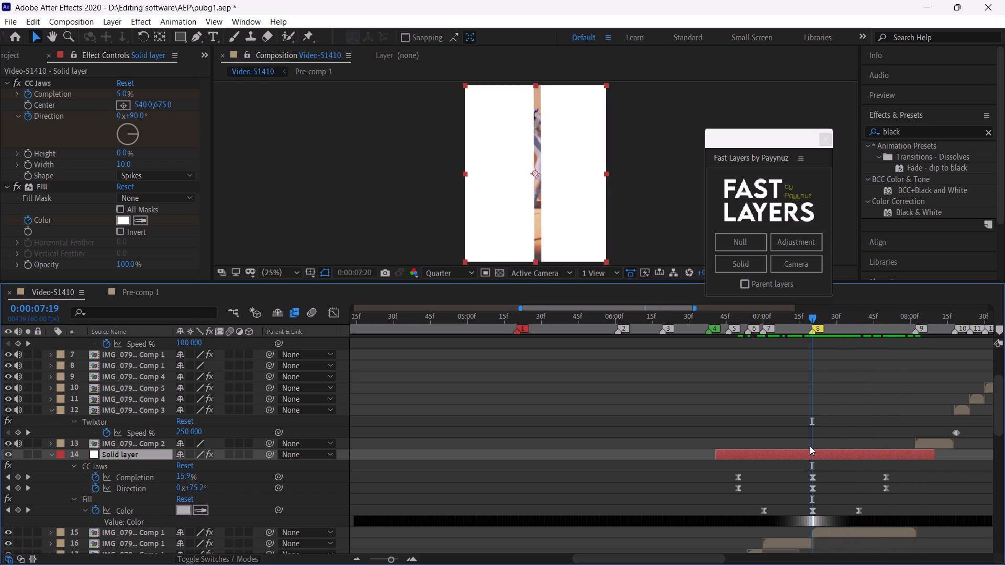
pyautogui.moveTo(810, 446); pyautogui.dragTo(812, 449)
pyautogui.moveTo(723, 474); pyautogui.dragTo(878, 509)
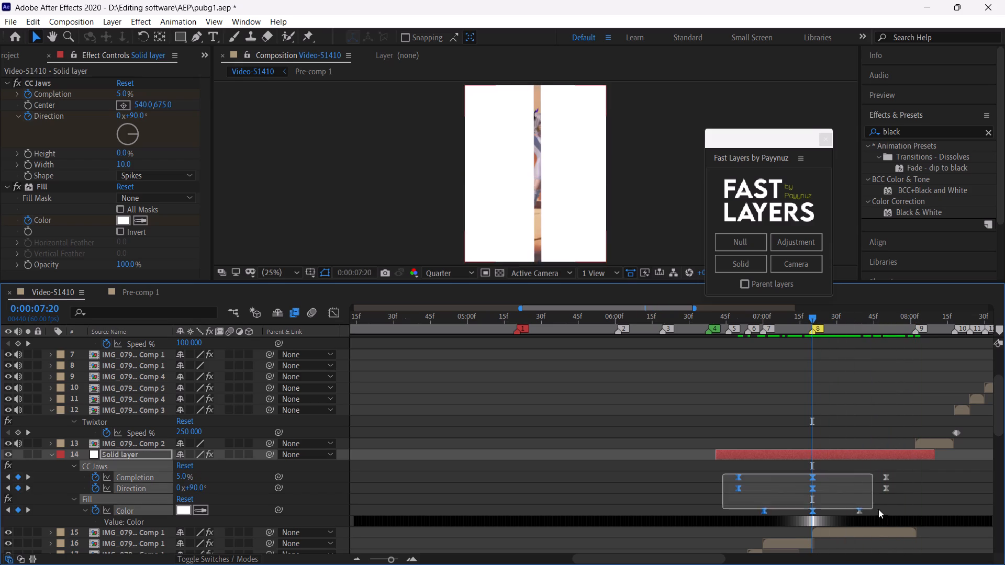
pyautogui.moveTo(878, 509); pyautogui.dragTo(897, 512)
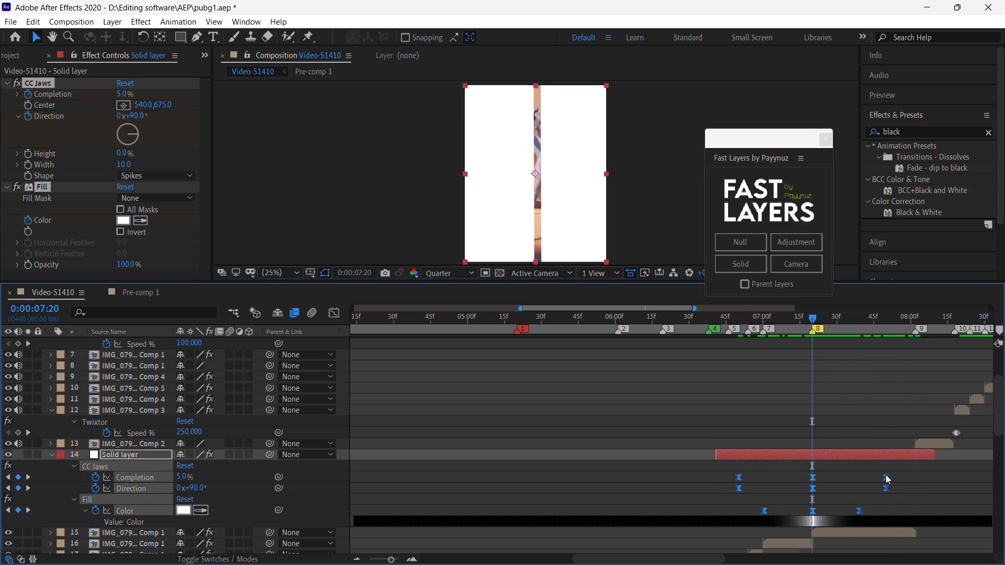
pyautogui.keyDown('alt'); pyautogui.moveTo(886, 476); pyautogui.dragTo(830, 486); pyautogui.keyUp('alt')
# Slide the solid layer later to align its middle compressed keyframes with marker 8, 0:00:07:20.
pyautogui.moveTo(830, 454); pyautogui.dragTo(857, 460)
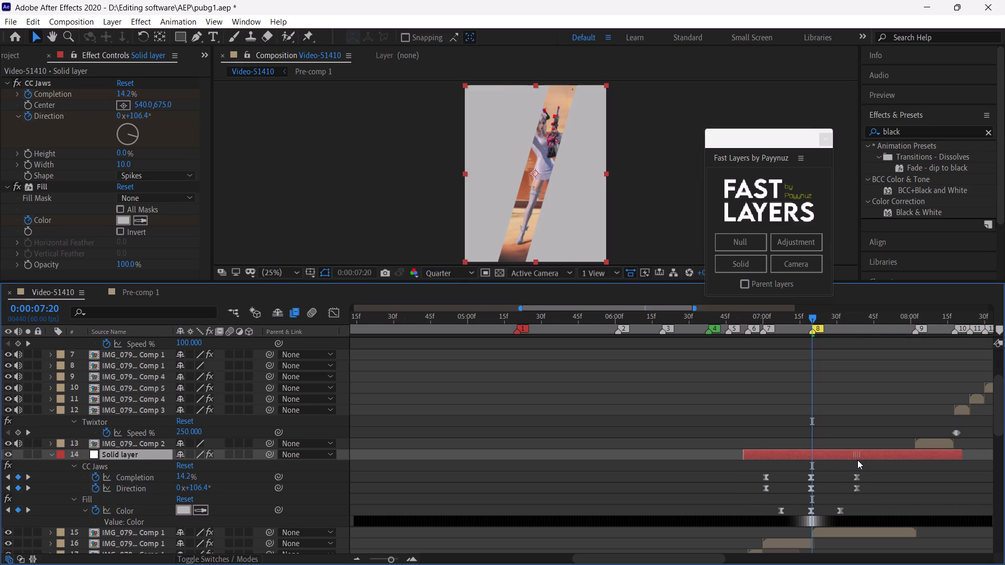
pyautogui.moveTo(857, 460); pyautogui.dragTo(859, 461)
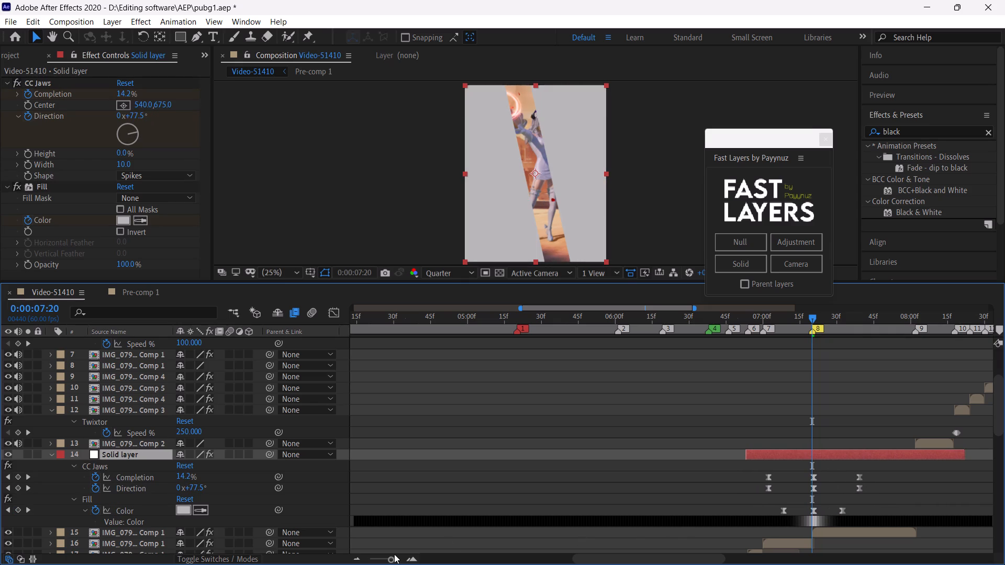
pyautogui.moveTo(389, 559); pyautogui.dragTo(398, 559)
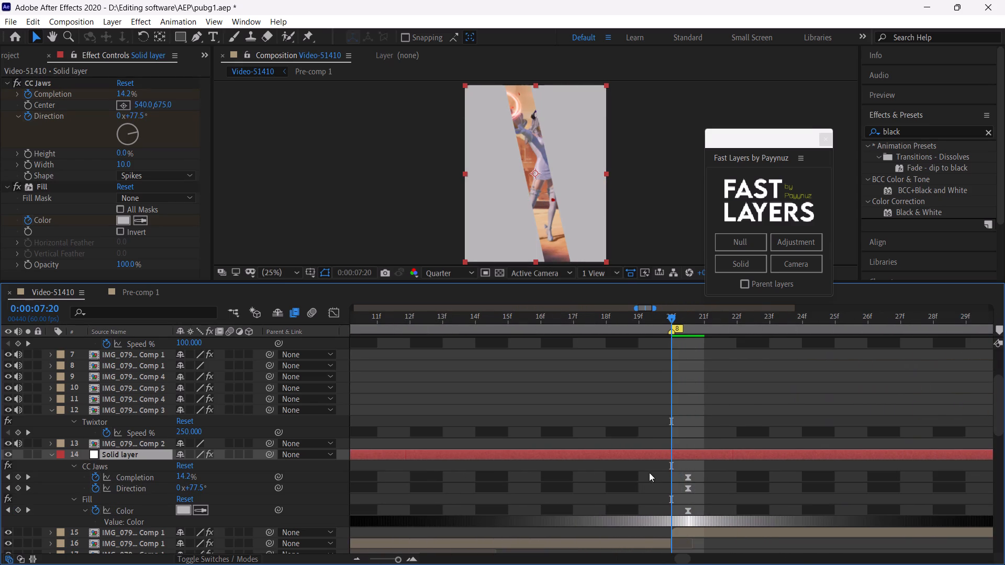
pyautogui.moveTo(710, 449); pyautogui.dragTo(696, 454)
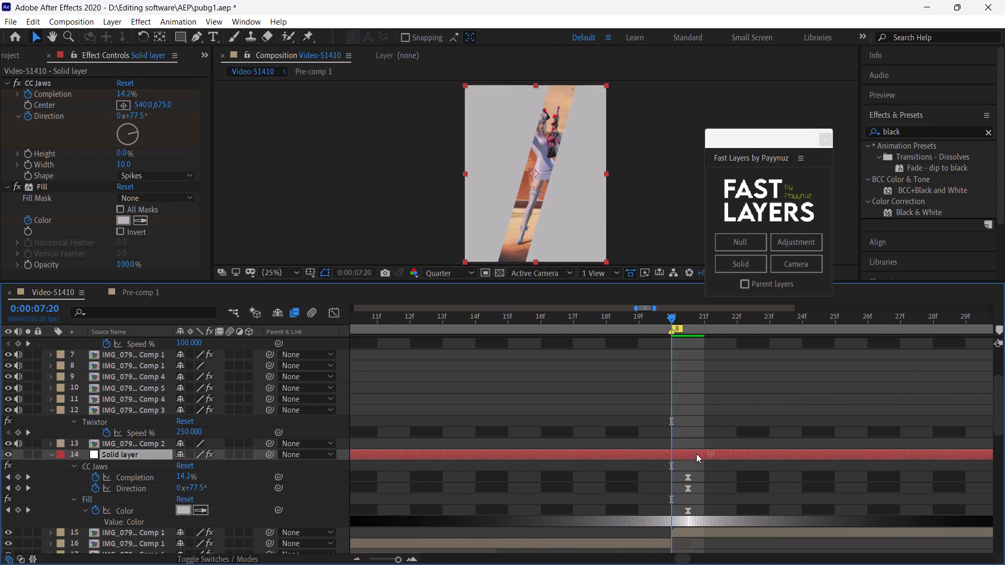
pyautogui.moveTo(696, 454); pyautogui.dragTo(697, 457)
# Remove the CC Jaws effect from the solid layer, keeping Fill.
pyautogui.click(392, 557)
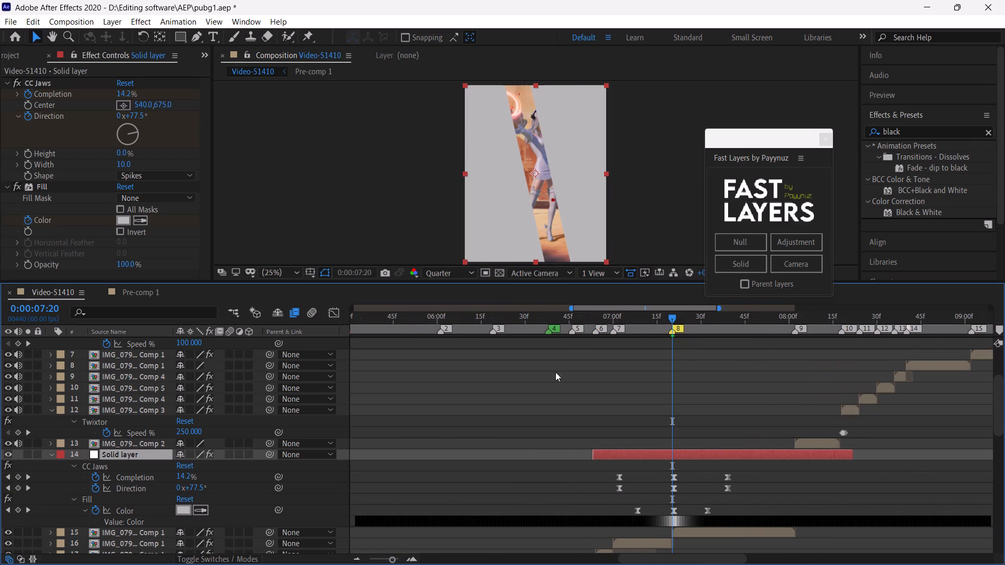
pyautogui.moveTo(618, 317); pyautogui.dragTo(658, 339)
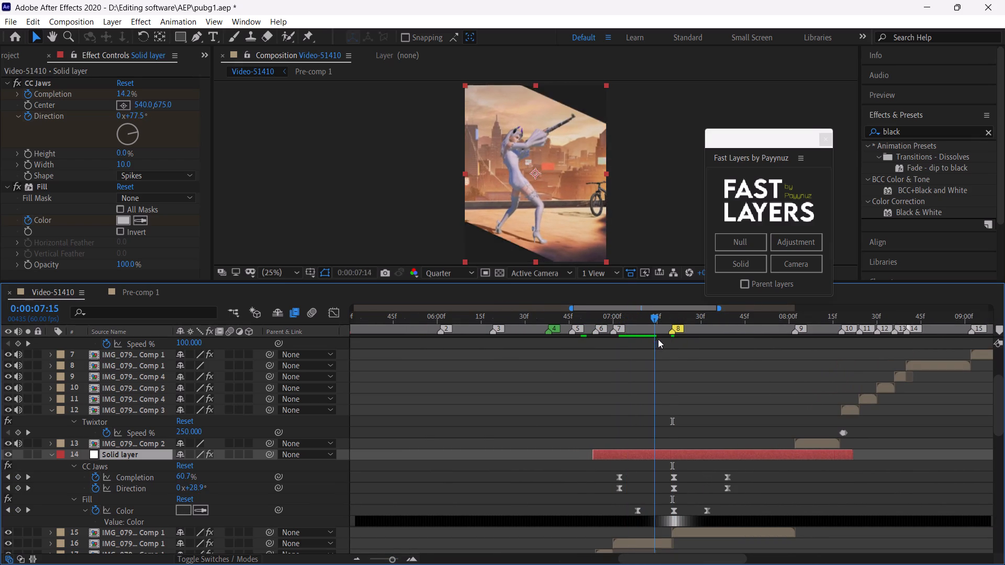
pyautogui.moveTo(658, 339); pyautogui.dragTo(650, 341)
pyautogui.moveTo(650, 341); pyautogui.dragTo(654, 343)
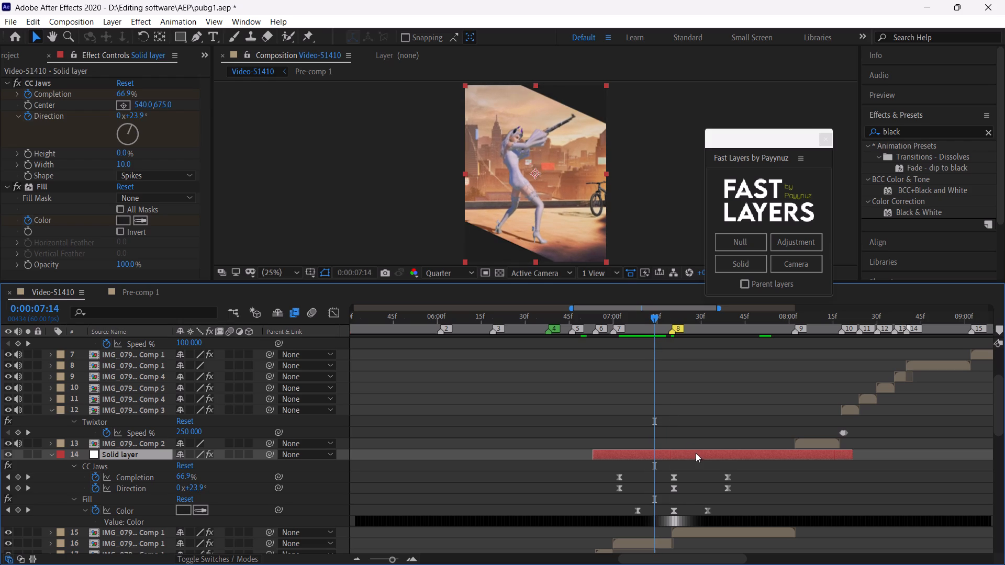
pyautogui.click(701, 473)
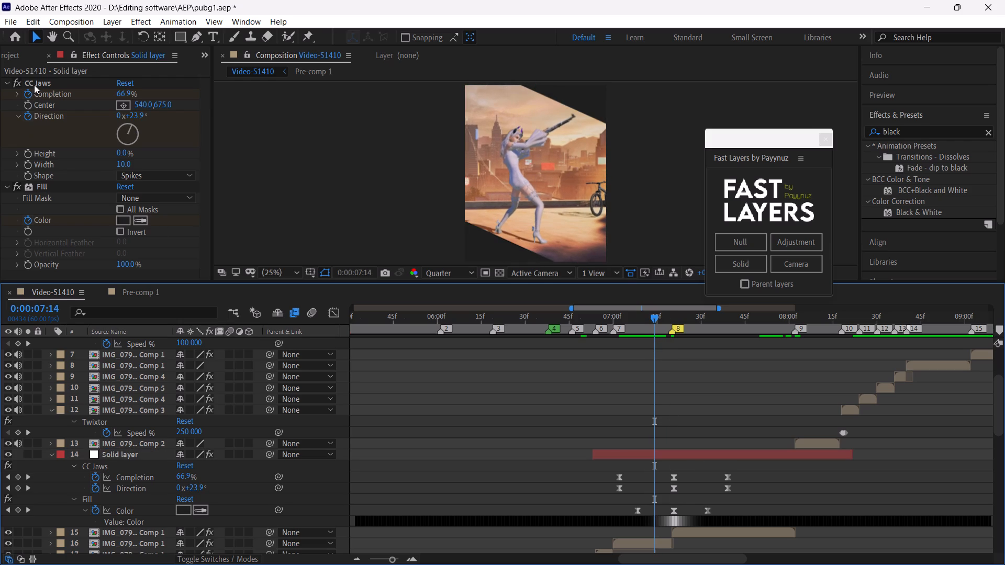
pyautogui.click(36, 83)
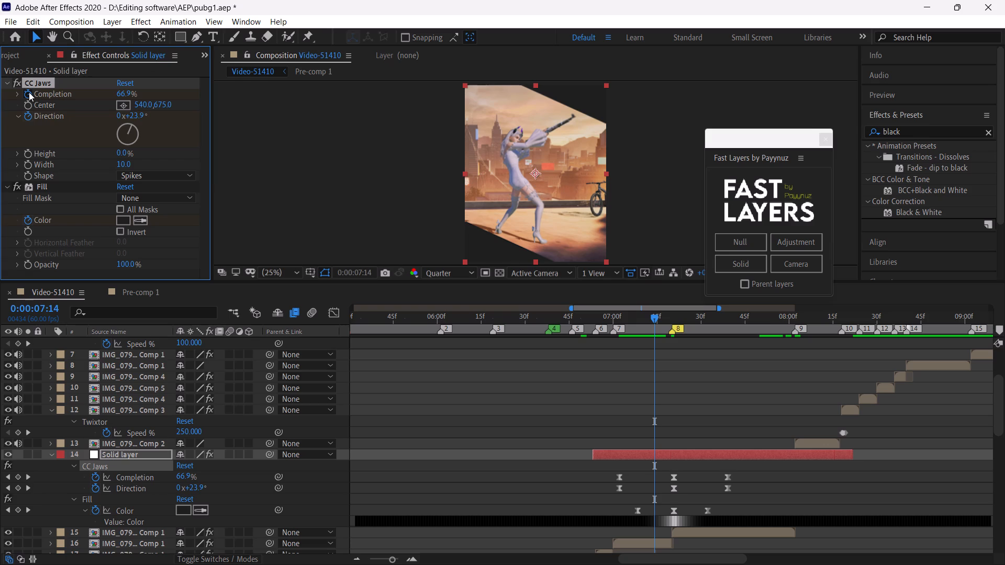
pyautogui.press('BackSpace')
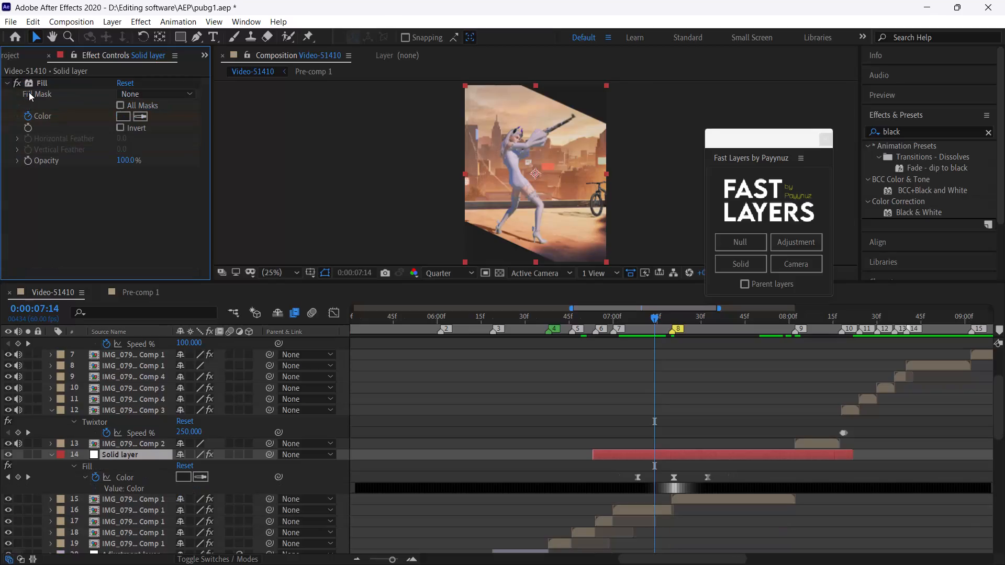
# Examine the solid layer's Fill colour animation across its three keyframes around marker 8.
pyautogui.click(41, 83)
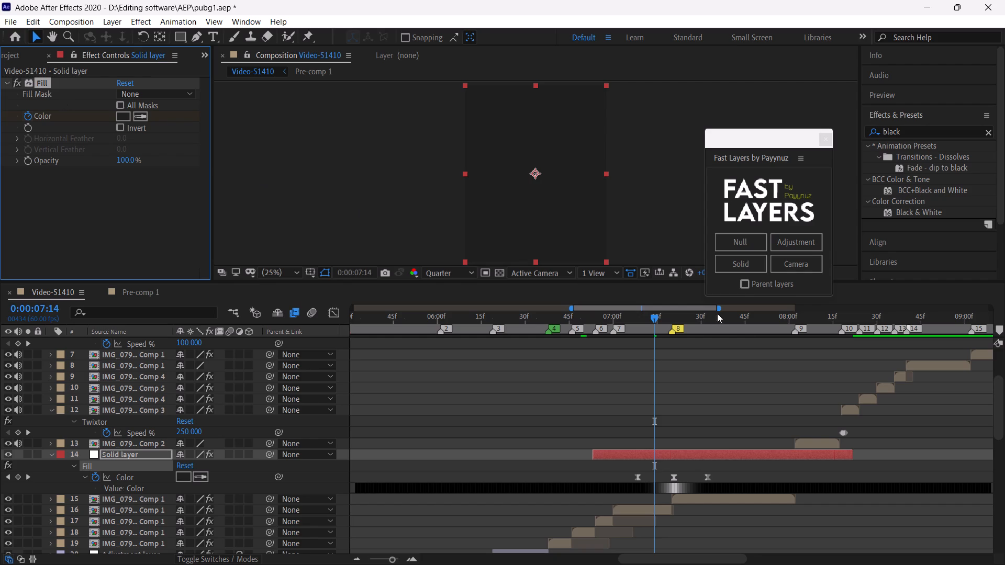
pyautogui.moveTo(633, 315); pyautogui.dragTo(647, 335)
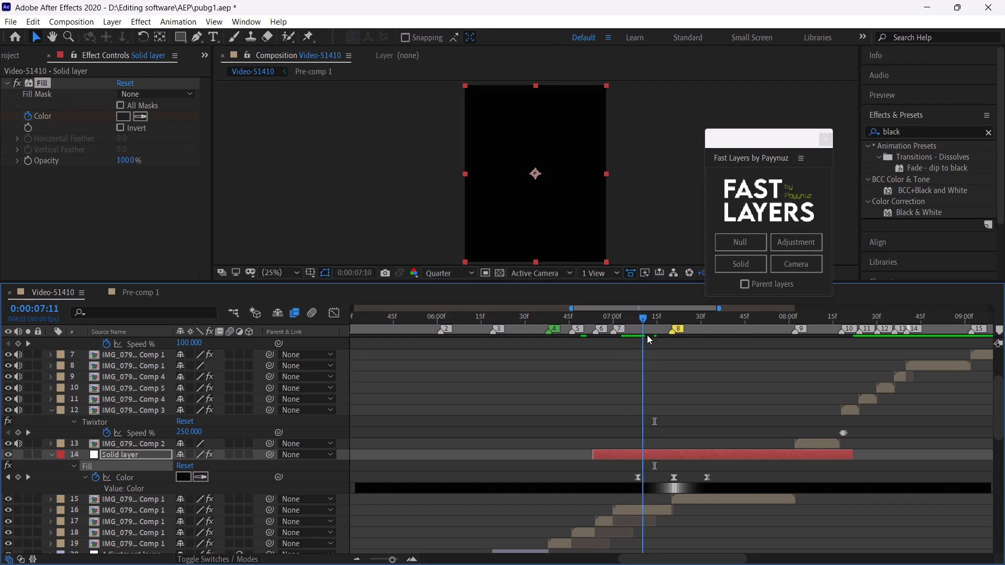
pyautogui.moveTo(647, 335); pyautogui.dragTo(704, 363)
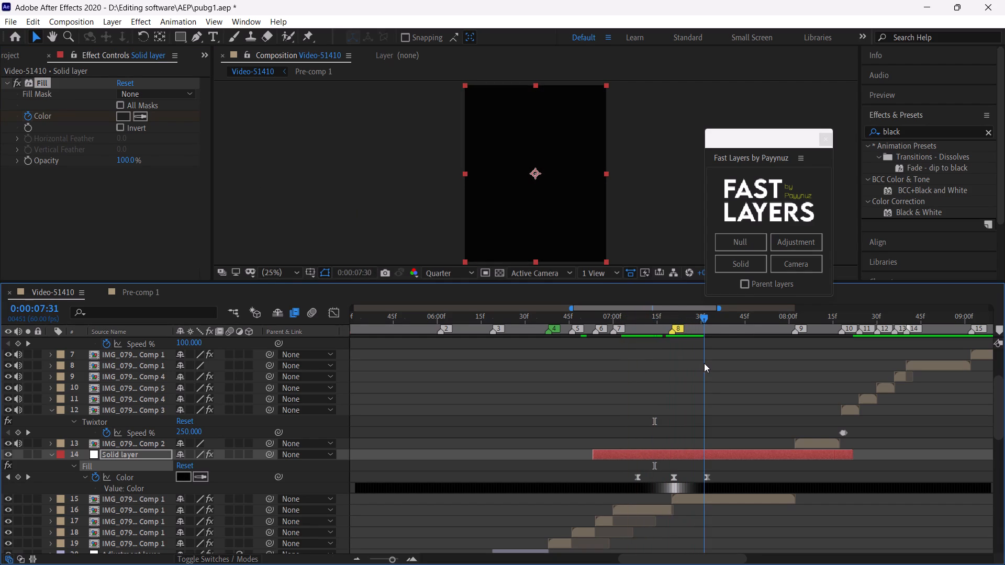
pyautogui.moveTo(704, 363); pyautogui.dragTo(675, 366)
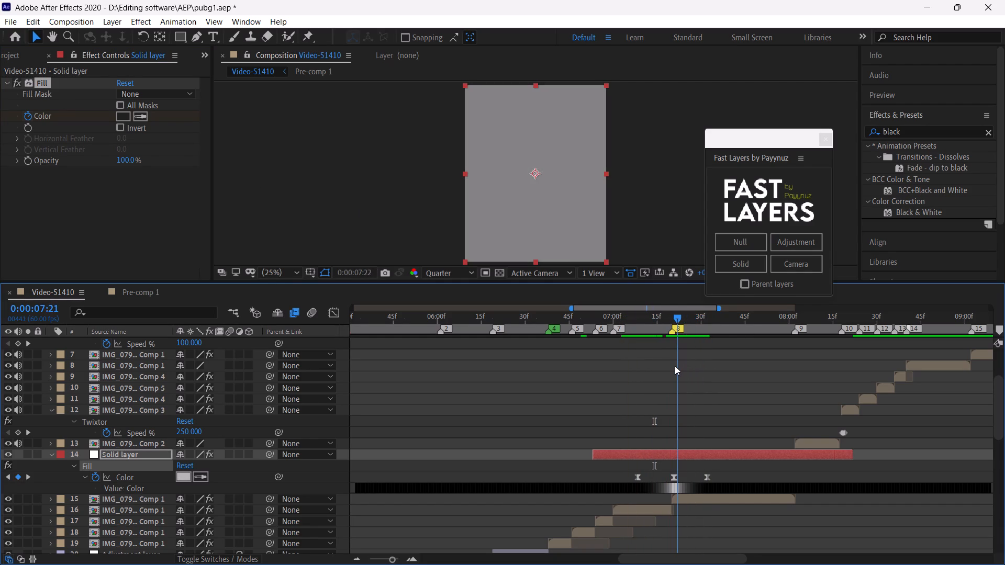
pyautogui.moveTo(675, 366); pyautogui.dragTo(674, 367)
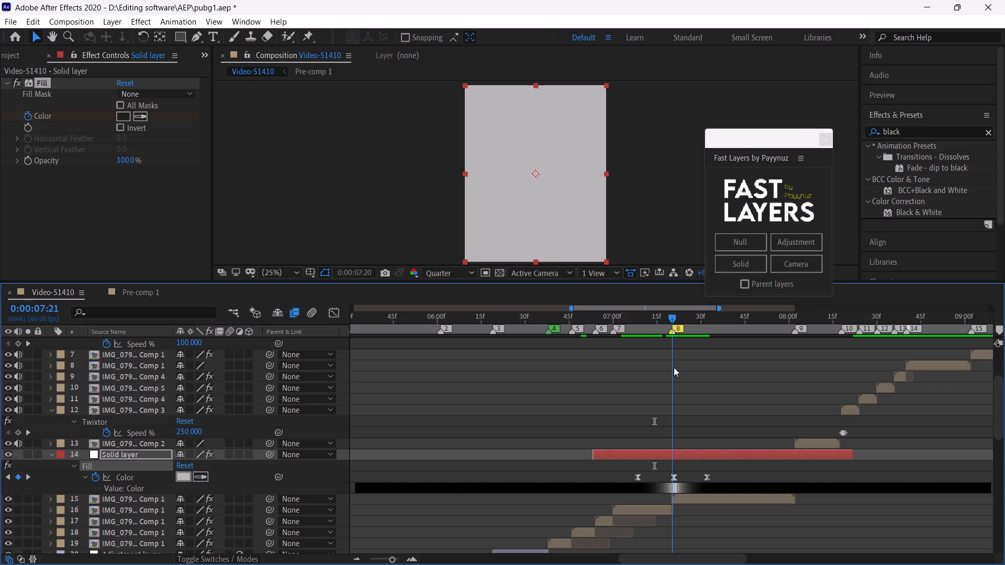
pyautogui.moveTo(674, 367); pyautogui.dragTo(676, 368)
pyautogui.moveTo(676, 368); pyautogui.dragTo(674, 371)
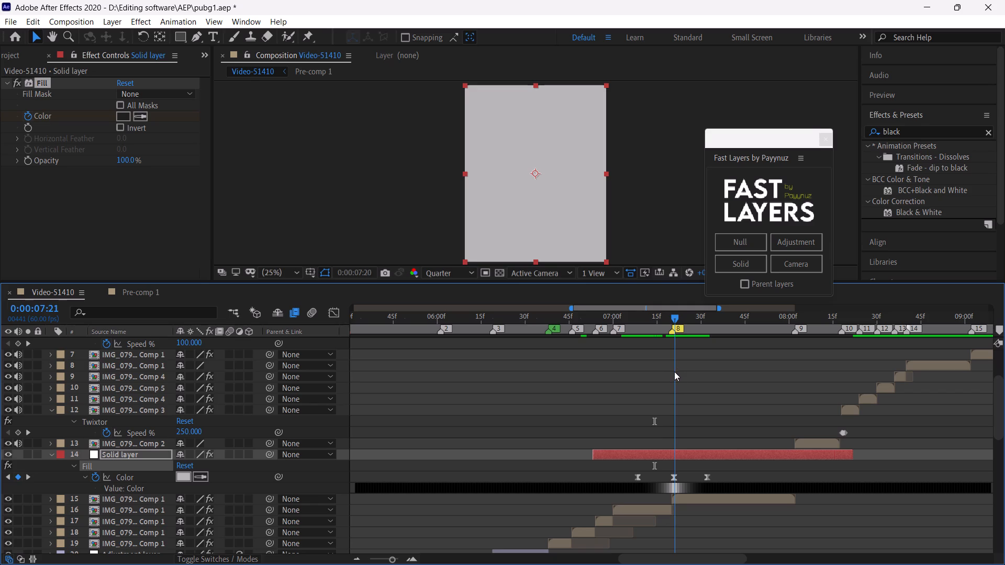
pyautogui.moveTo(674, 371); pyautogui.dragTo(639, 398)
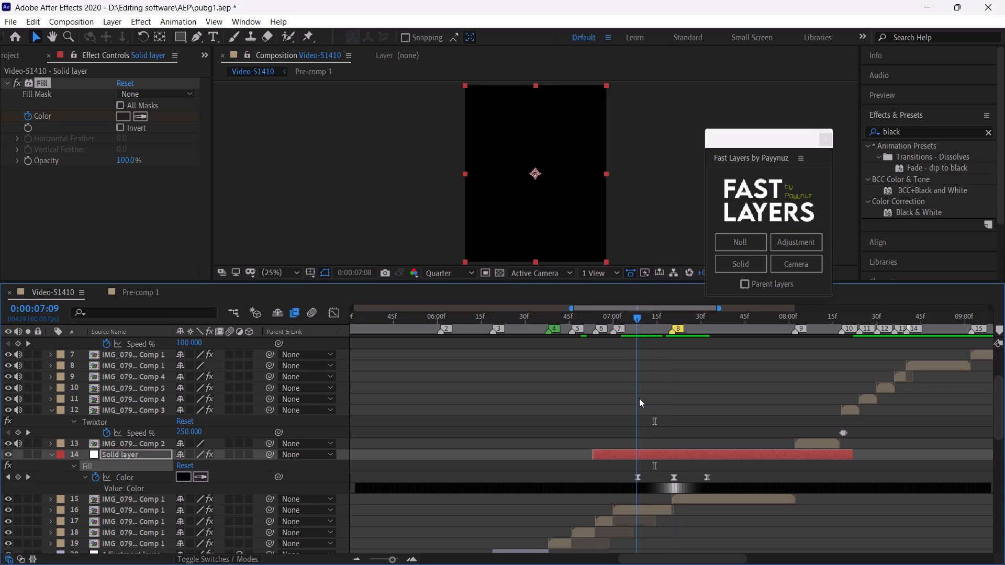
pyautogui.moveTo(639, 398); pyautogui.dragTo(636, 397)
# Search the effects for "cc j" and apply CC Jaws to the solid layer.
pyautogui.moveTo(911, 126); pyautogui.dragTo(883, 125)
pyautogui.moveTo(909, 132); pyautogui.dragTo(884, 130)
pyautogui.moveTo(909, 130); pyautogui.dragTo(867, 134)
pyautogui.write('cc')
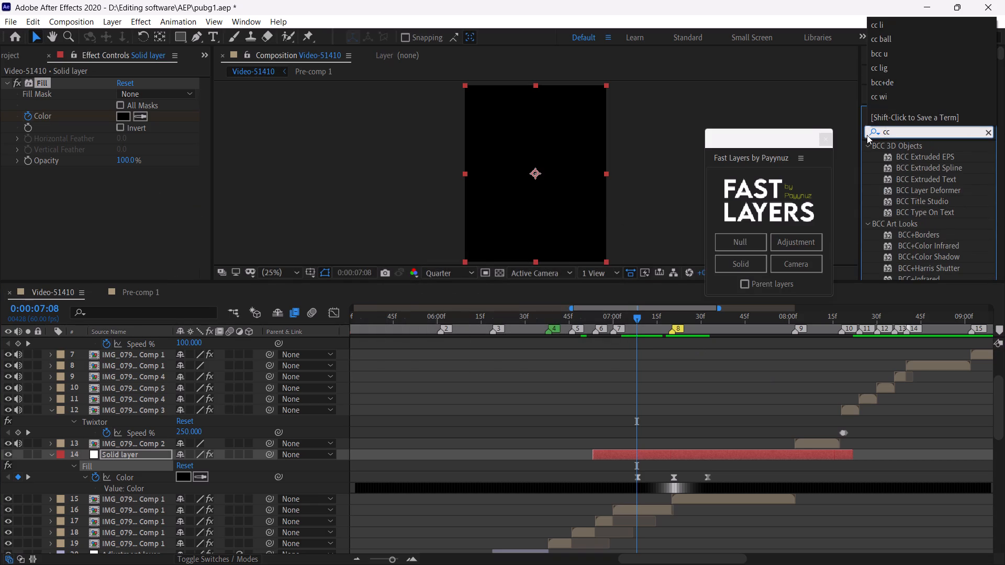
pyautogui.press('space')
pyautogui.press('j')
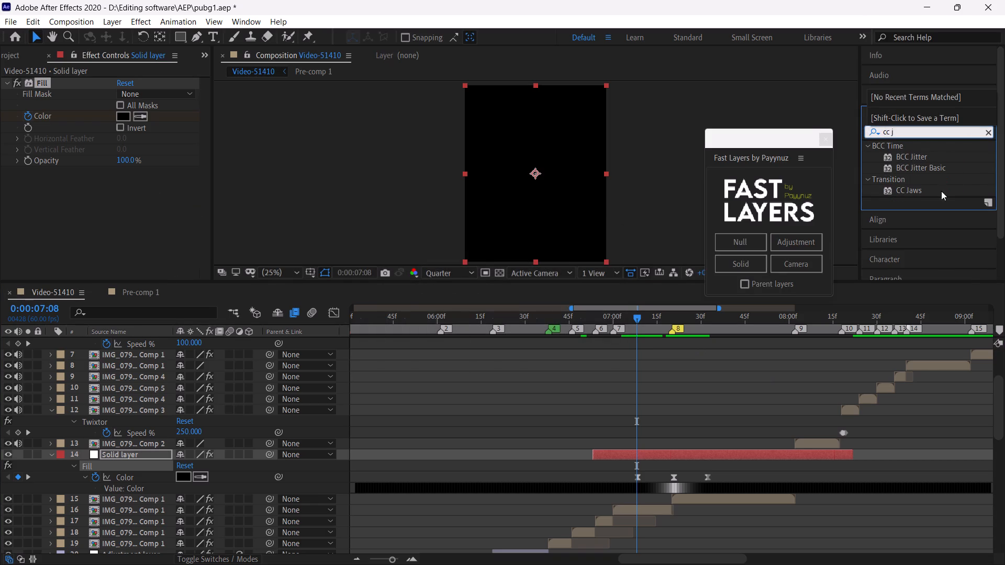
pyautogui.moveTo(914, 190); pyautogui.dragTo(729, 455)
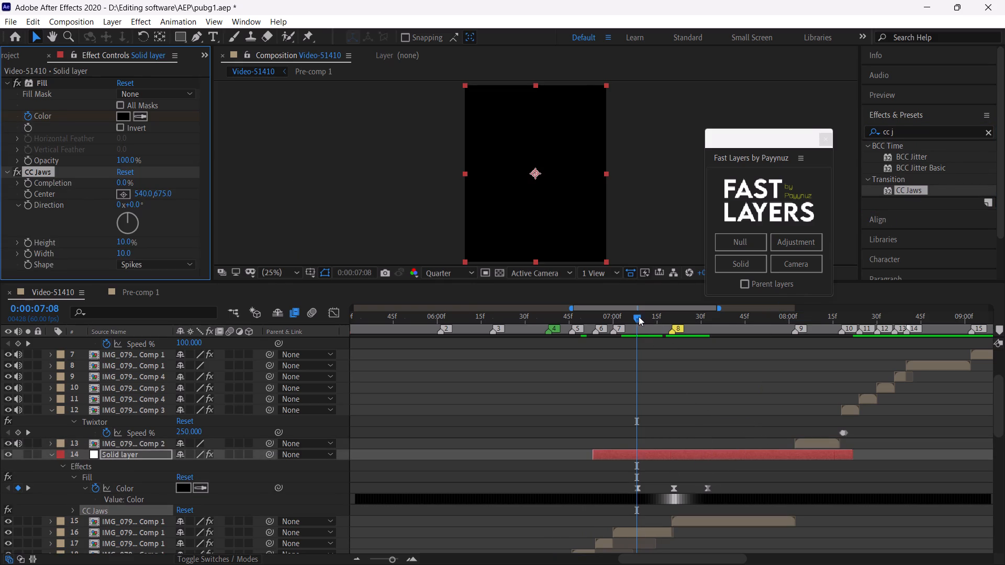
# Slide the solid layer about 5 frames earlier, placing its middle Fill Color keyframe near 0:00:07:16, just before marker 8.
pyautogui.moveTo(636, 316); pyautogui.dragTo(651, 334)
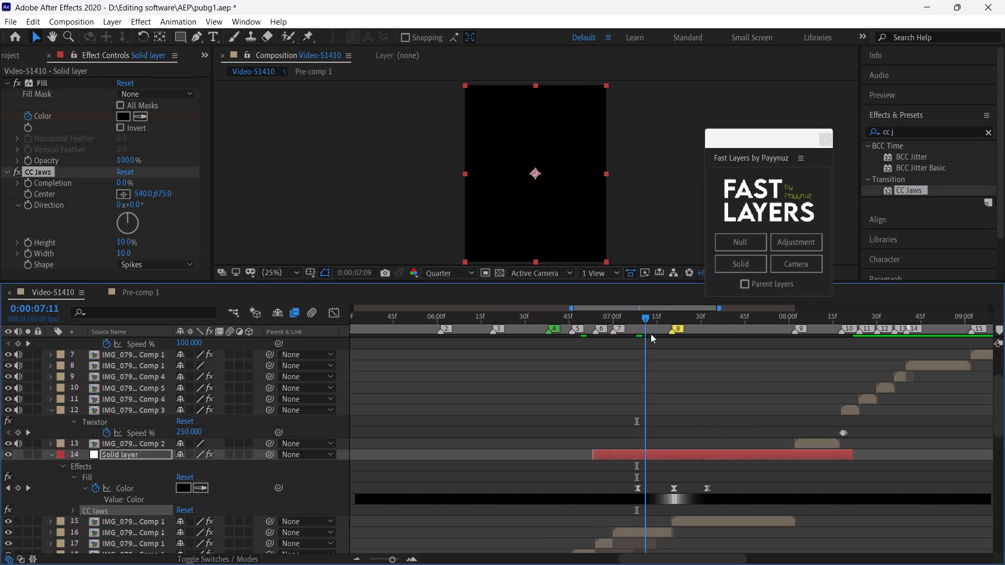
pyautogui.moveTo(651, 334); pyautogui.dragTo(672, 368)
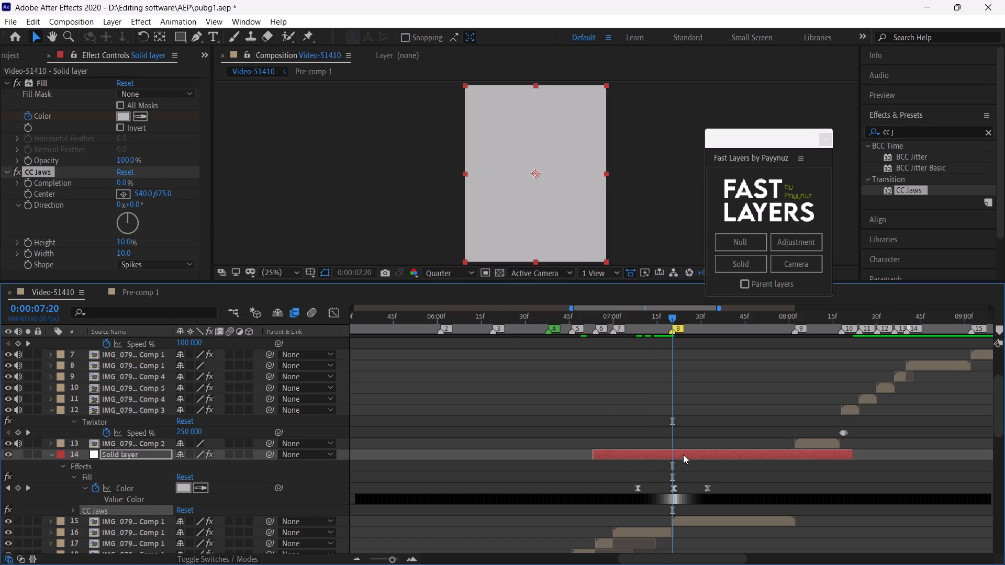
pyautogui.moveTo(684, 455); pyautogui.dragTo(669, 456)
pyautogui.moveTo(642, 319); pyautogui.dragTo(648, 330)
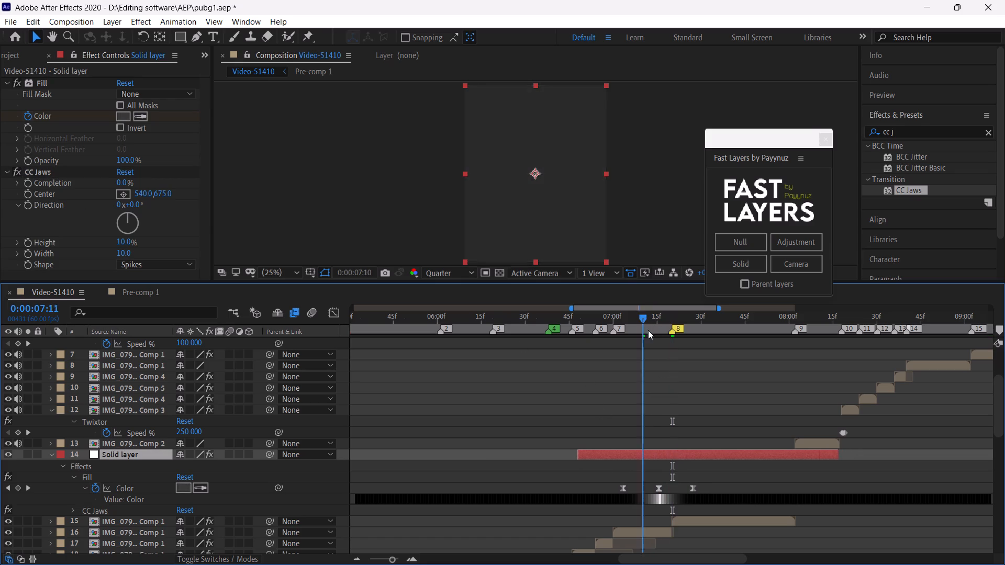
pyautogui.moveTo(648, 330); pyautogui.dragTo(660, 345)
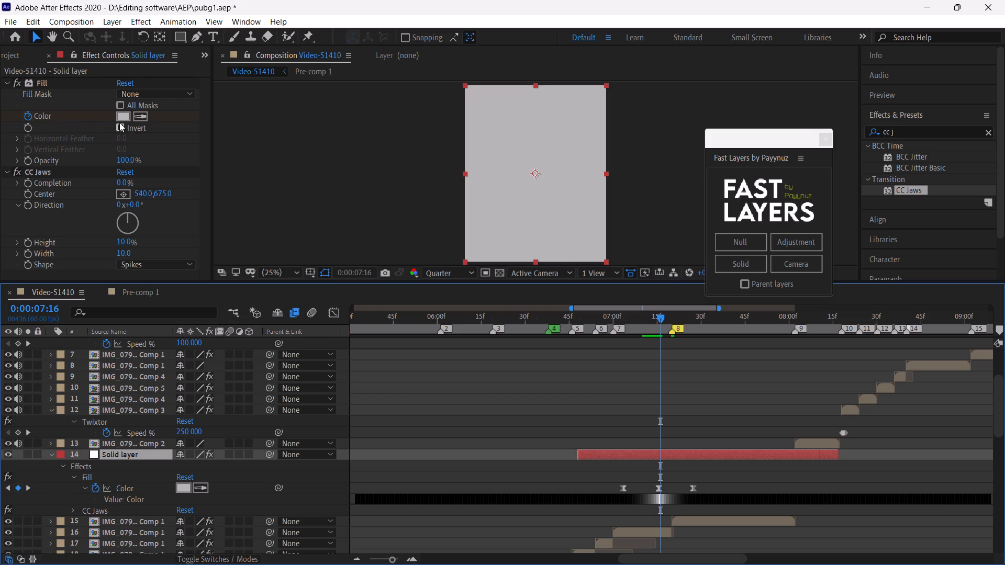
# Test the Fill effect's Invert option, leaving it off, and set the Fill Opacity to 99%.
pyautogui.click(122, 128)
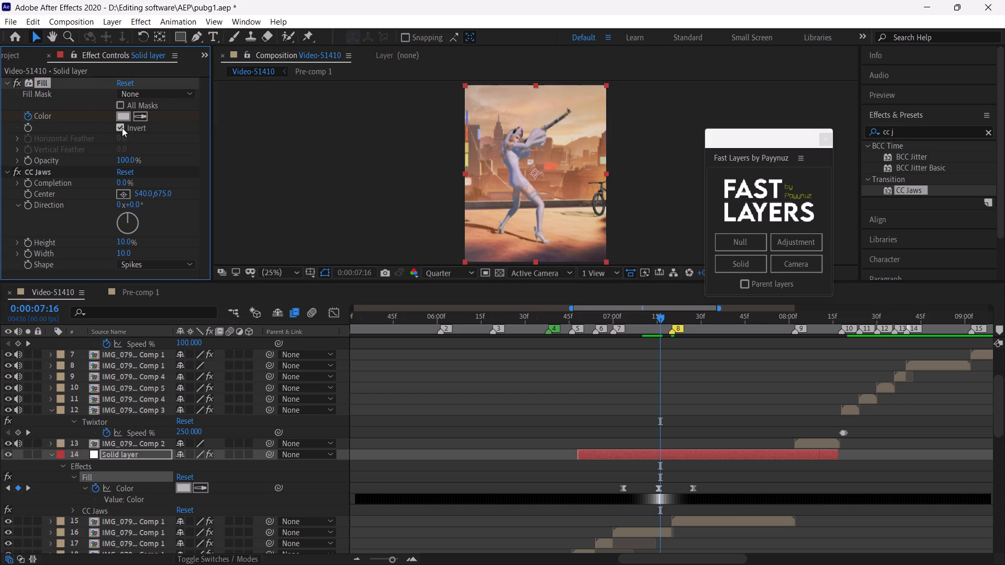
pyautogui.click(122, 128)
pyautogui.click(122, 128)
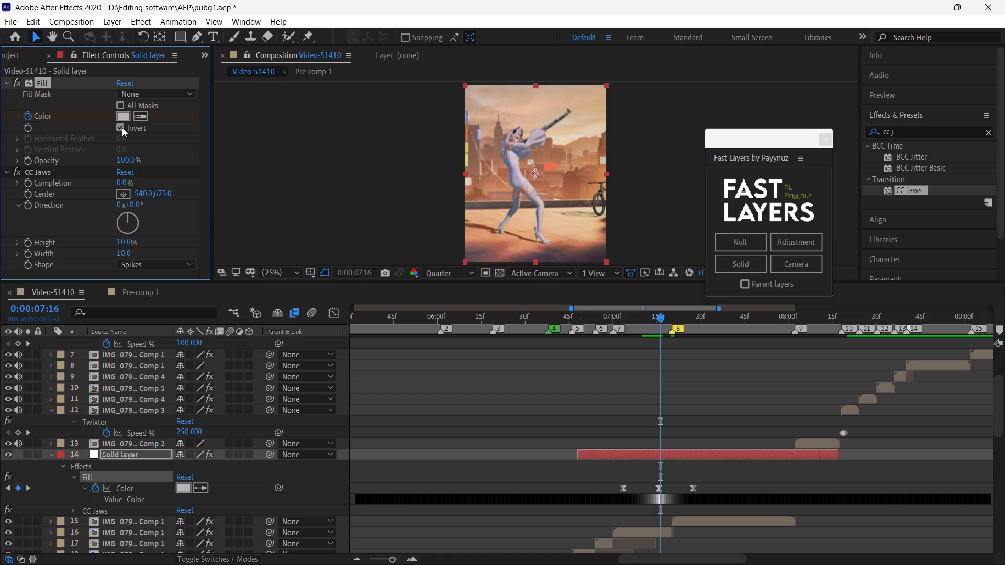
pyautogui.click(122, 128)
pyautogui.click(122, 128)
pyautogui.moveTo(124, 161); pyautogui.dragTo(133, 166)
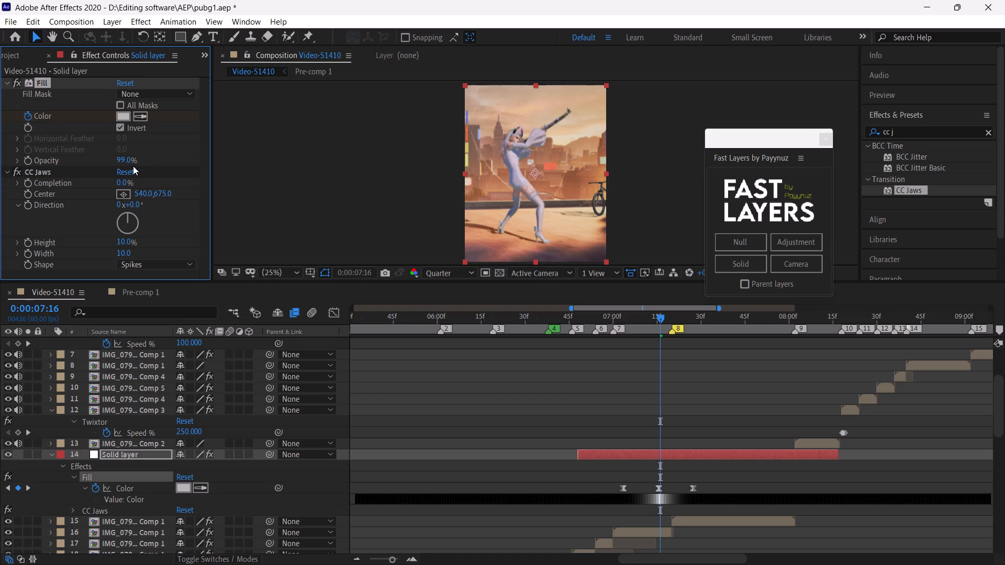
pyautogui.click(121, 129)
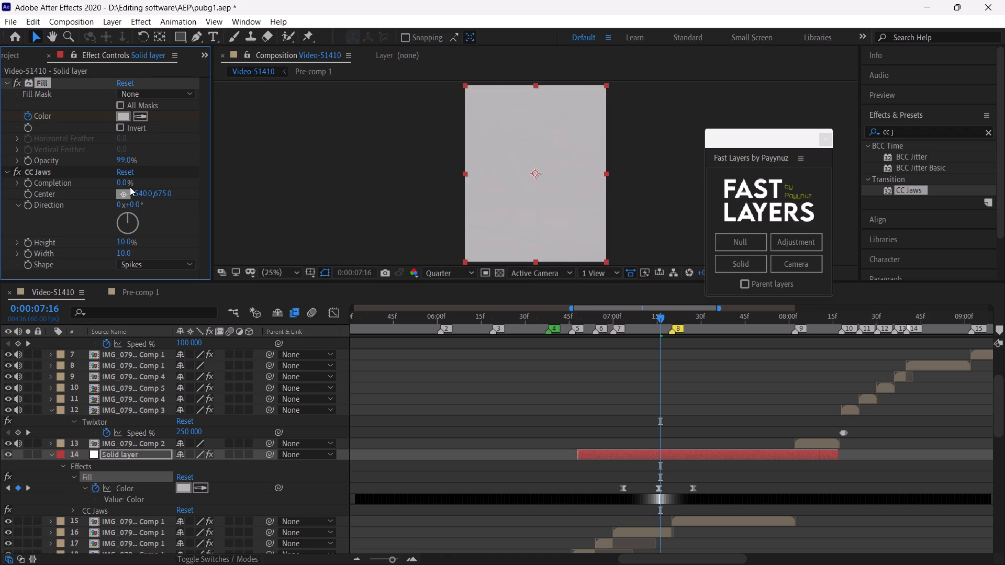
# Reorder the solid layer's effects so that CC Jaws sits above Fill.
pyautogui.moveTo(46, 173); pyautogui.dragTo(36, 81)
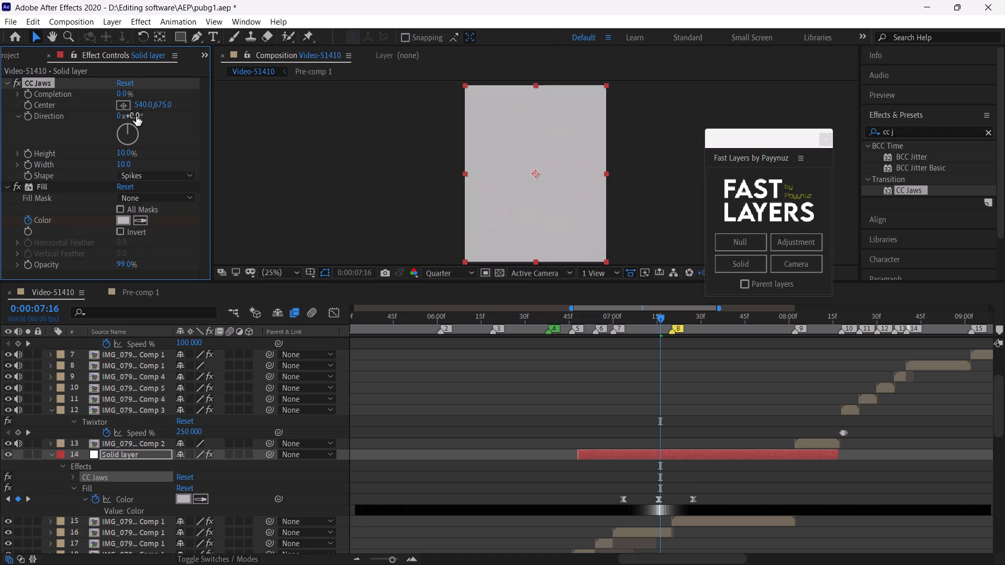
# Try different CC Jaws Completion values on the solid layer and settle on 61%.
pyautogui.moveTo(120, 96); pyautogui.dragTo(129, 95)
pyautogui.moveTo(129, 95); pyautogui.dragTo(177, 96)
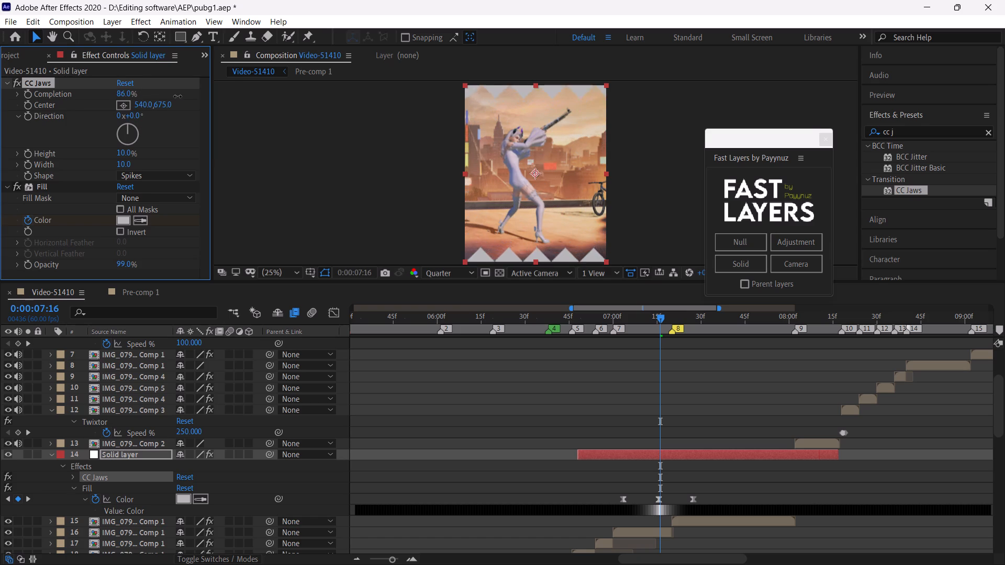
pyautogui.moveTo(177, 96); pyautogui.dragTo(159, 93)
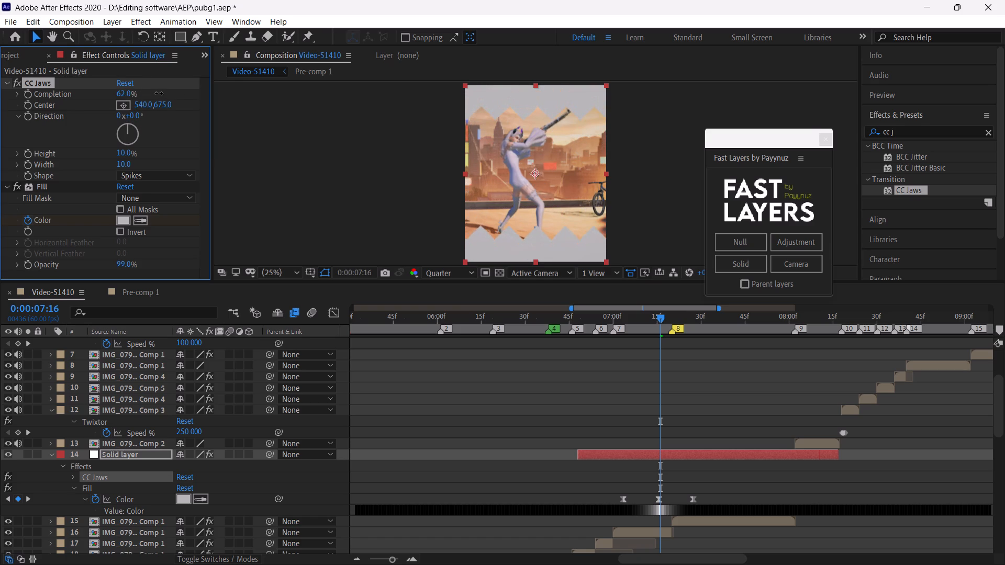
pyautogui.moveTo(159, 93); pyautogui.dragTo(176, 98)
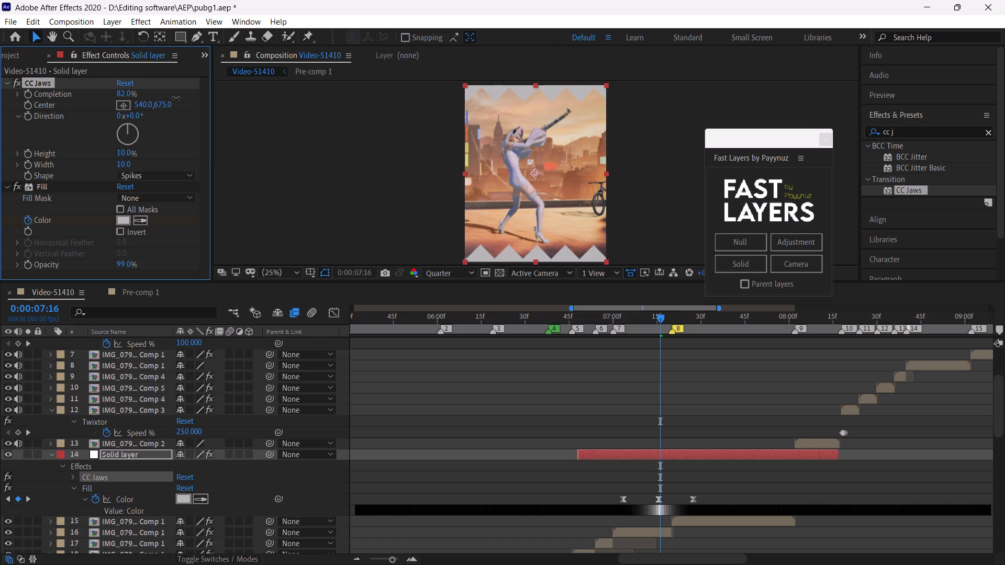
pyautogui.moveTo(176, 98); pyautogui.dragTo(88, 112)
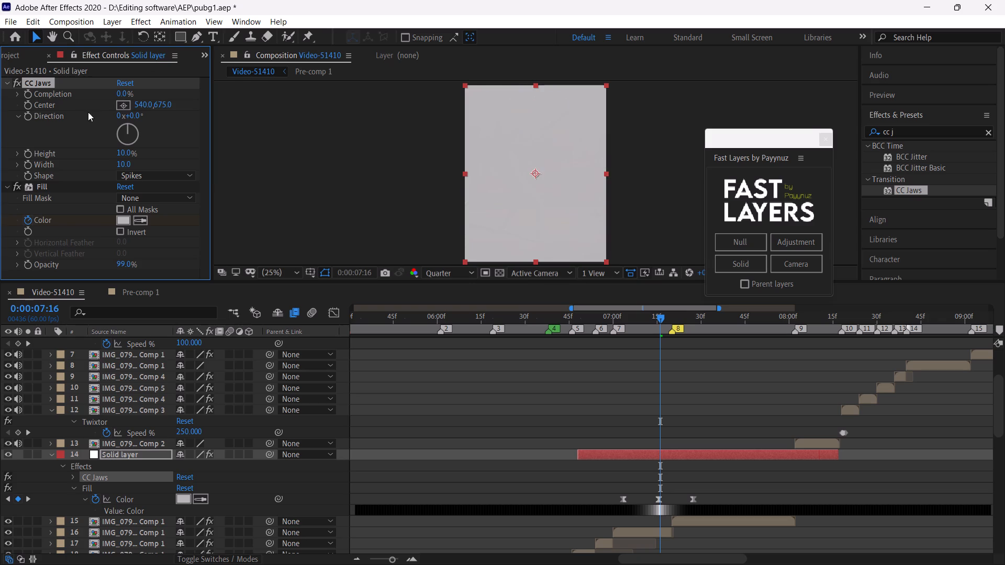
pyautogui.moveTo(122, 93); pyautogui.dragTo(147, 94)
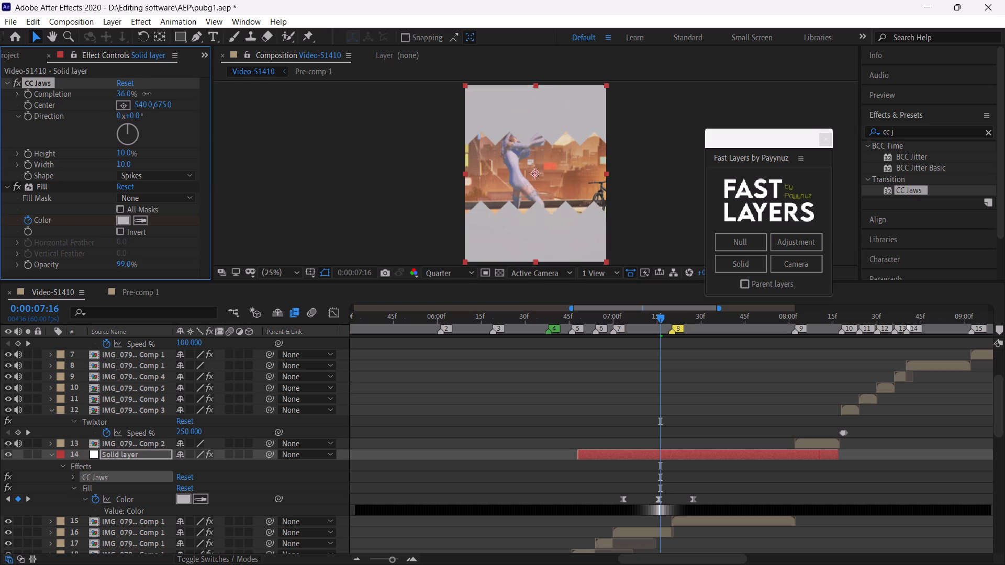
pyautogui.moveTo(147, 94); pyautogui.dragTo(174, 95)
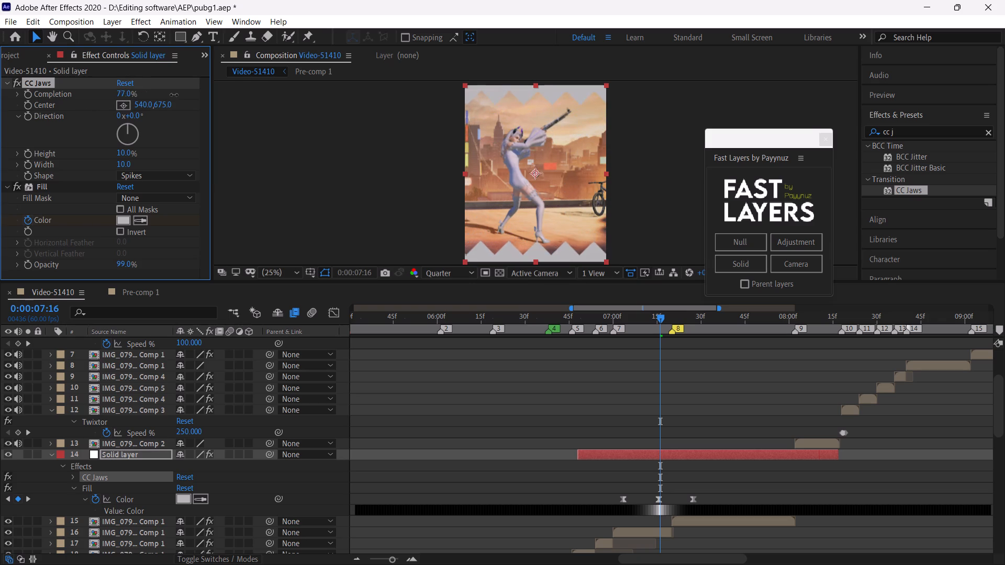
pyautogui.moveTo(174, 95); pyautogui.dragTo(165, 95)
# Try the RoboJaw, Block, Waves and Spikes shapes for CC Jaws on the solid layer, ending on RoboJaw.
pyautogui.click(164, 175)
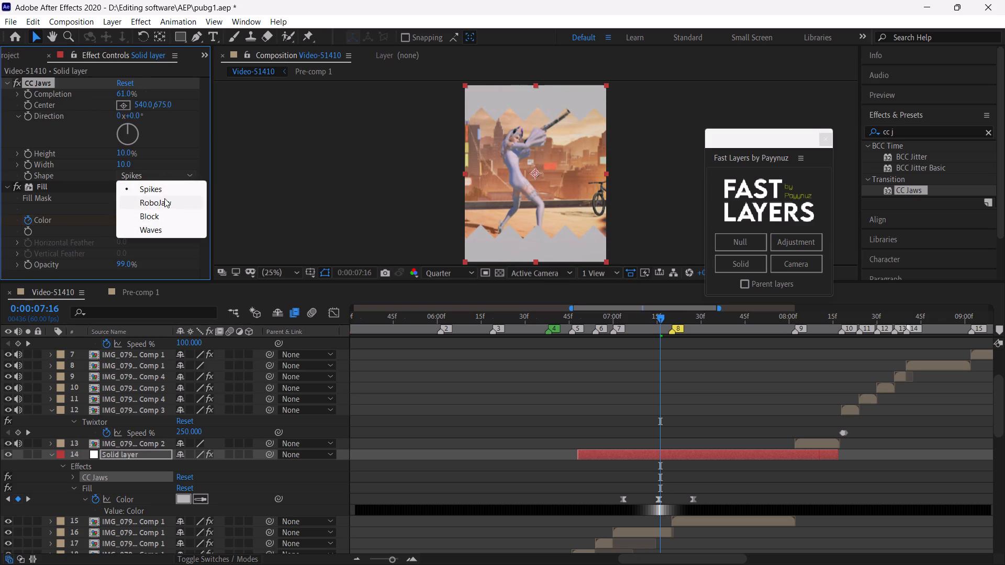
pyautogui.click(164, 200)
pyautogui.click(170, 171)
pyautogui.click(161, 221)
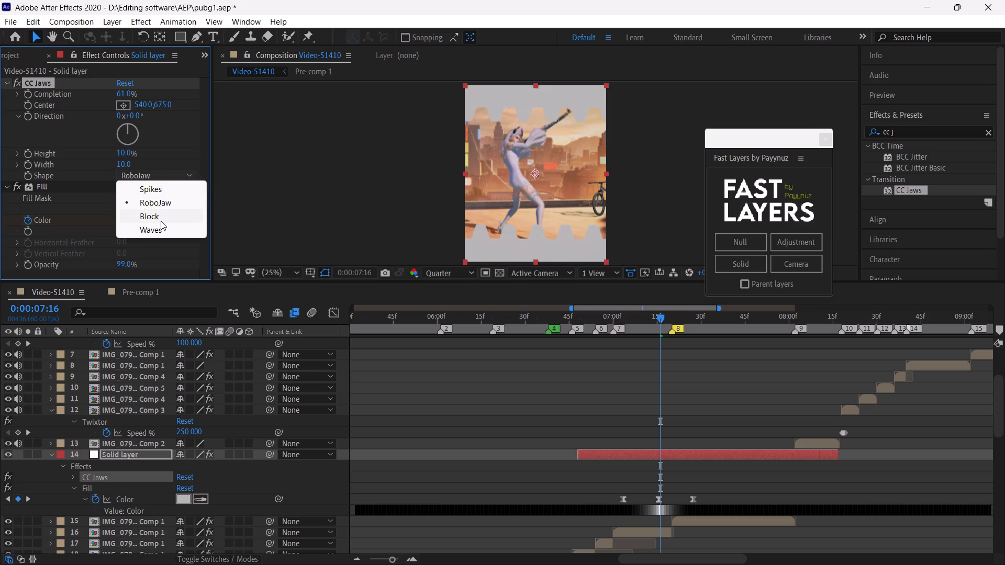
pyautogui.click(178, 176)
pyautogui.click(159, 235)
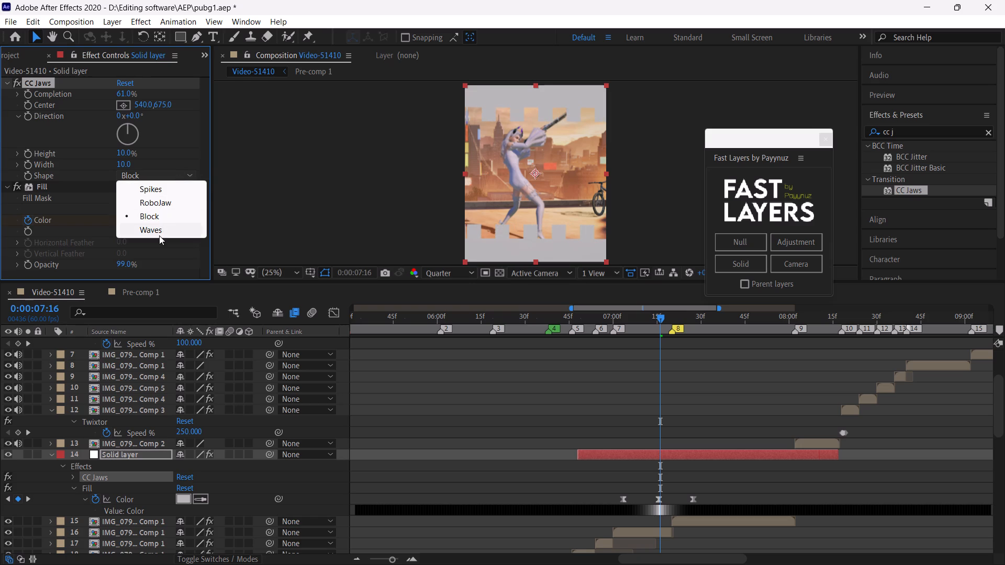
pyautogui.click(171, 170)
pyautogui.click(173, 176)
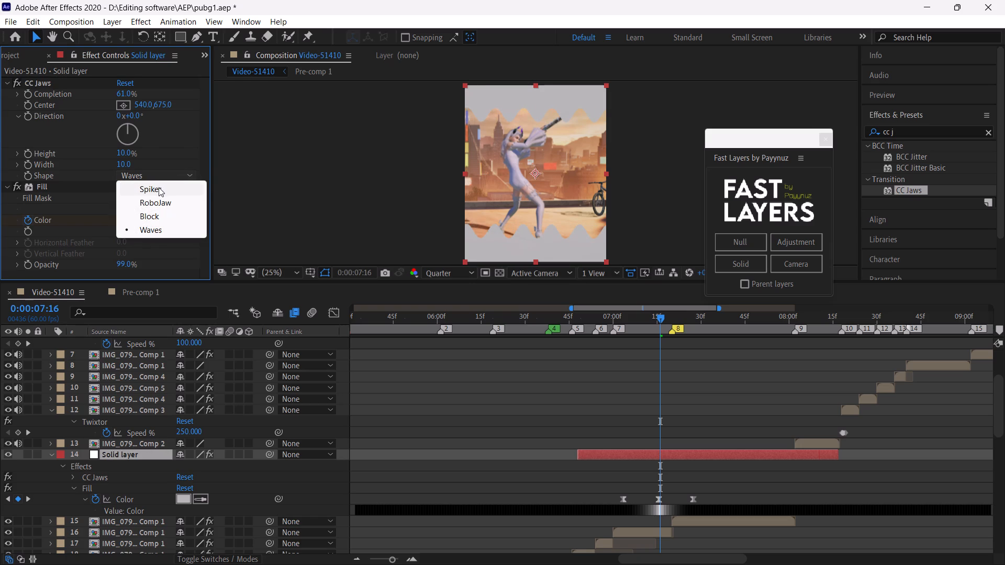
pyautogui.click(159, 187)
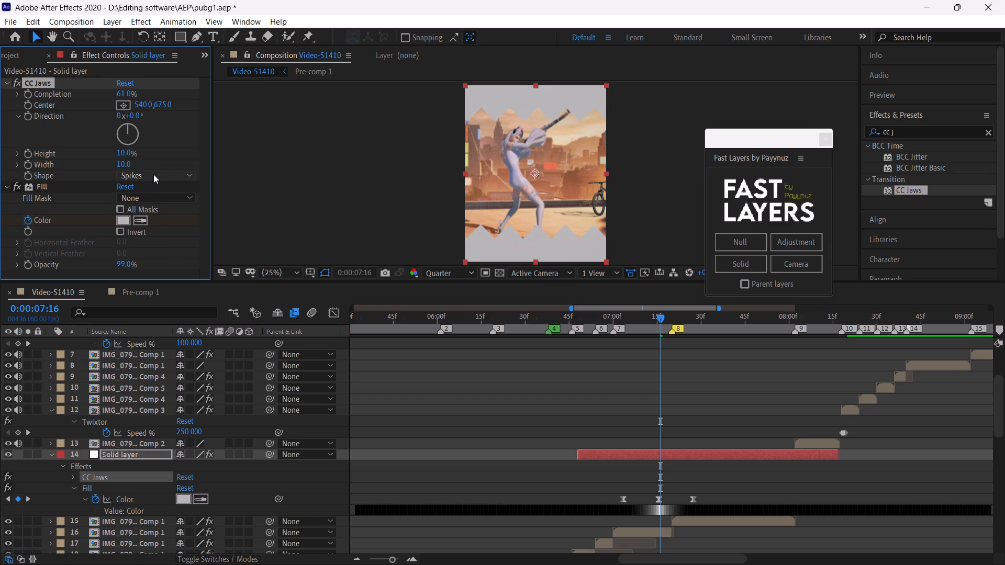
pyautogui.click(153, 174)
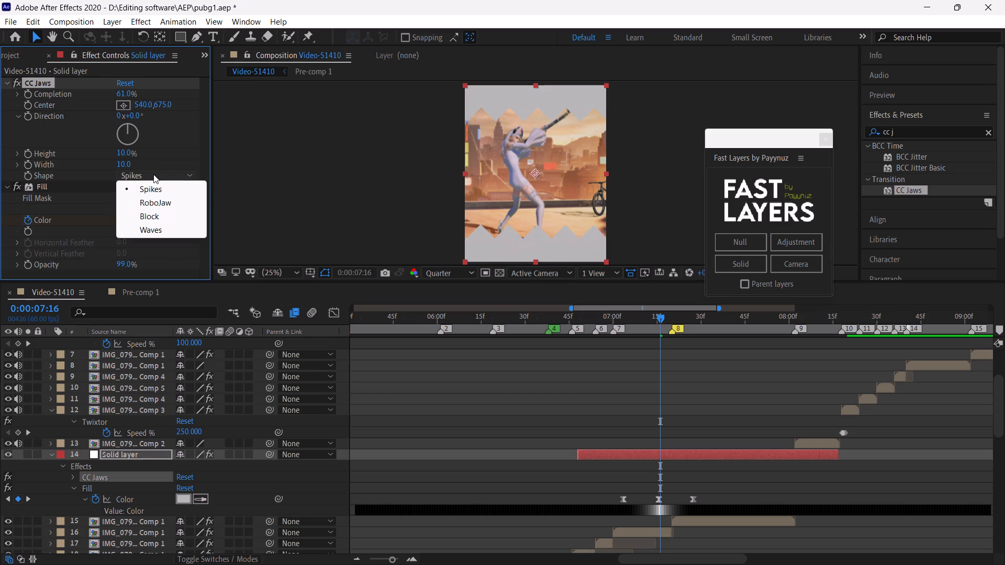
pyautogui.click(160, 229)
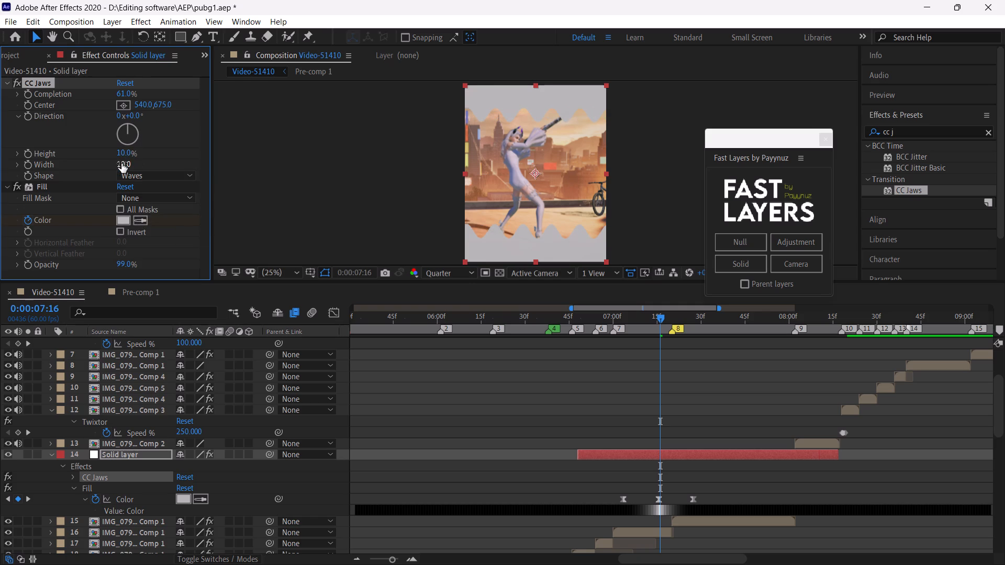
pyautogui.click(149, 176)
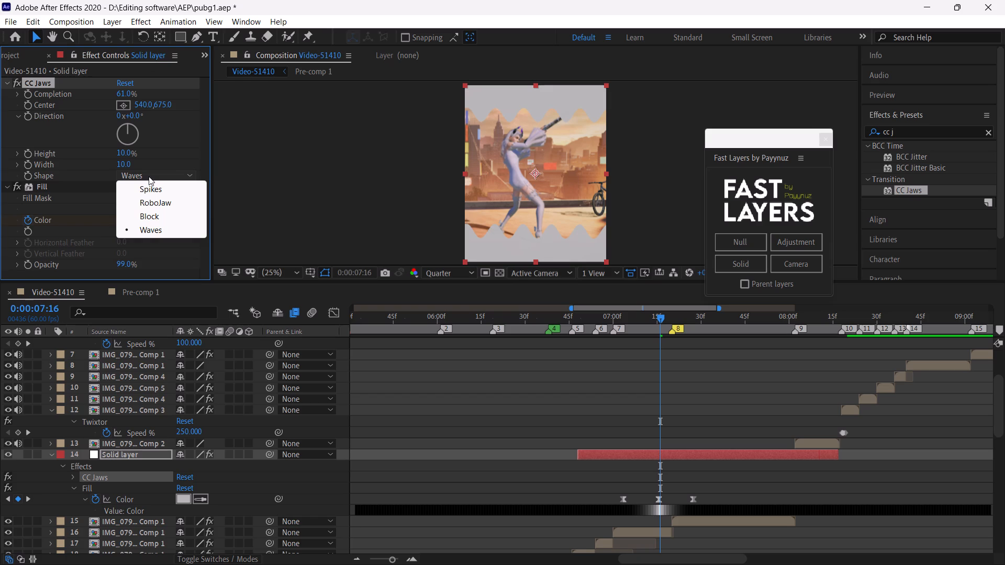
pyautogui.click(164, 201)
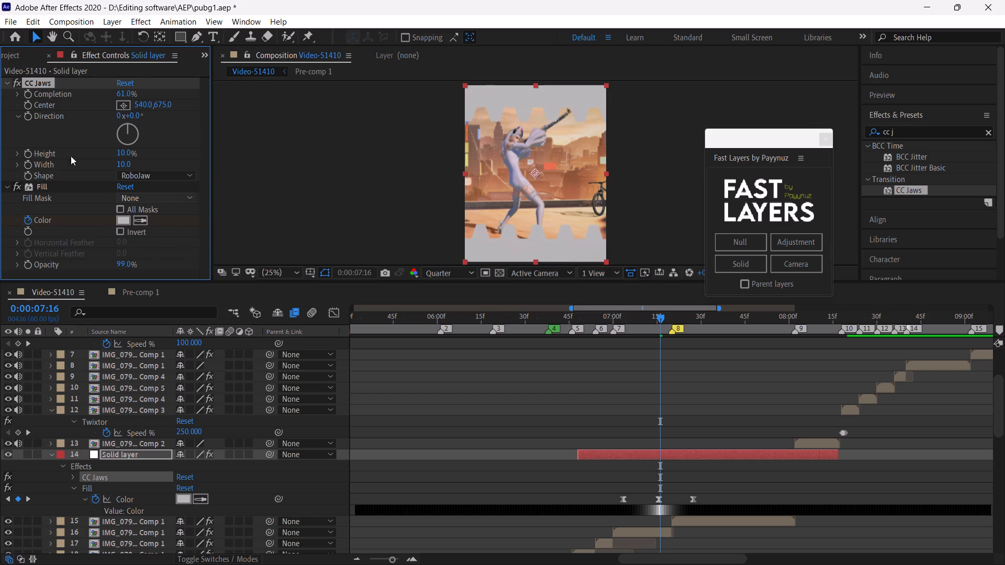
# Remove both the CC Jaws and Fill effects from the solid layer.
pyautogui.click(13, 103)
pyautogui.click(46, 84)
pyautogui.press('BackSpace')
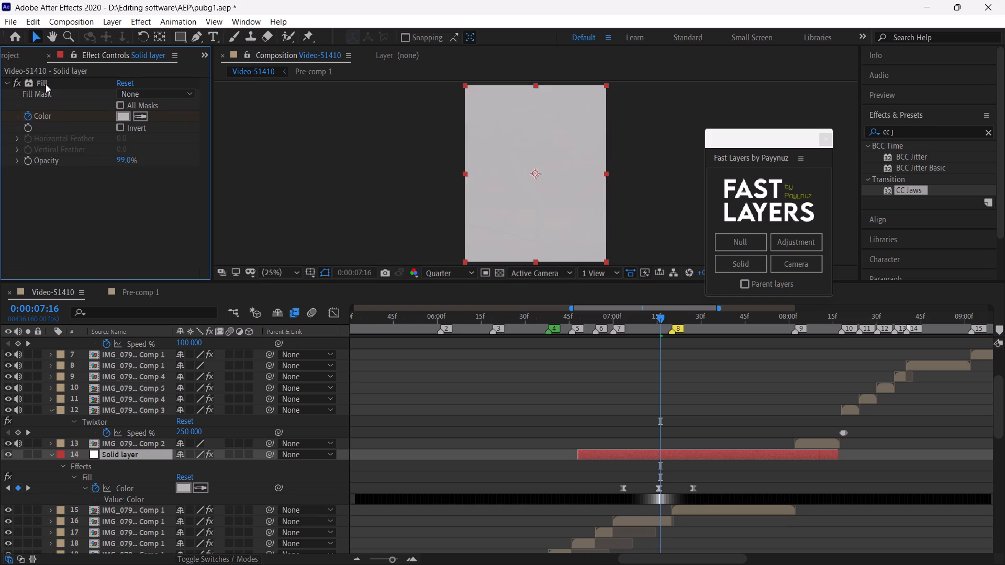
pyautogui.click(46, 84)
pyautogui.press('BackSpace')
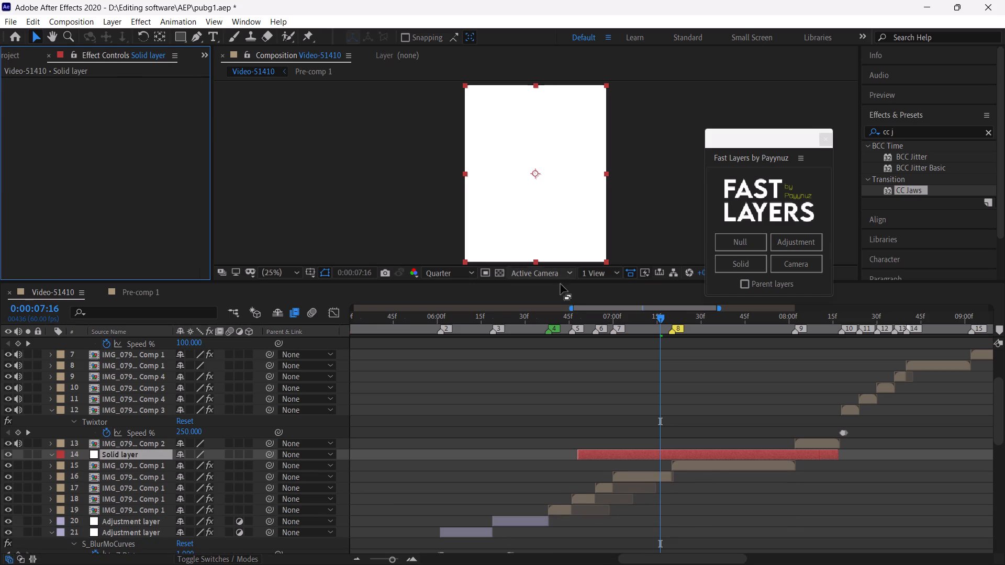
# Delete the solid layer spanning marker 8 from the Video-51410 composition.
pyautogui.moveTo(621, 317); pyautogui.dragTo(680, 344)
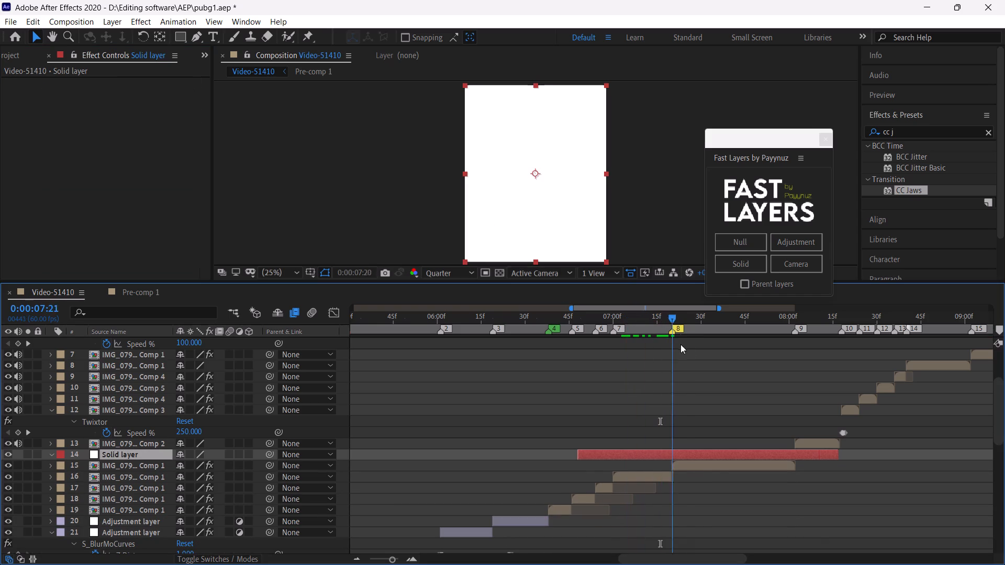
pyautogui.moveTo(680, 344); pyautogui.dragTo(668, 363)
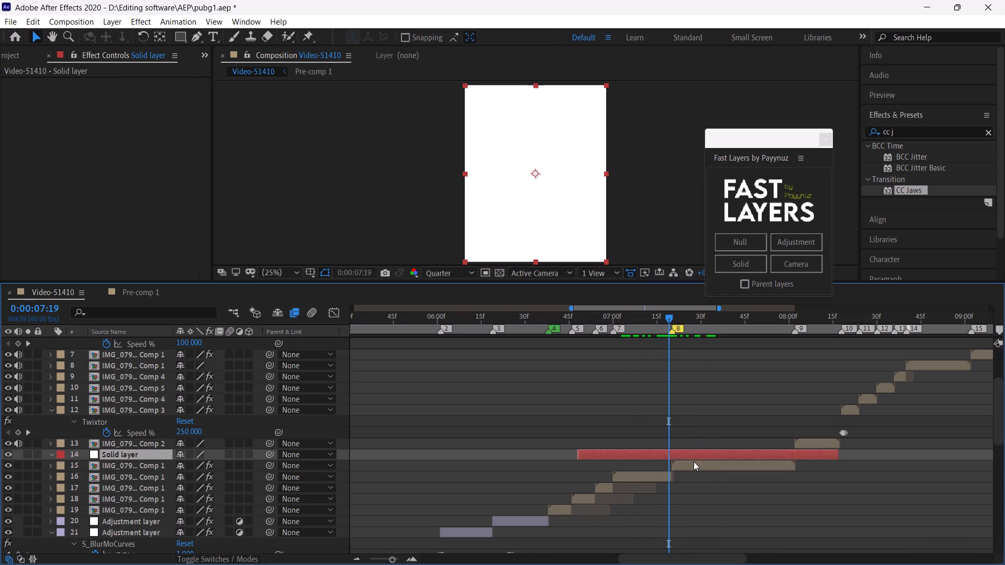
pyautogui.click(694, 461)
pyautogui.click(698, 454)
pyautogui.press('BackSpace')
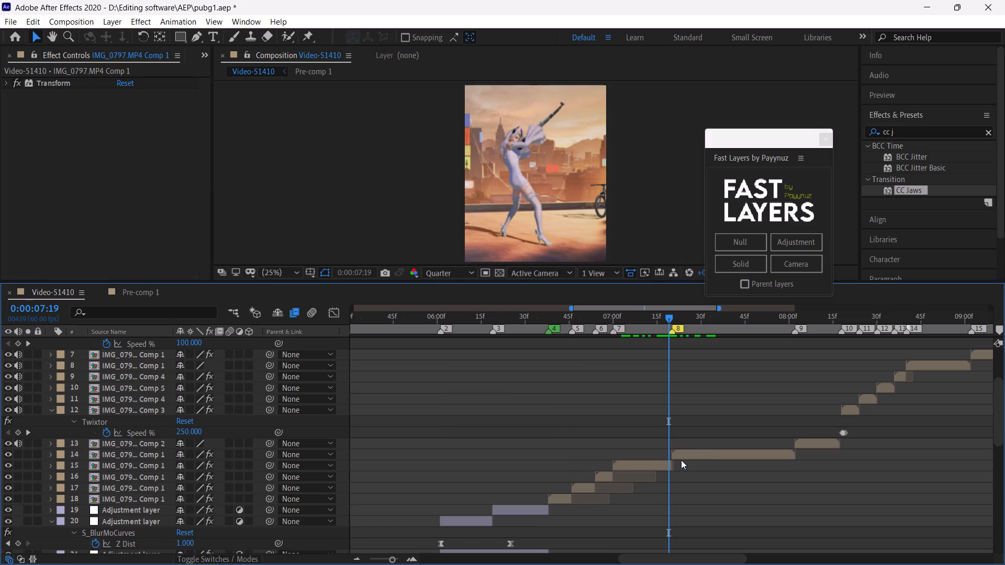
# Examine the reference video's transition around marker 8 in Pre-comp 1, stepping through it between about 0:00:07:09 and 0:00:07:35.
pyautogui.moveTo(627, 314); pyautogui.dragTo(626, 349)
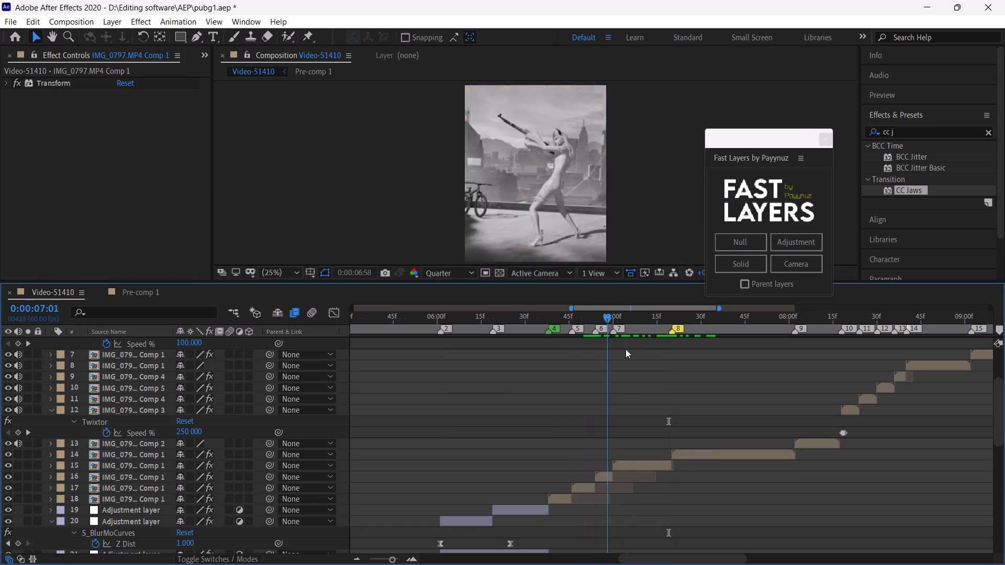
pyautogui.moveTo(626, 349); pyautogui.dragTo(646, 359)
pyautogui.click(141, 301)
pyautogui.click(148, 293)
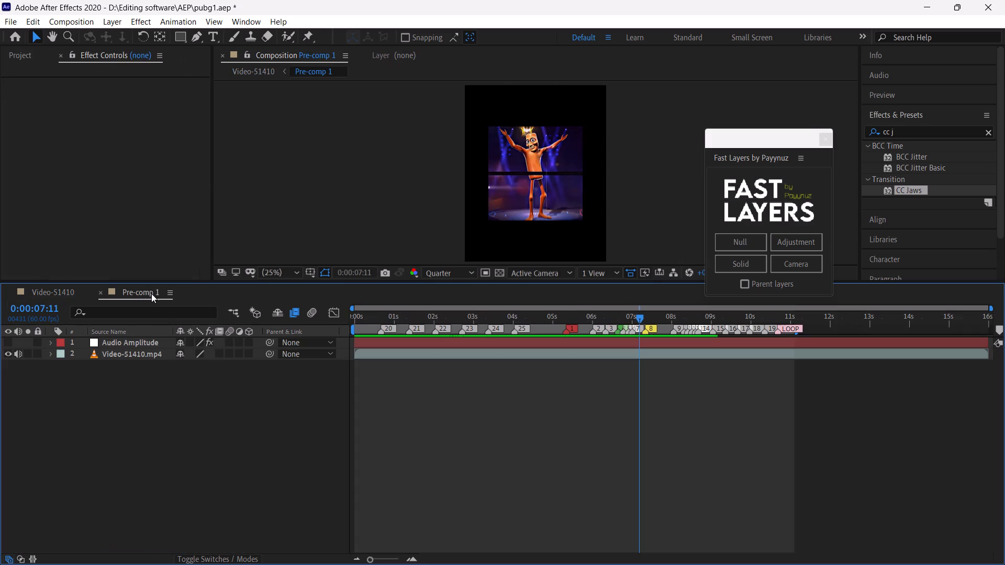
pyautogui.moveTo(640, 318); pyautogui.dragTo(640, 322)
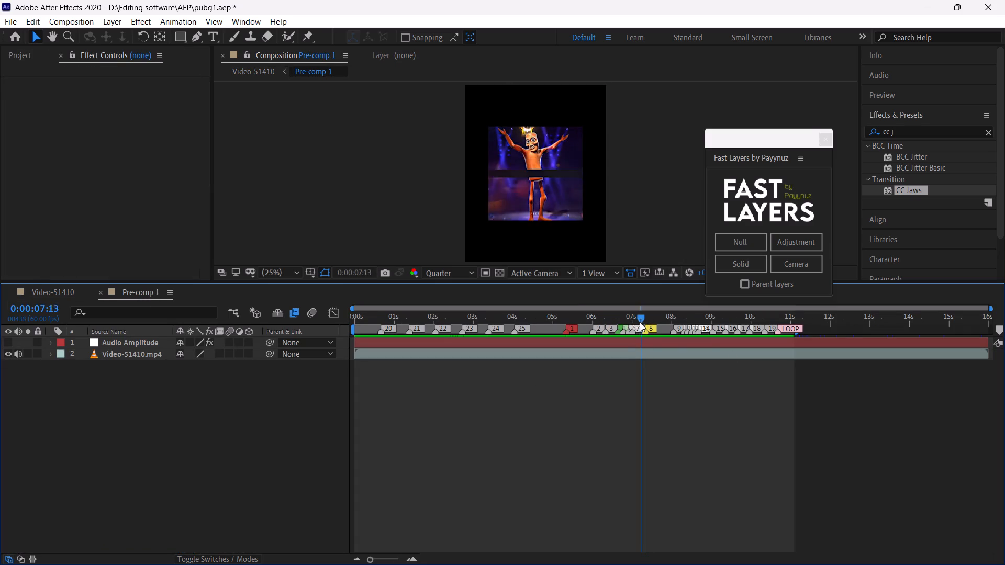
pyautogui.moveTo(640, 322); pyautogui.dragTo(645, 332)
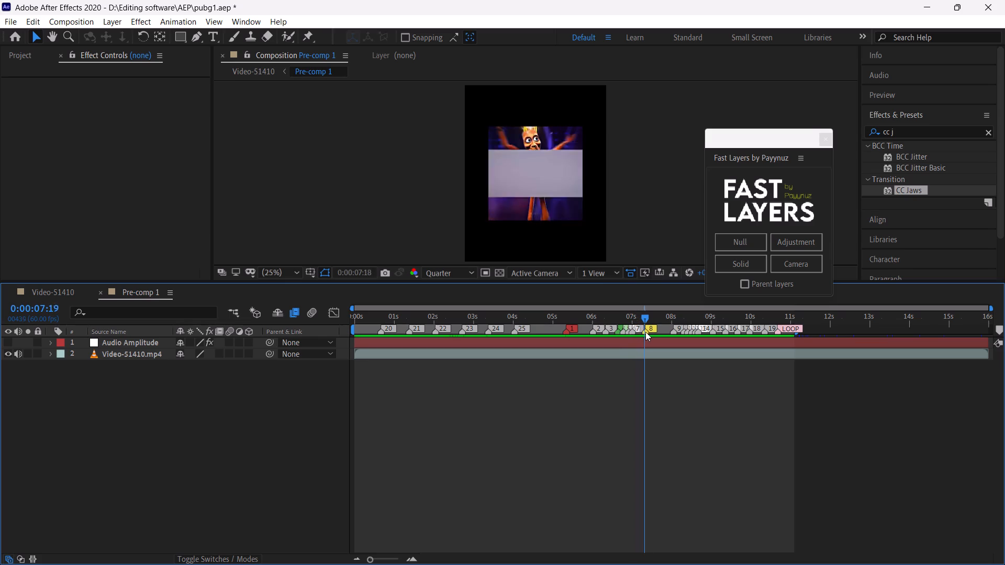
pyautogui.moveTo(645, 332); pyautogui.dragTo(650, 334)
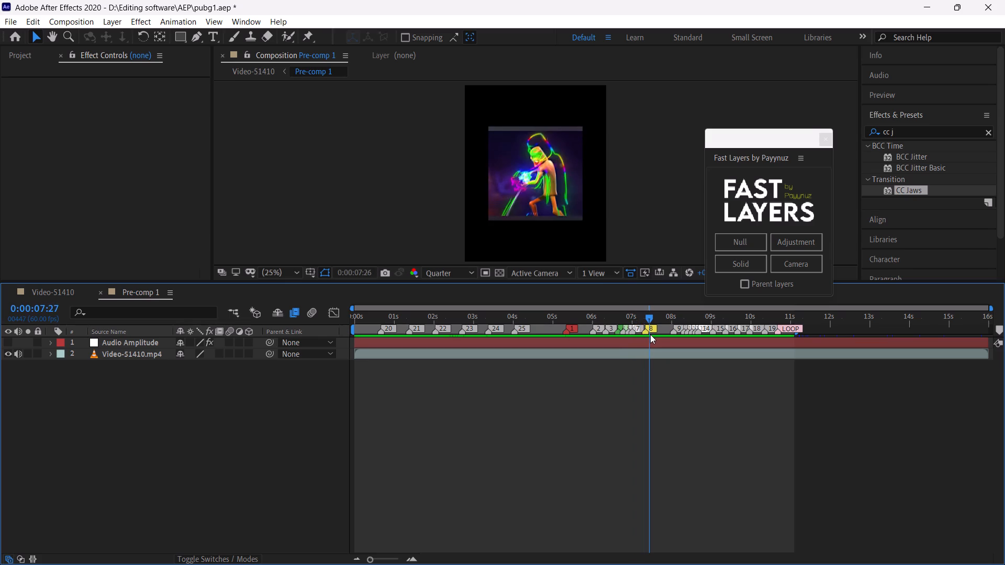
pyautogui.moveTo(650, 334); pyautogui.dragTo(643, 341)
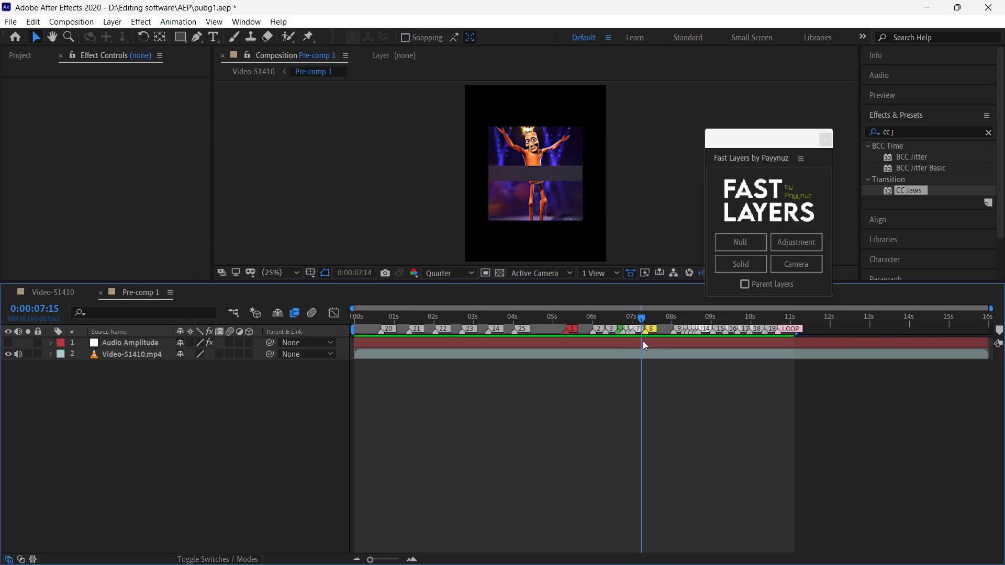
pyautogui.moveTo(643, 341); pyautogui.dragTo(645, 343)
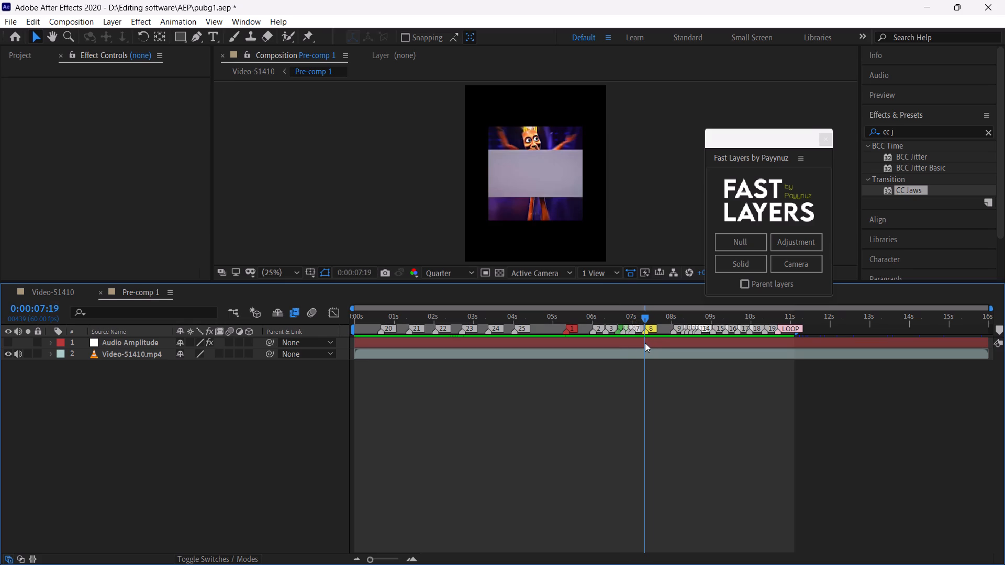
pyautogui.moveTo(645, 343); pyautogui.dragTo(646, 345)
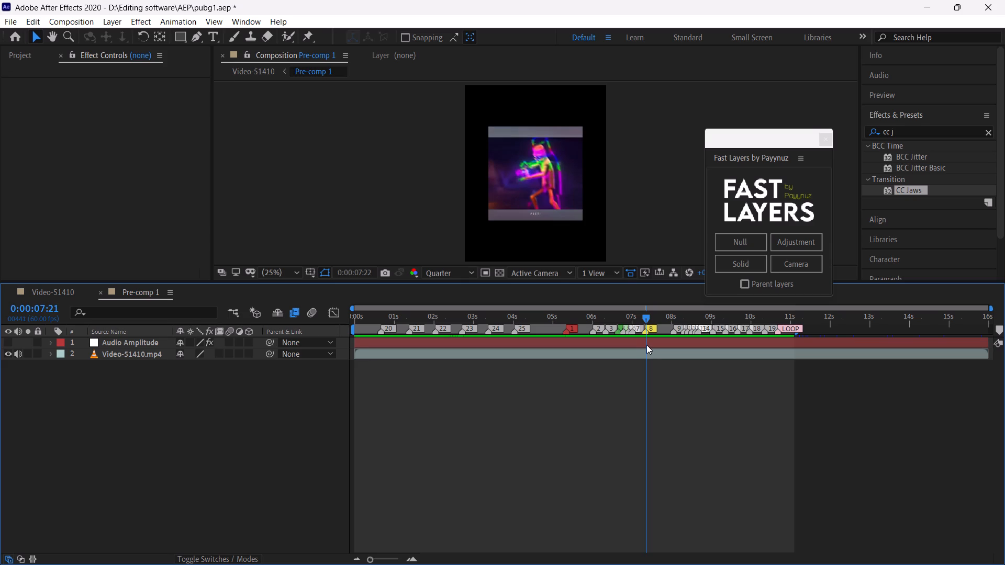
pyautogui.moveTo(646, 345); pyautogui.dragTo(639, 347)
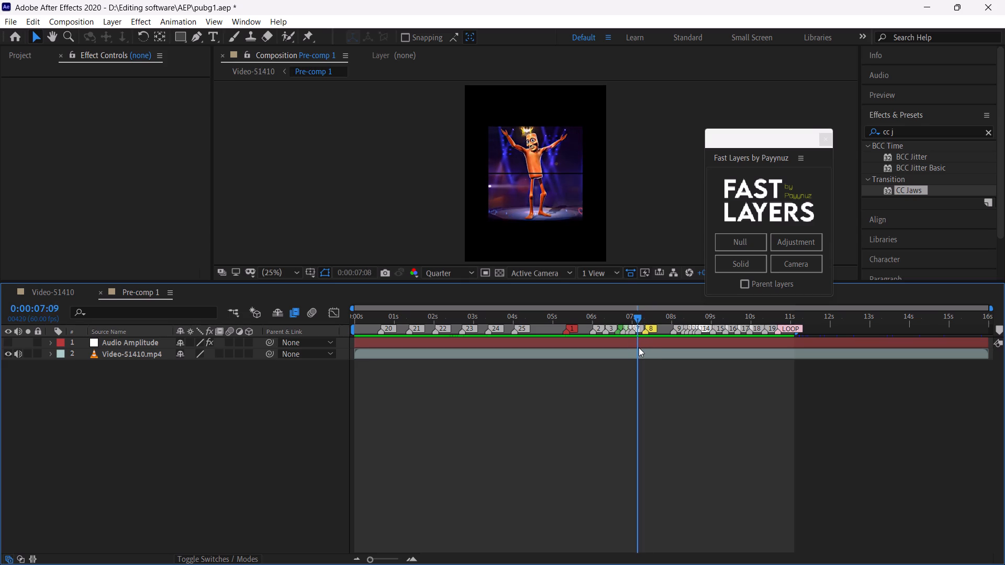
pyautogui.moveTo(639, 347); pyautogui.dragTo(644, 351)
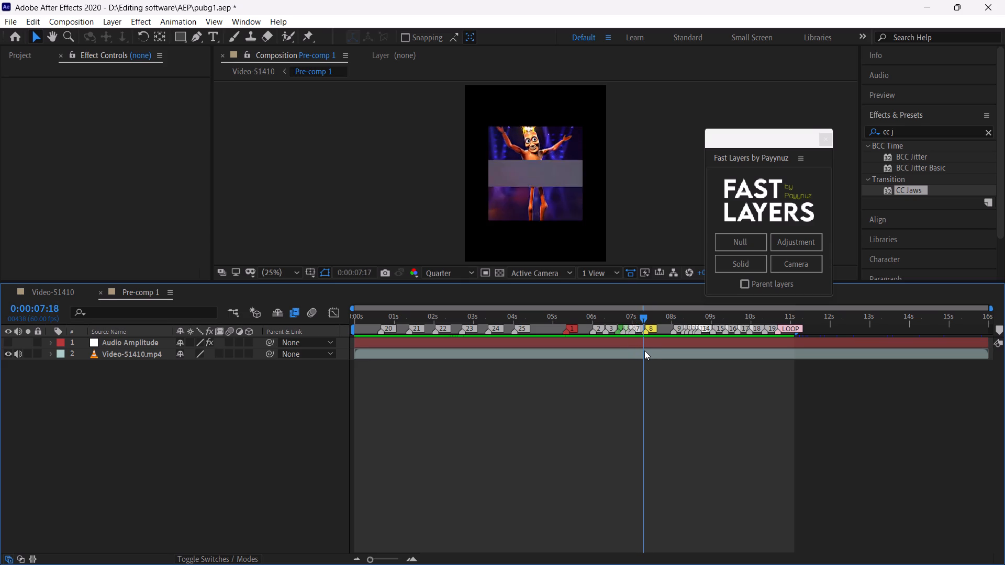
pyautogui.moveTo(644, 351); pyautogui.dragTo(646, 351)
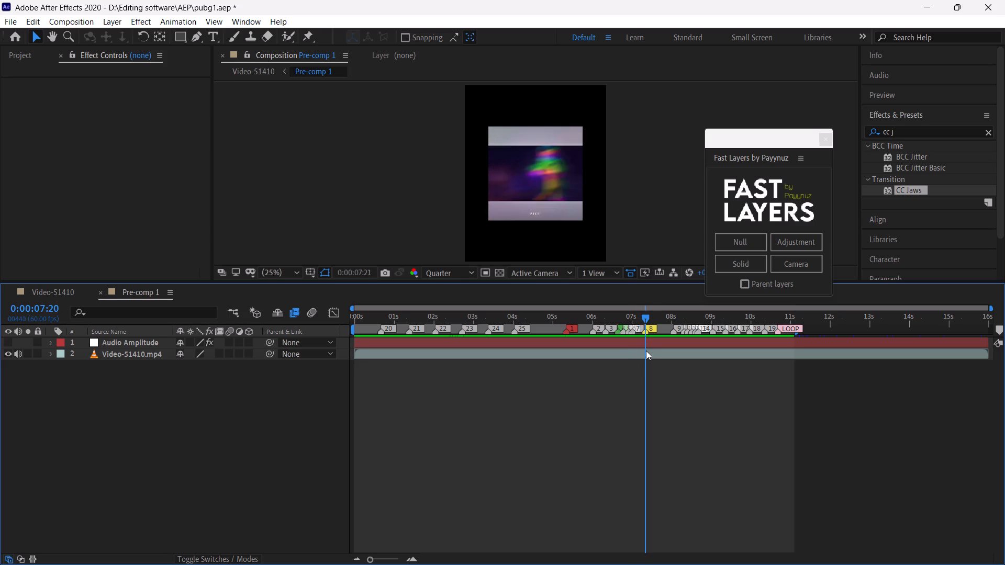
pyautogui.moveTo(646, 351); pyautogui.dragTo(647, 352)
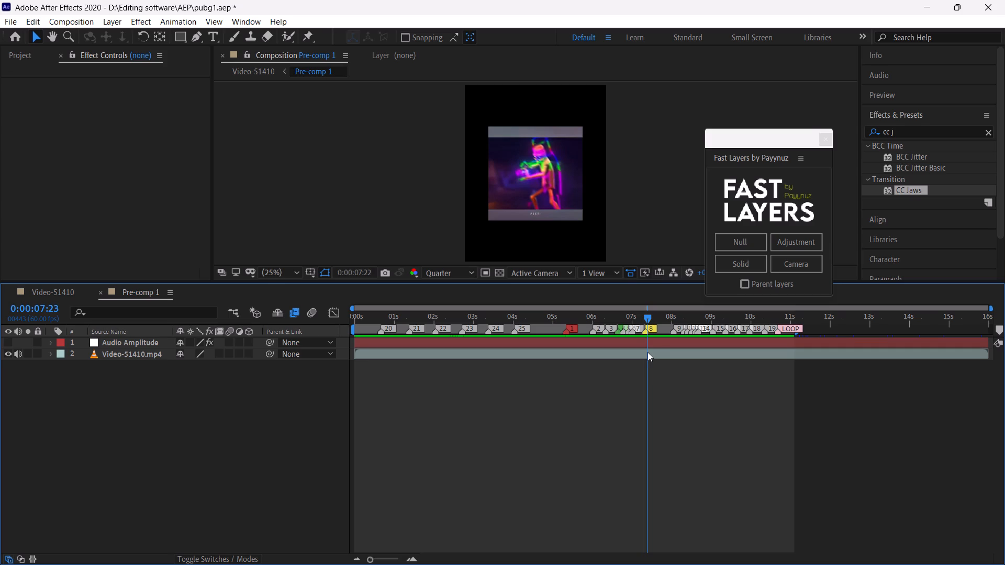
pyautogui.moveTo(647, 352); pyautogui.dragTo(646, 352)
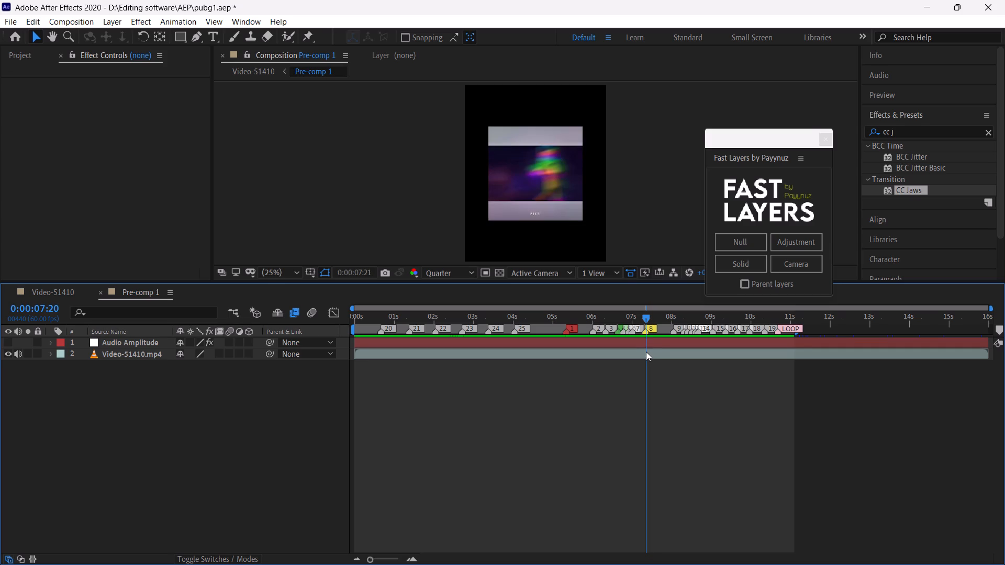
pyautogui.moveTo(646, 352); pyautogui.dragTo(646, 353)
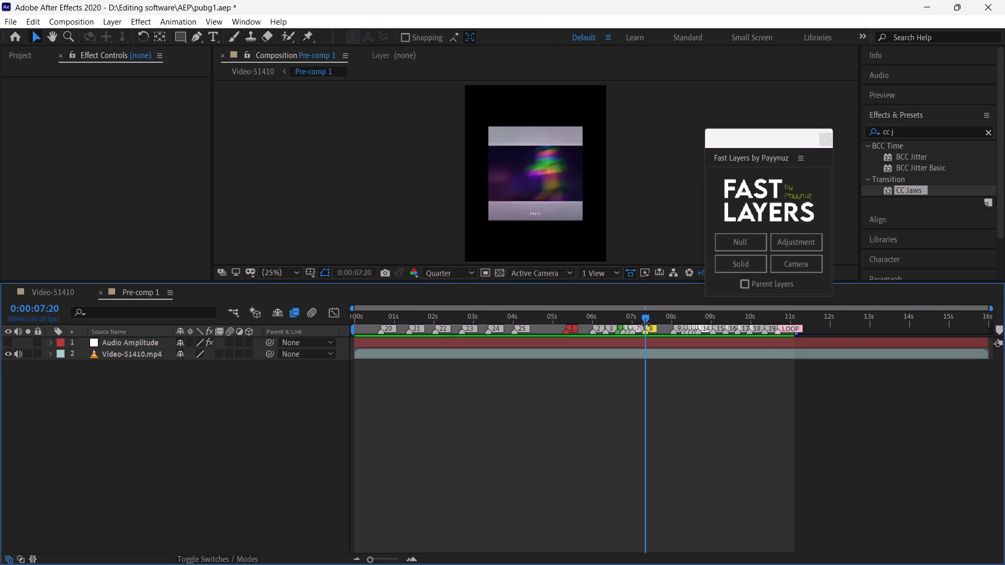
pyautogui.moveTo(644, 318); pyautogui.dragTo(649, 322)
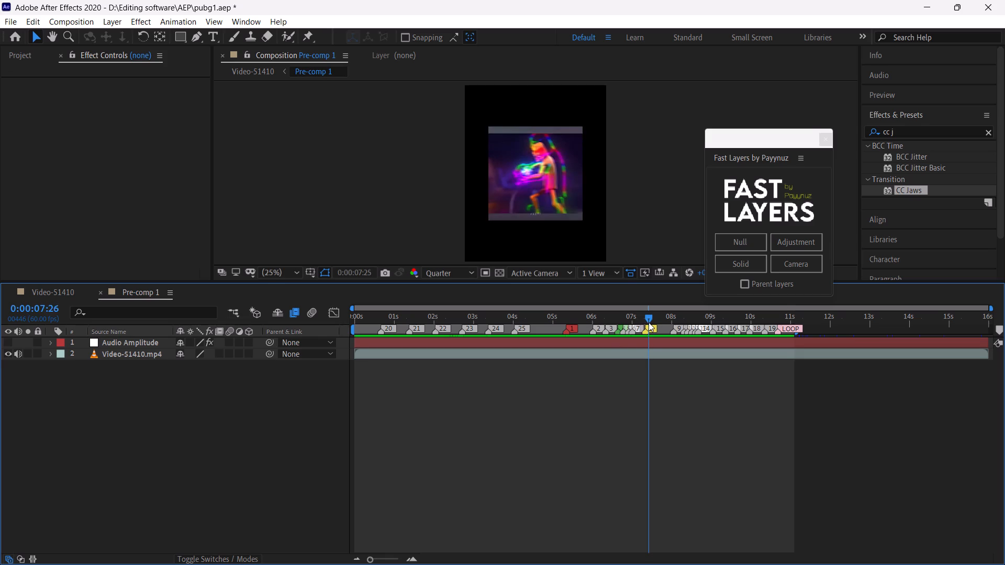
pyautogui.moveTo(649, 322); pyautogui.dragTo(654, 332)
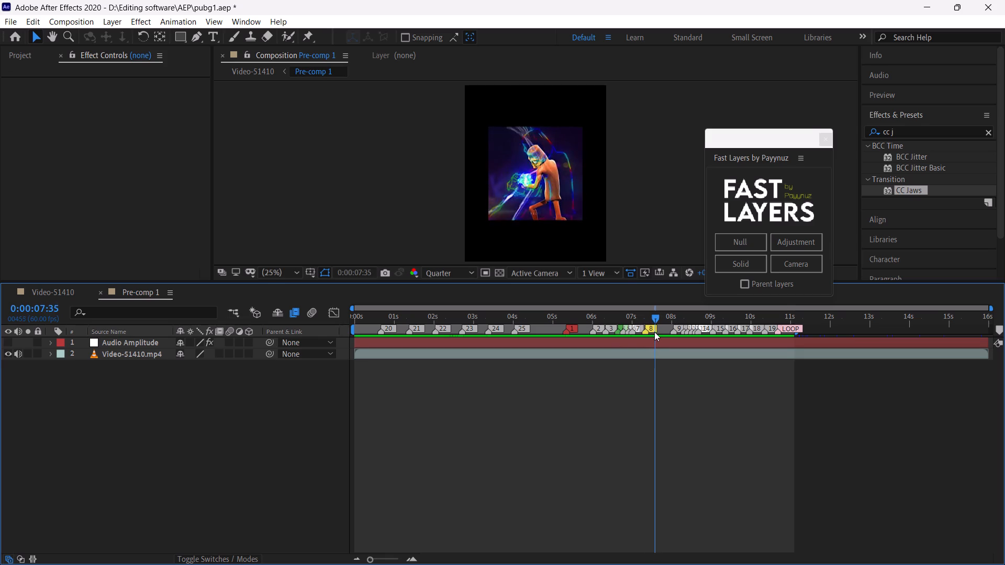
pyautogui.moveTo(654, 332); pyautogui.dragTo(642, 329)
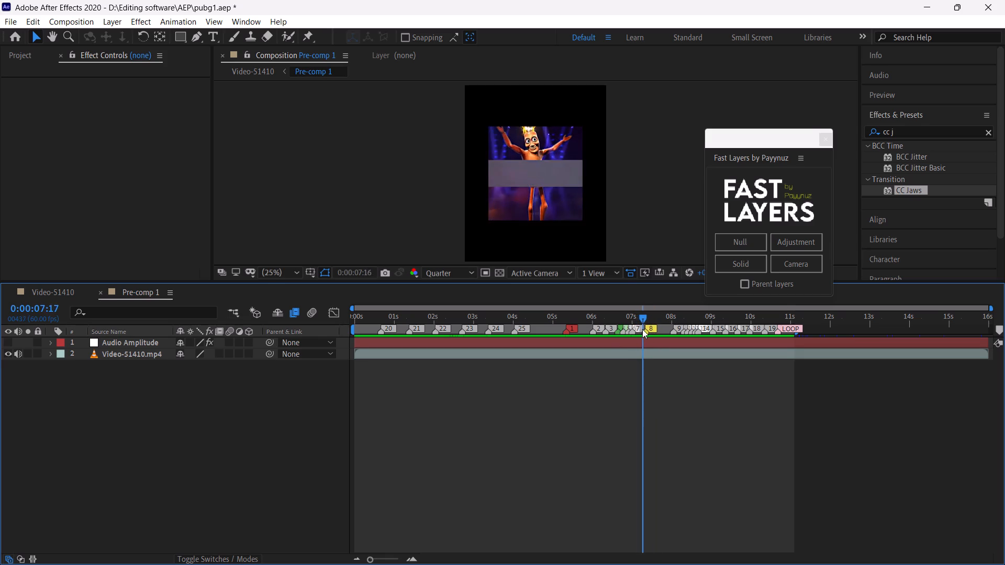
pyautogui.moveTo(642, 329); pyautogui.dragTo(655, 337)
# In the Video-51410 composition, duplicate the IMG_0794 Comp 1 clip that starts at marker 8.
pyautogui.click(82, 293)
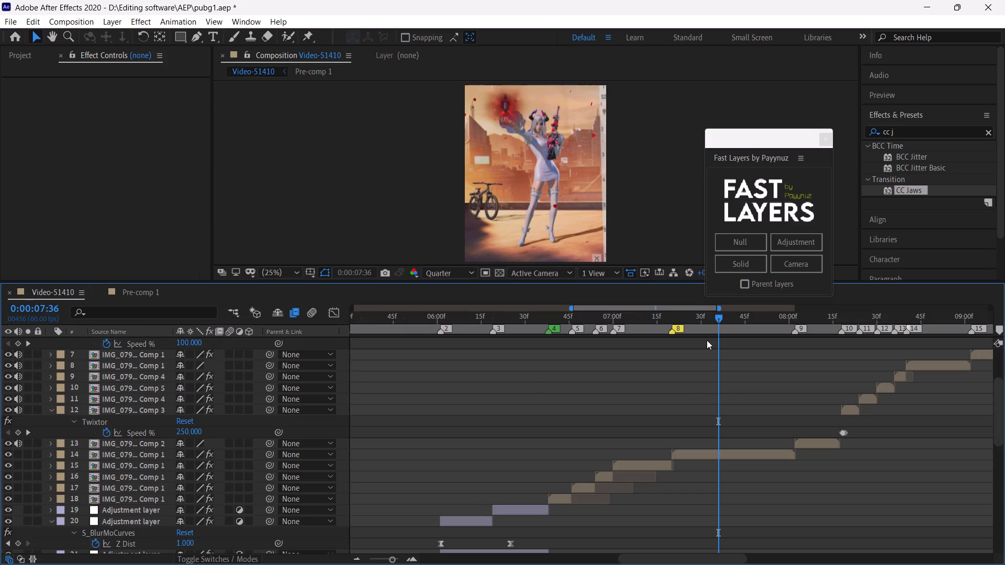
pyautogui.moveTo(695, 319); pyautogui.dragTo(707, 367)
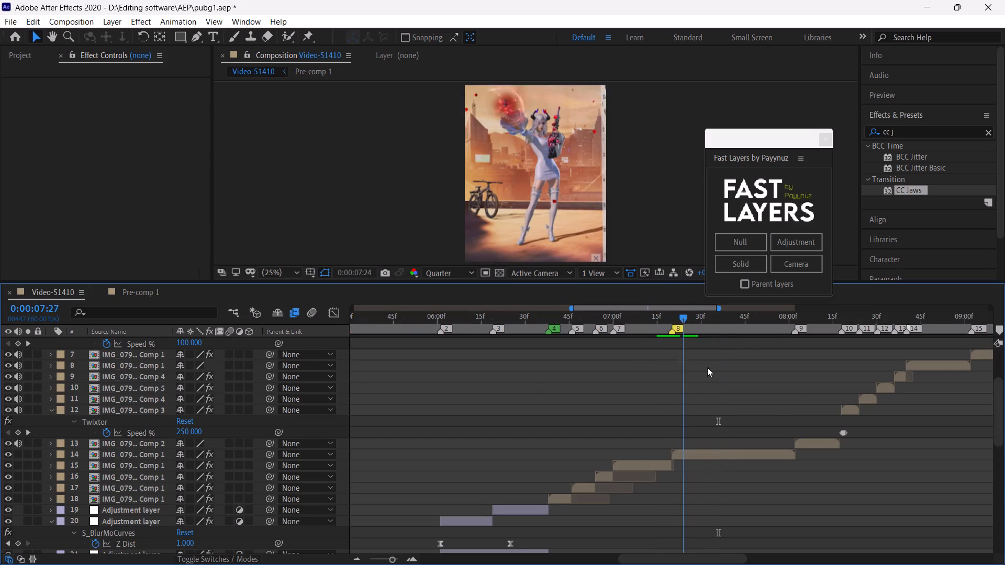
pyautogui.moveTo(707, 367); pyautogui.dragTo(790, 434)
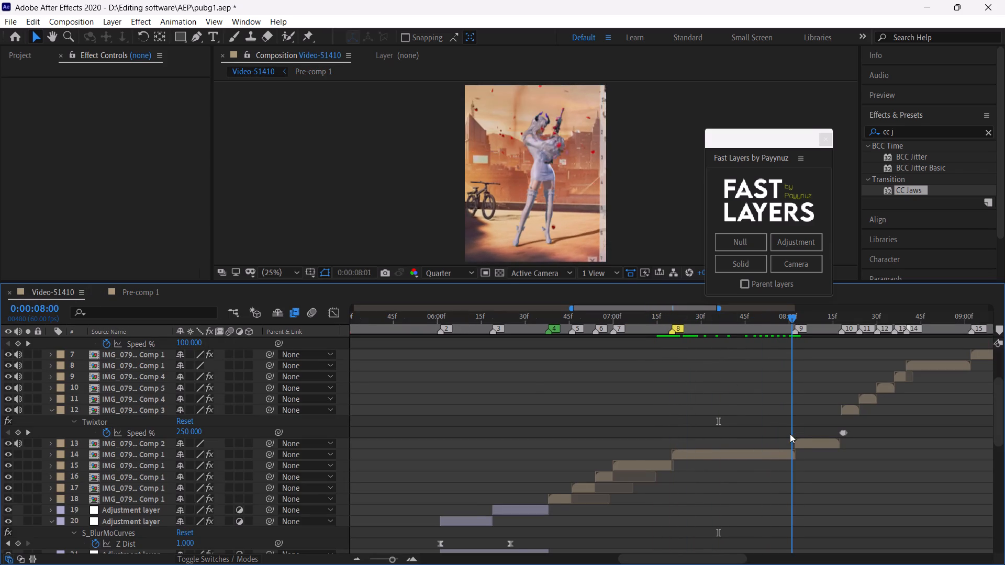
pyautogui.moveTo(790, 434); pyautogui.dragTo(789, 464)
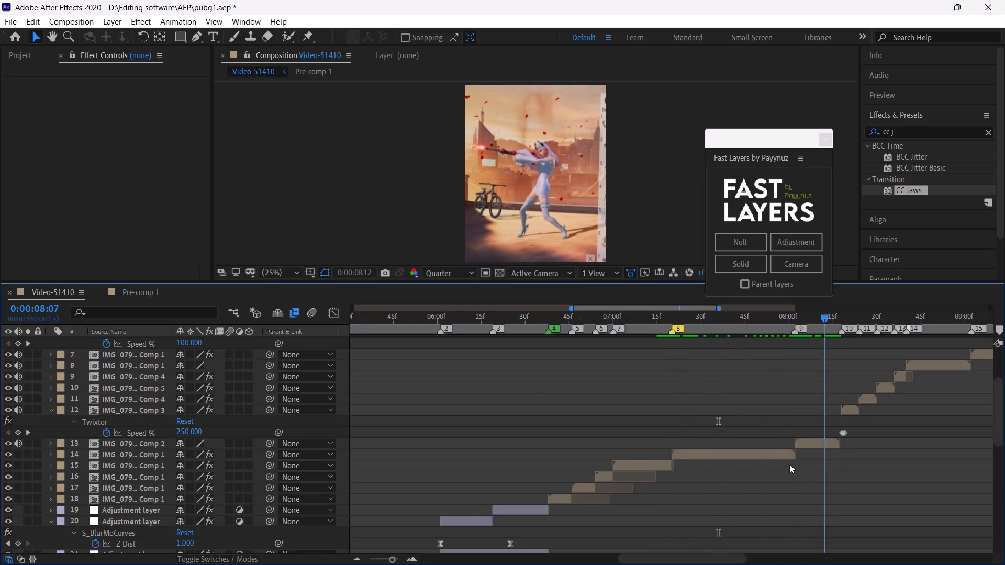
pyautogui.moveTo(789, 464); pyautogui.dragTo(706, 485)
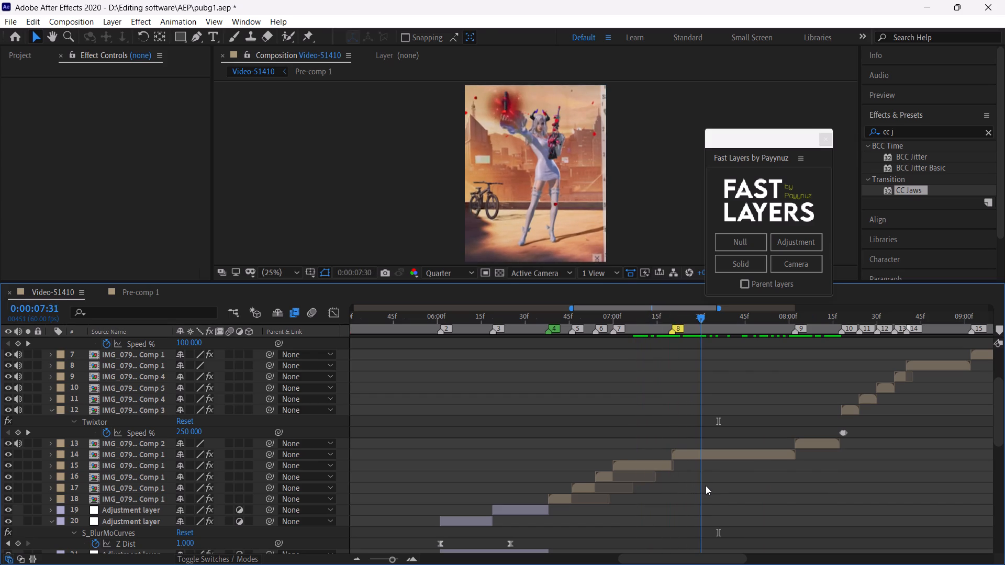
pyautogui.moveTo(706, 485); pyautogui.dragTo(671, 485)
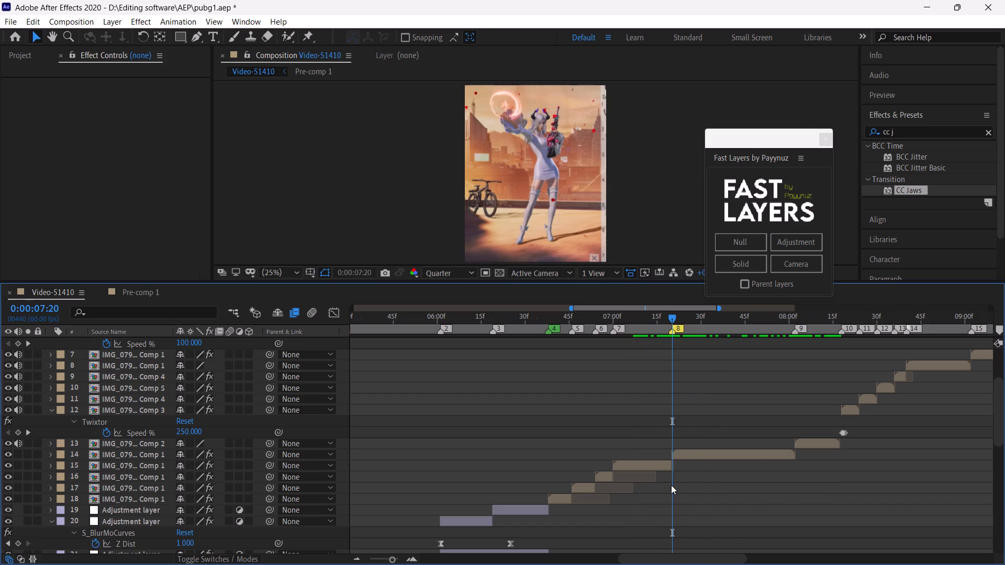
pyautogui.click(690, 454)
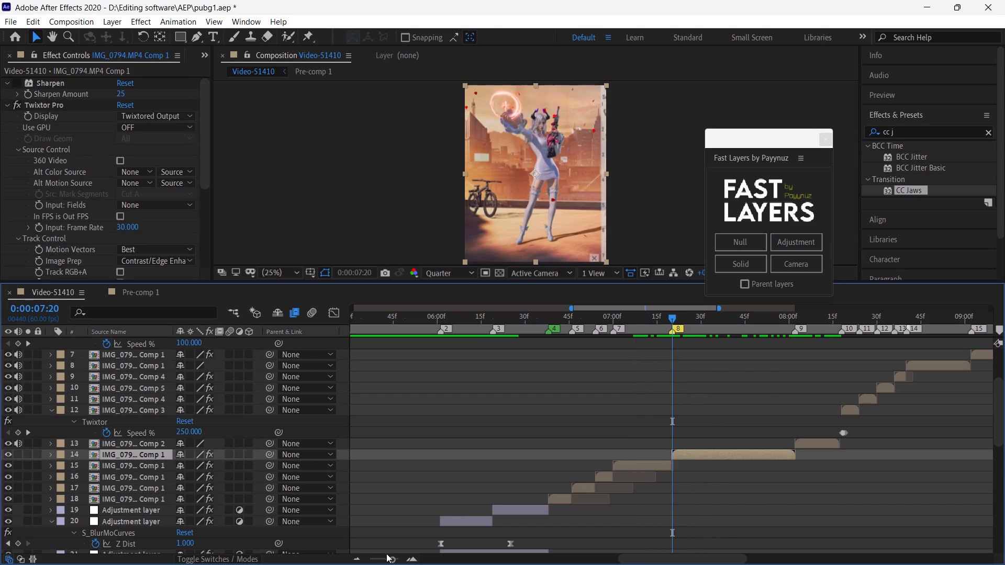
pyautogui.moveTo(396, 558); pyautogui.dragTo(391, 559)
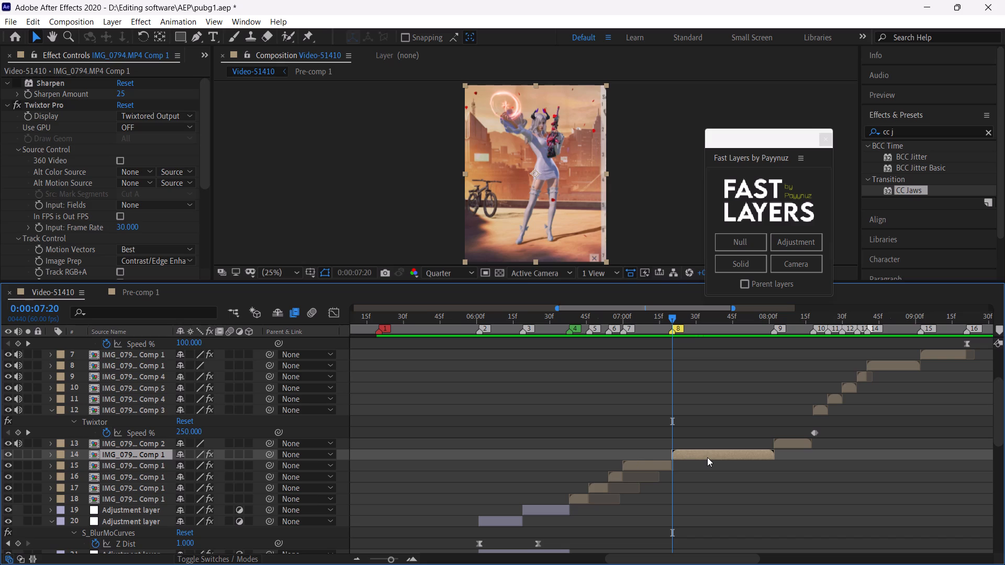
pyautogui.hotkey('ctrl', 'd')
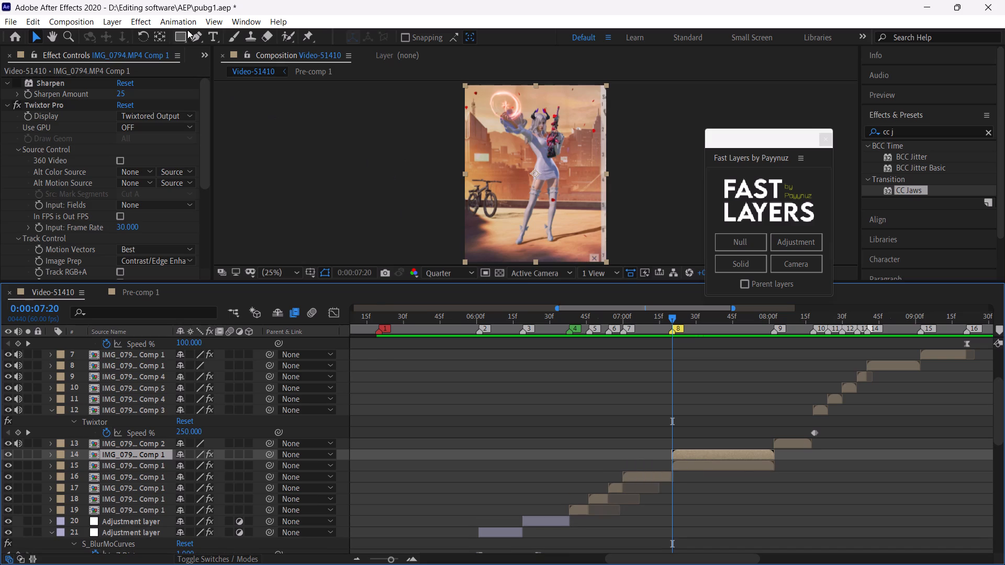
# Apply the Alex's Neon Ghost preset from the 3K Special Editing Pack to the duplicated clip at 0:00:07:20.
pyautogui.click(185, 25)
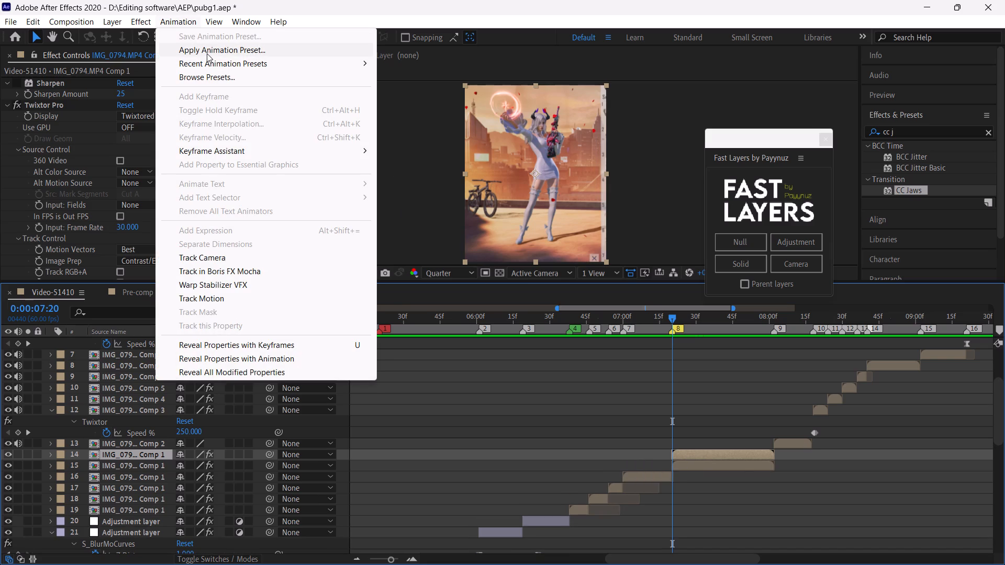
pyautogui.click(207, 53)
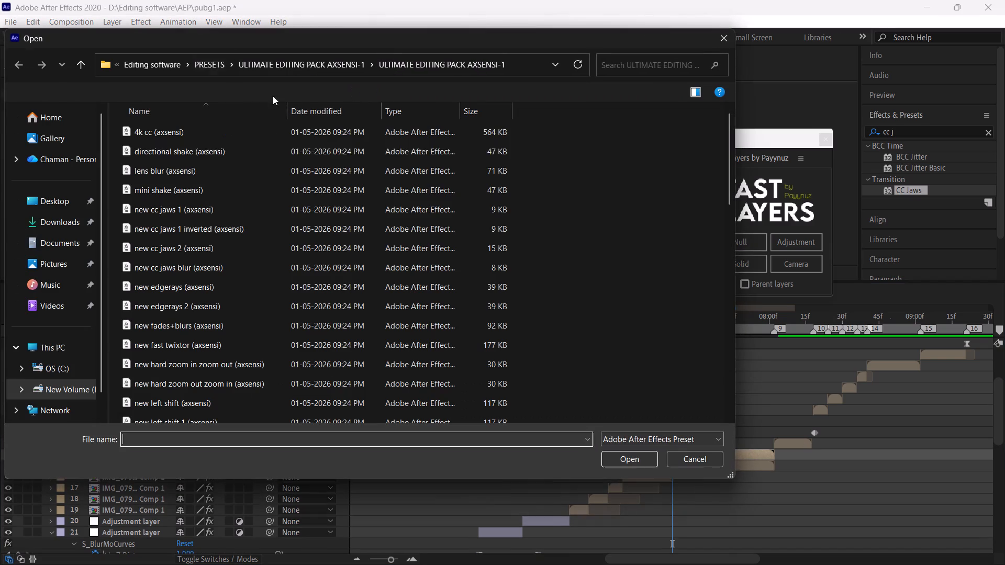
pyautogui.click(326, 62)
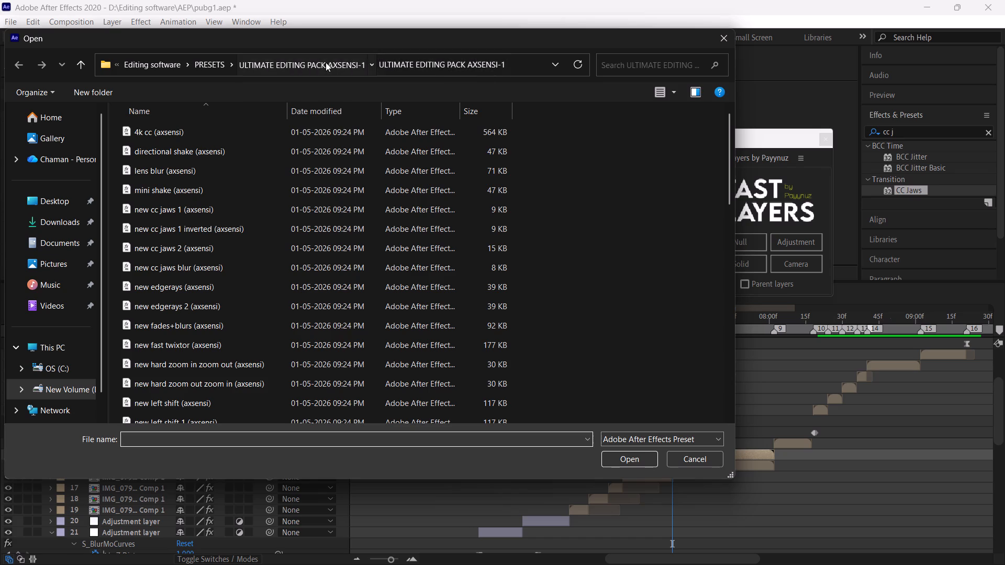
pyautogui.click(324, 55)
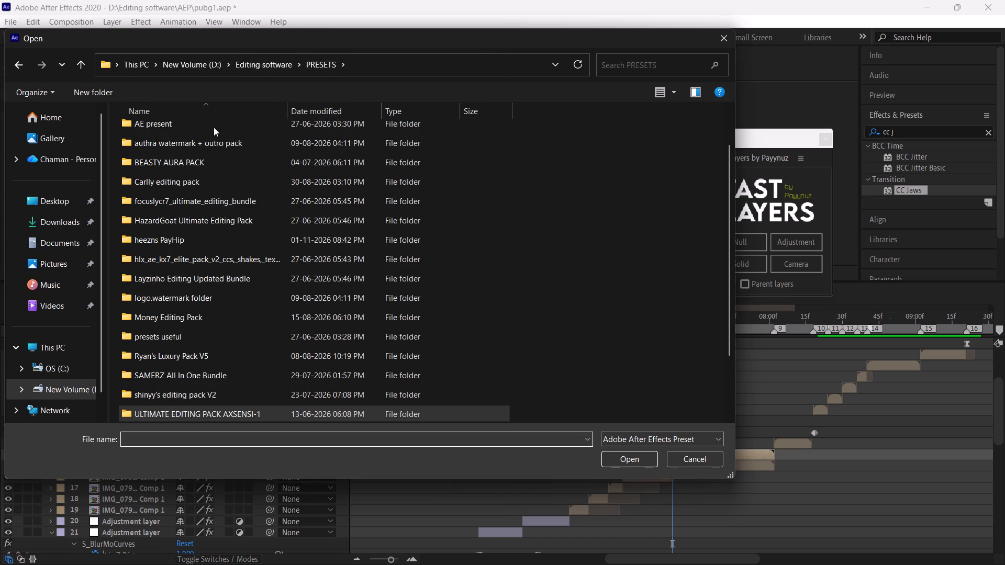
pyautogui.scroll(1, 229, 194)
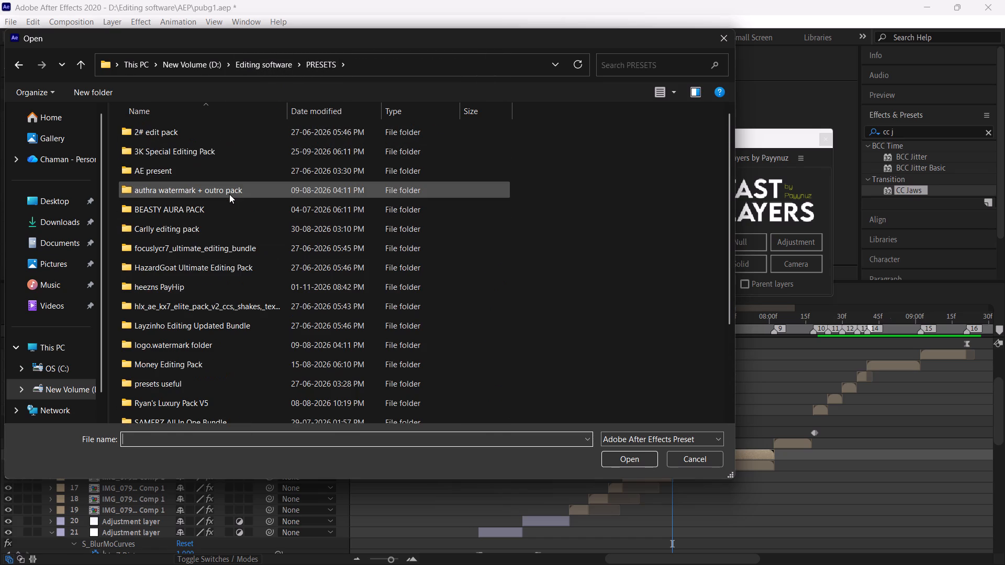
pyautogui.scroll(1, 229, 194)
pyautogui.doubleClick(237, 157)
pyautogui.click(245, 141)
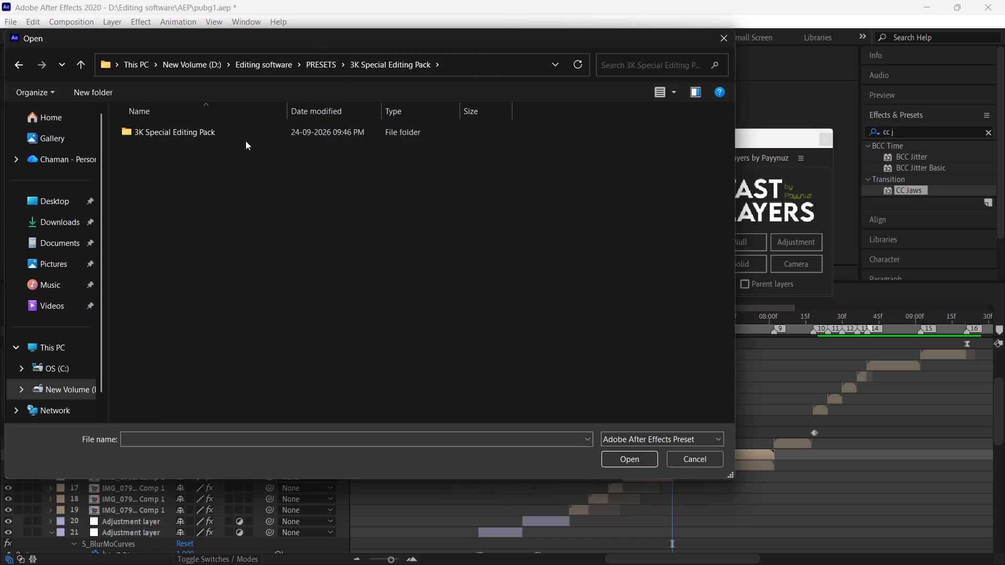
pyautogui.doubleClick(249, 135)
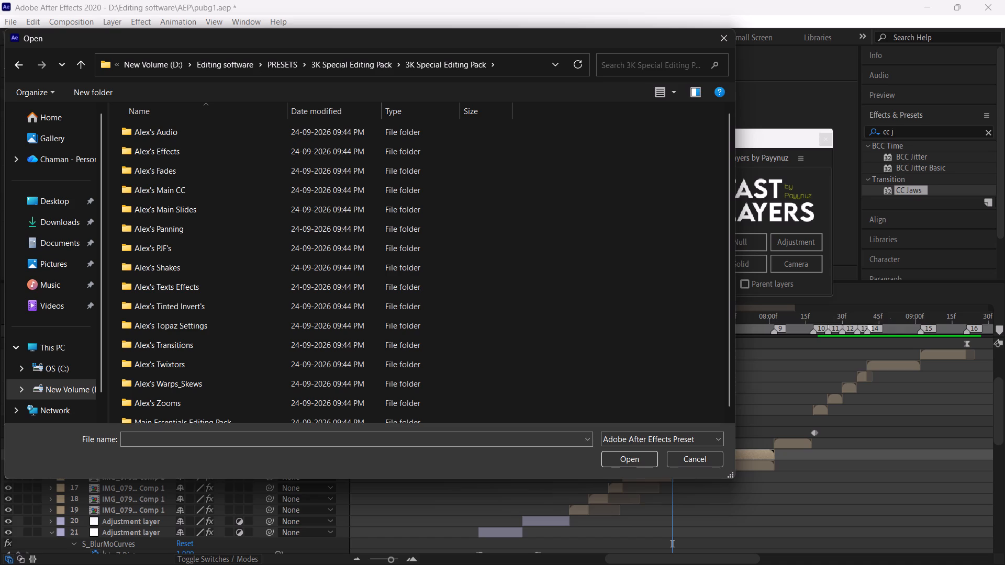
pyautogui.click(645, 64)
pyautogui.write('gh')
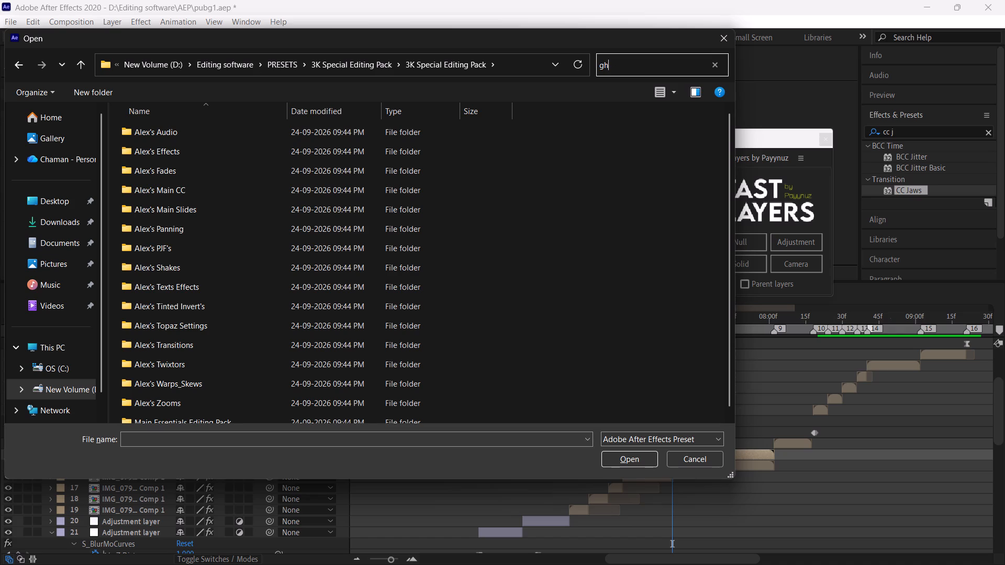
pyautogui.click(341, 130)
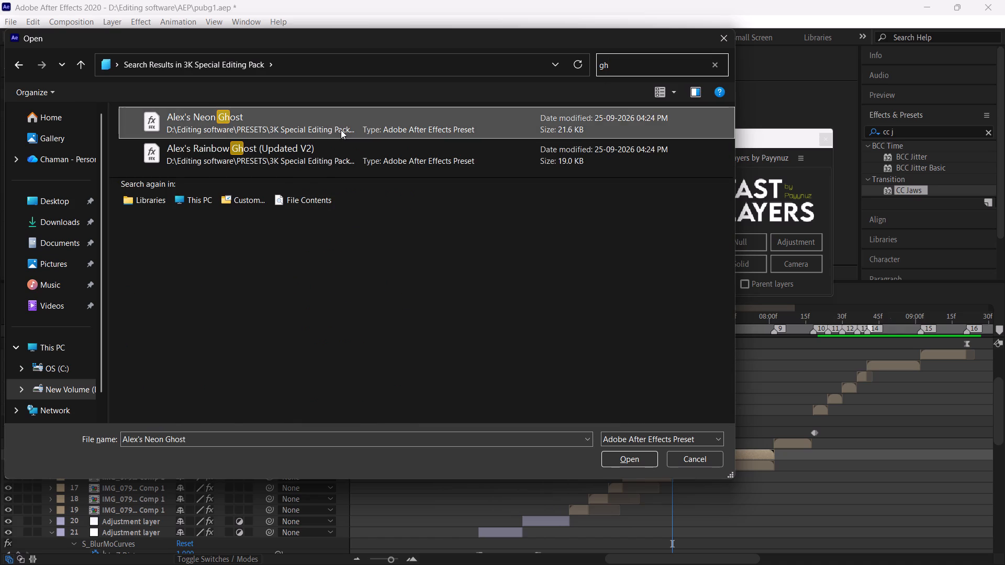
pyautogui.click(629, 467)
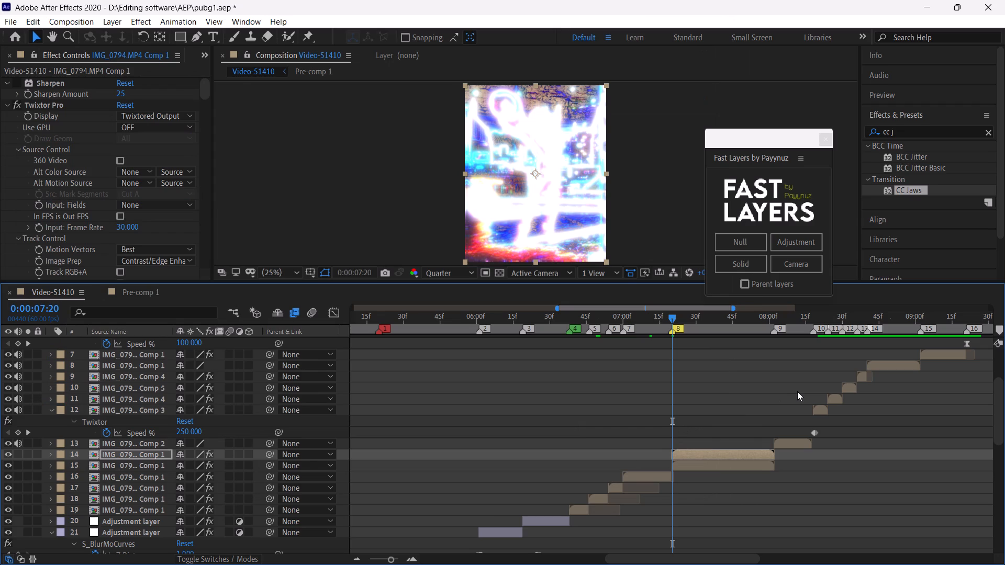
# Play back the Neon Ghost effect several times from marker 8.
pyautogui.press('space')
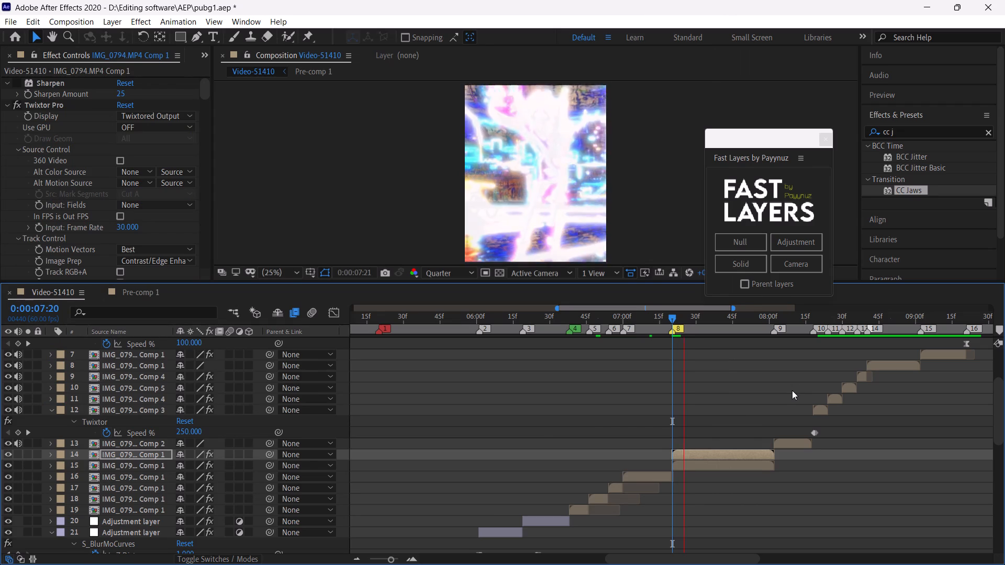
pyautogui.click(672, 315)
pyautogui.press('space')
pyautogui.click(672, 315)
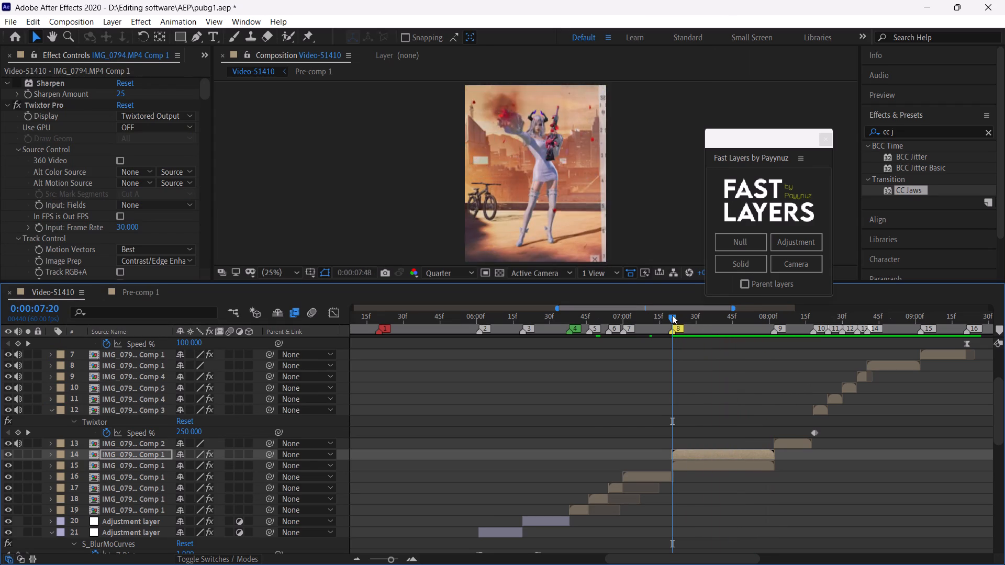
pyautogui.press('space')
pyautogui.click(672, 315)
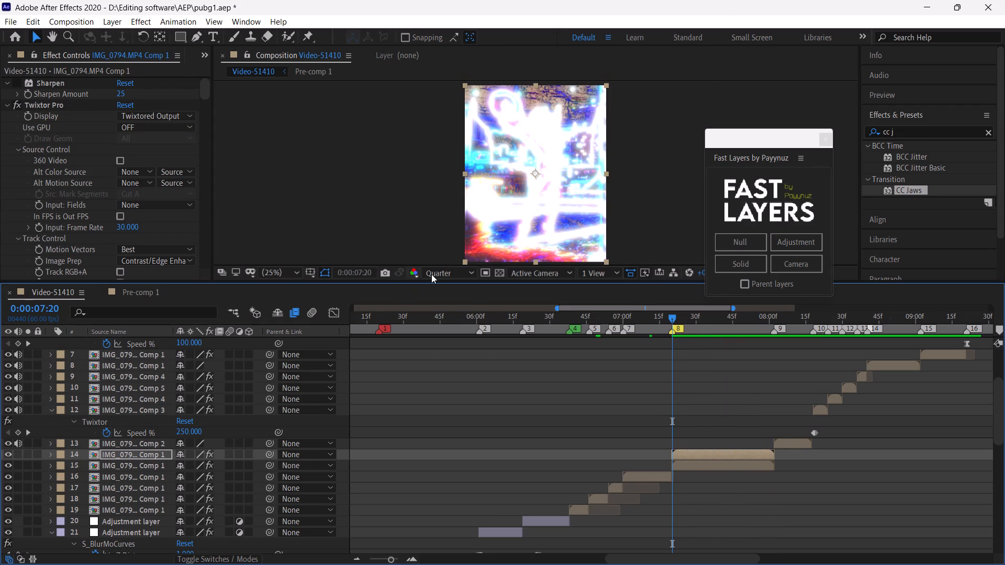
# Set the preview resolution to Full and enlarge the composition viewer to inspect the effect at 0:00:07:32.
pyautogui.click(432, 274)
pyautogui.click(446, 303)
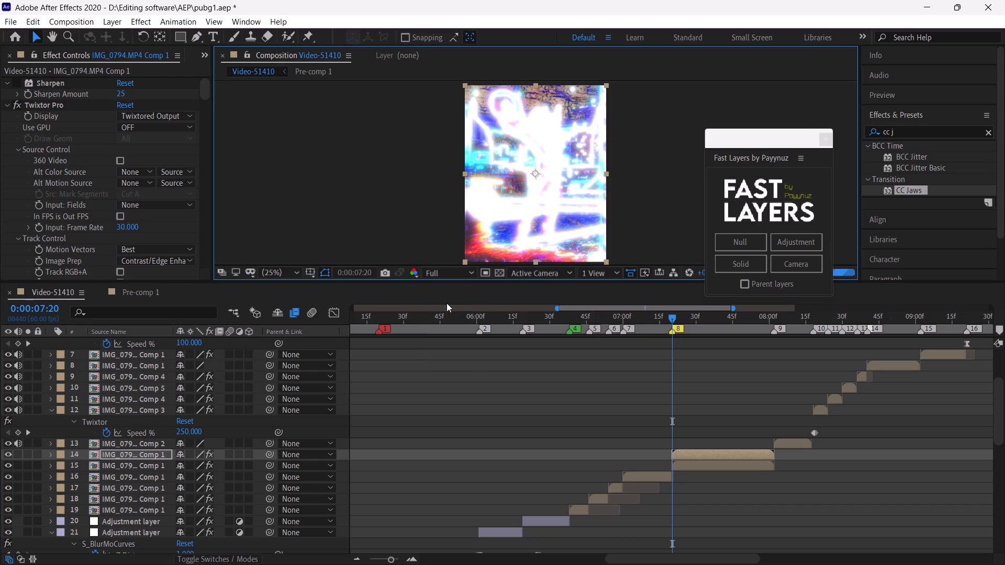
pyautogui.moveTo(640, 281); pyautogui.dragTo(641, 300)
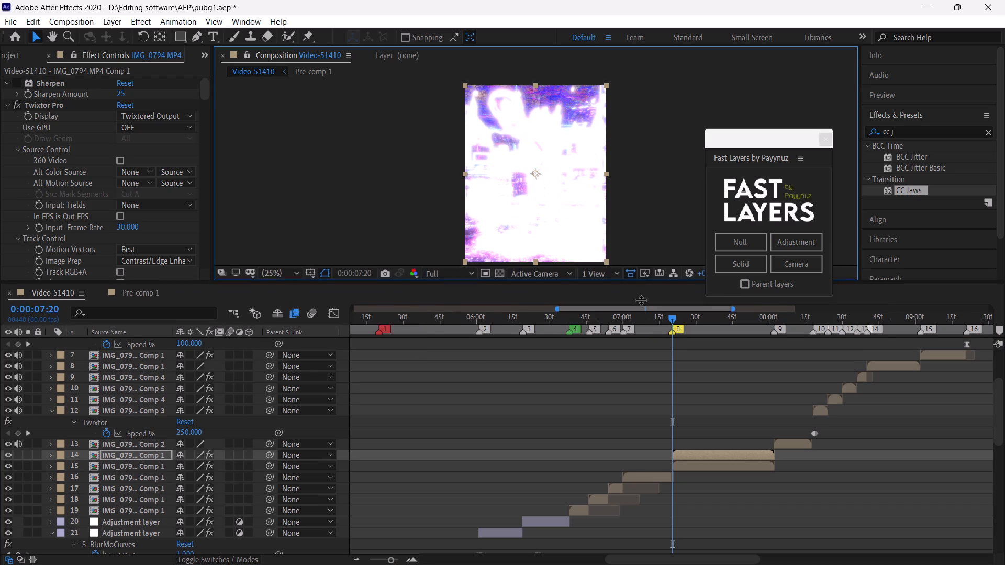
pyautogui.moveTo(641, 300); pyautogui.dragTo(642, 378)
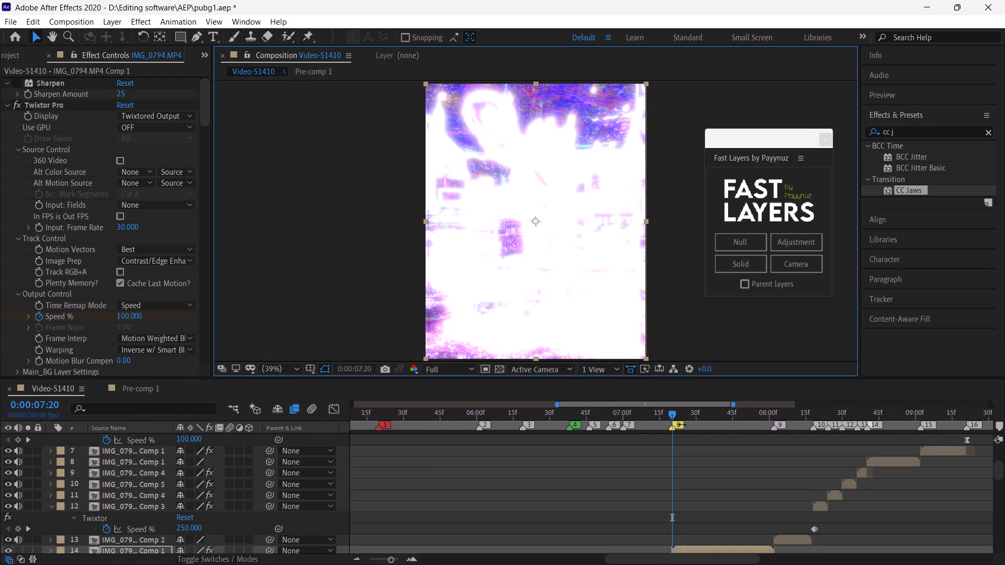
pyautogui.click(700, 415)
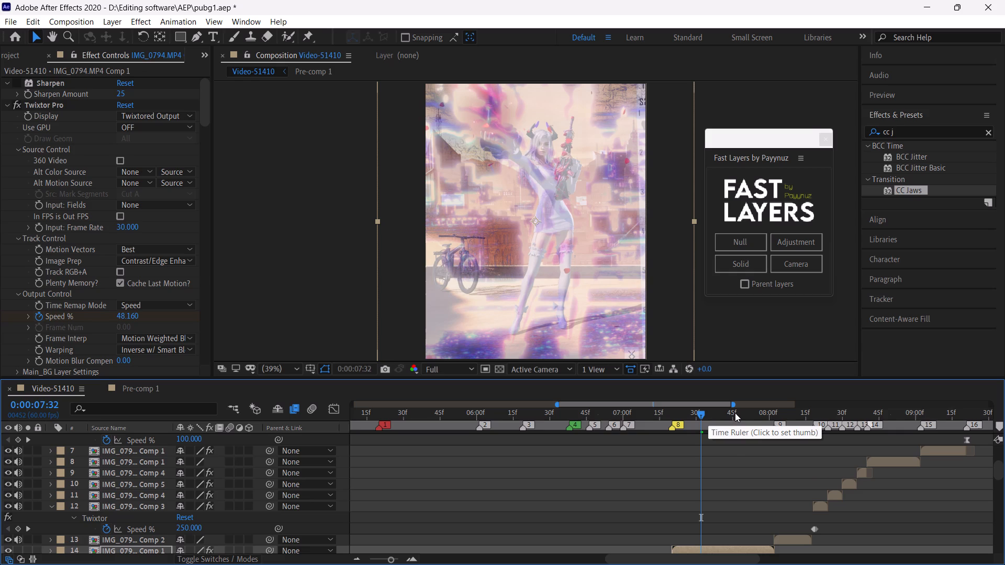
# Add an adjustment layer directly above the duplicated marker 8 clip, and hide that duplicate with the playhead at 0:00:07:20.
pyautogui.scroll(-1, 724, 490)
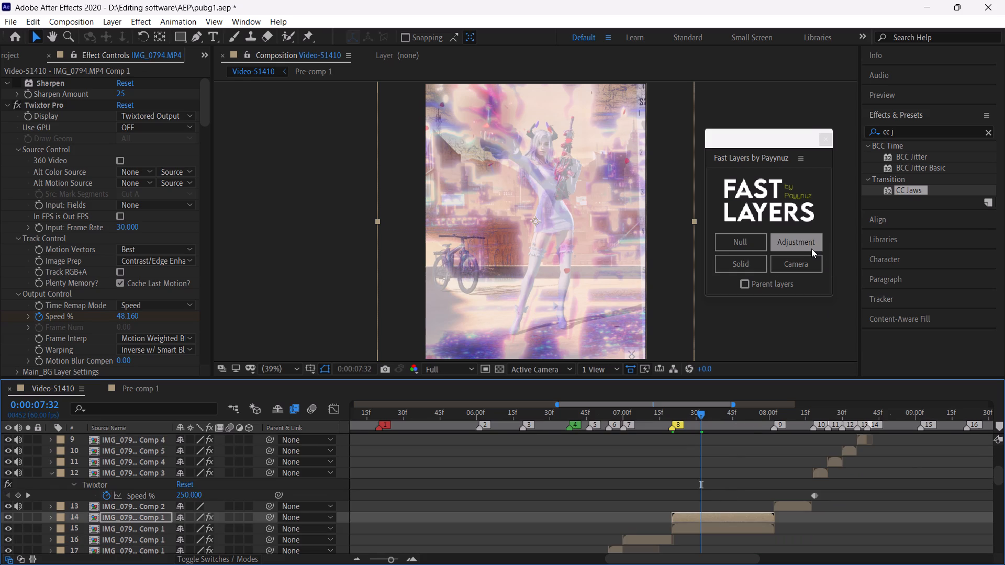
pyautogui.click(811, 248)
pyautogui.moveTo(691, 412); pyautogui.dragTo(672, 412)
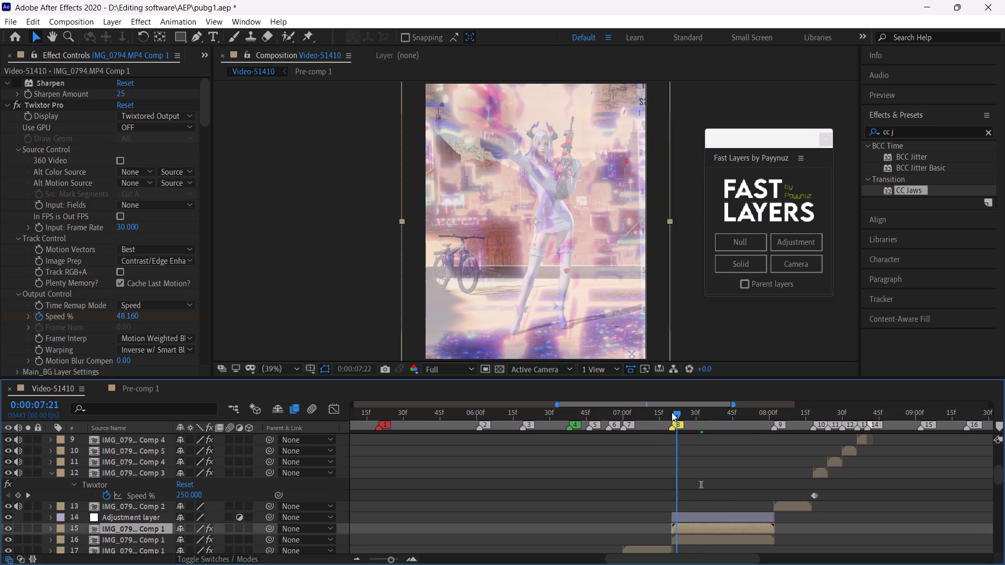
pyautogui.moveTo(672, 412); pyautogui.dragTo(673, 416)
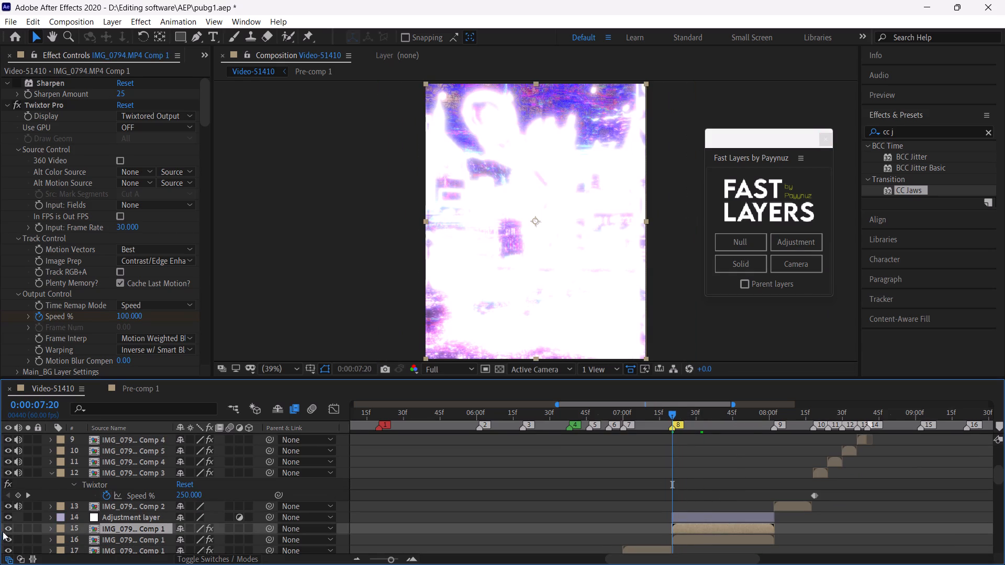
pyautogui.click(6, 531)
# Apply the recently used Alex's Neon Ghost preset to the new adjustment layer at 0:00:07:20.
pyautogui.click(681, 517)
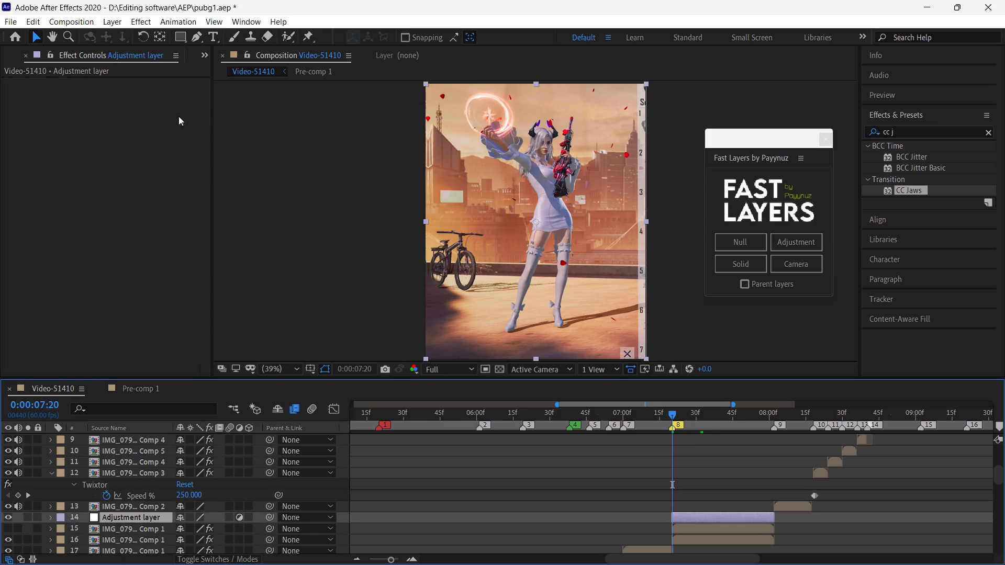
pyautogui.click(190, 22)
pyautogui.click(212, 65)
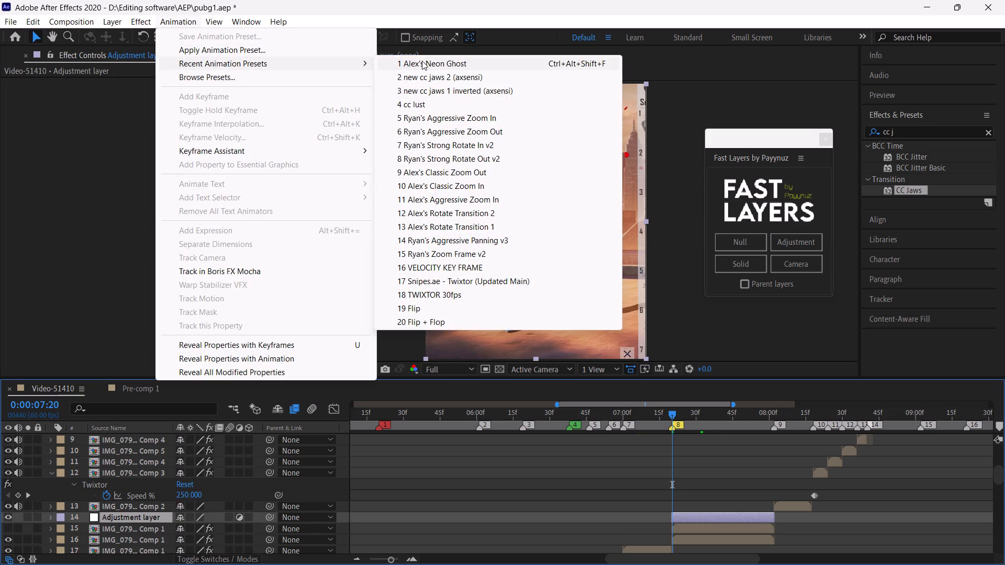
pyautogui.click(424, 61)
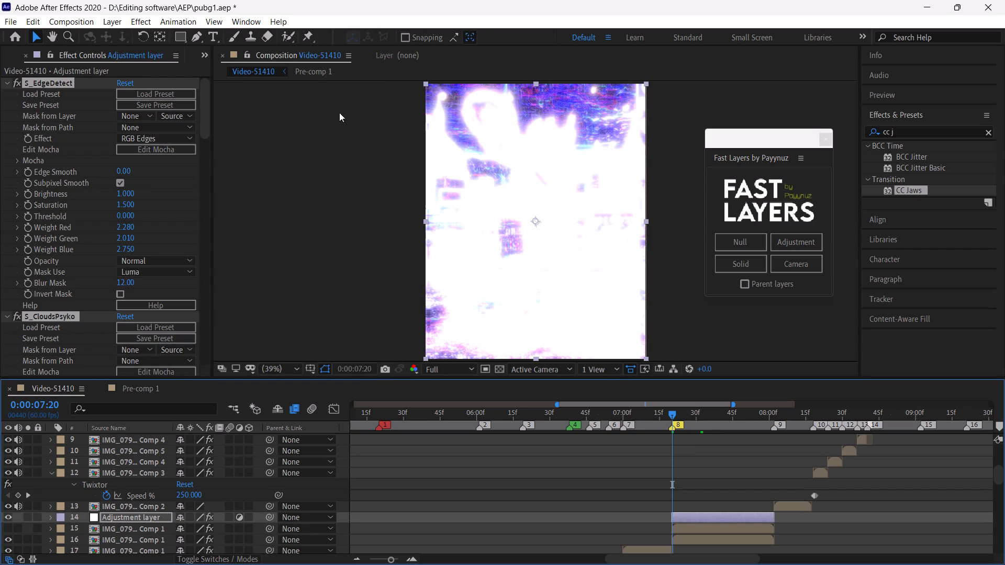
# Turn off the Deep Glow effect on the adjustment layer and check the look at about 0:00:07:37.
pyautogui.click(5, 83)
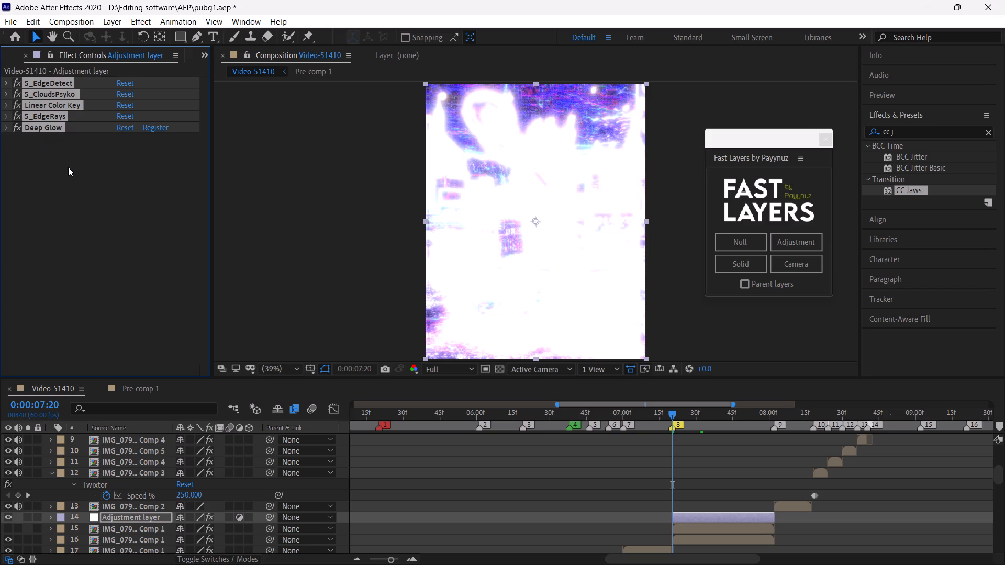
pyautogui.click(68, 167)
pyautogui.click(17, 129)
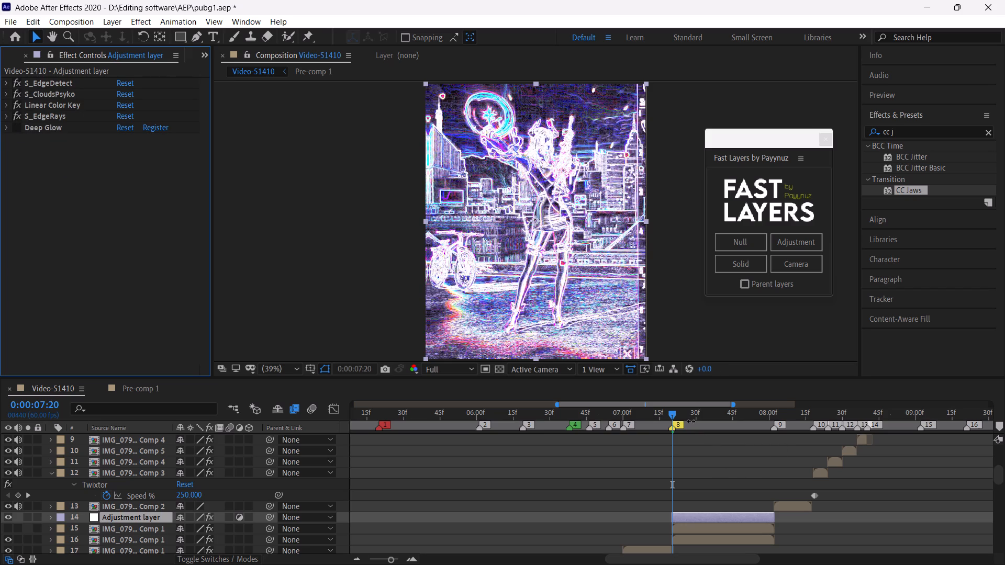
pyautogui.moveTo(693, 416); pyautogui.dragTo(713, 422)
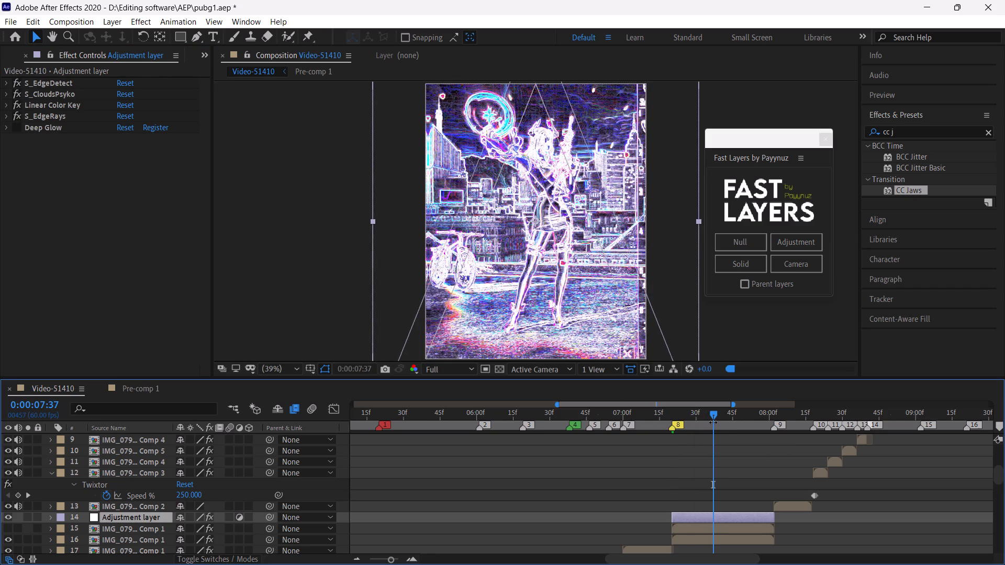
# Check the adjustment-layer look up to 0:00:07:53, then undo the Deep Glow switch-off, Neon Ghost preset, clip hiding and new adjustment layer at marker 8.
pyautogui.click(735, 416)
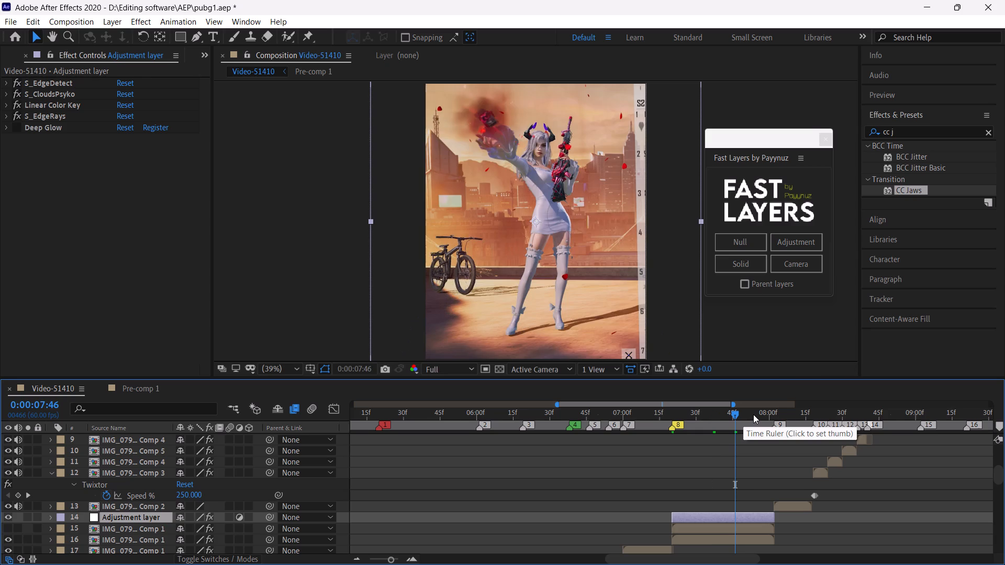
pyautogui.click(753, 414)
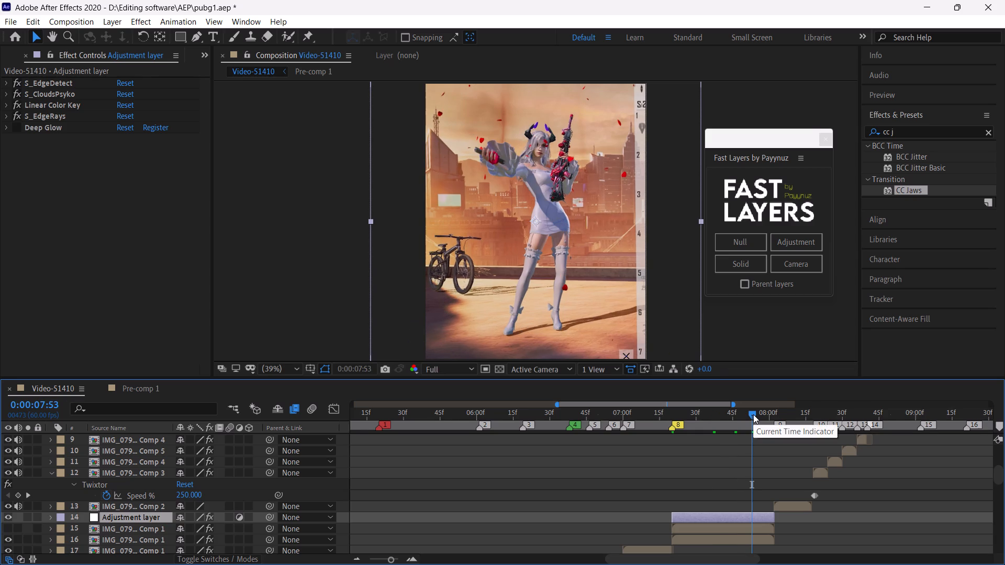
pyautogui.hotkey('ctrl', 'z')
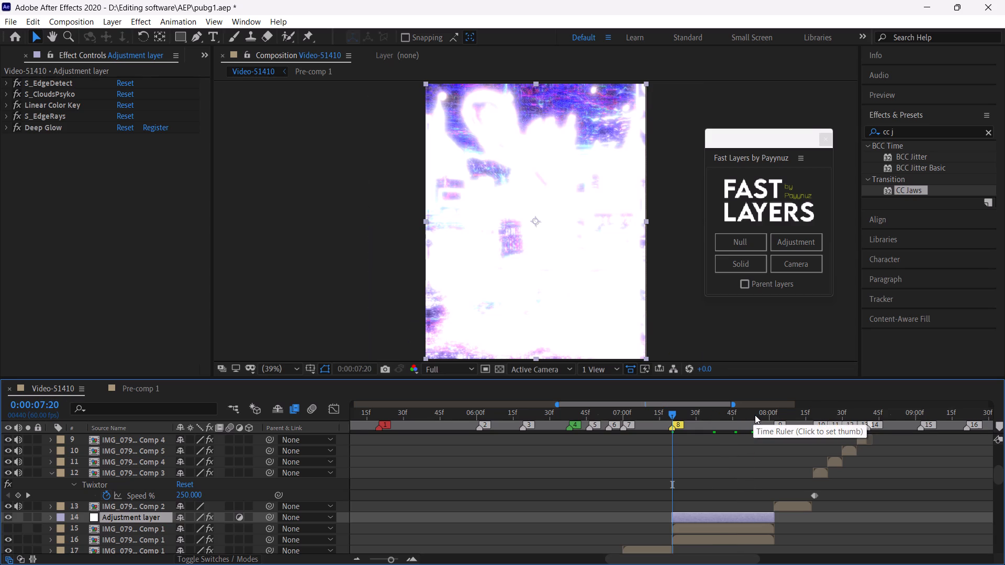
pyautogui.hotkey('ctrl', 'z')
pyautogui.hotkey('ctrl', 'z')
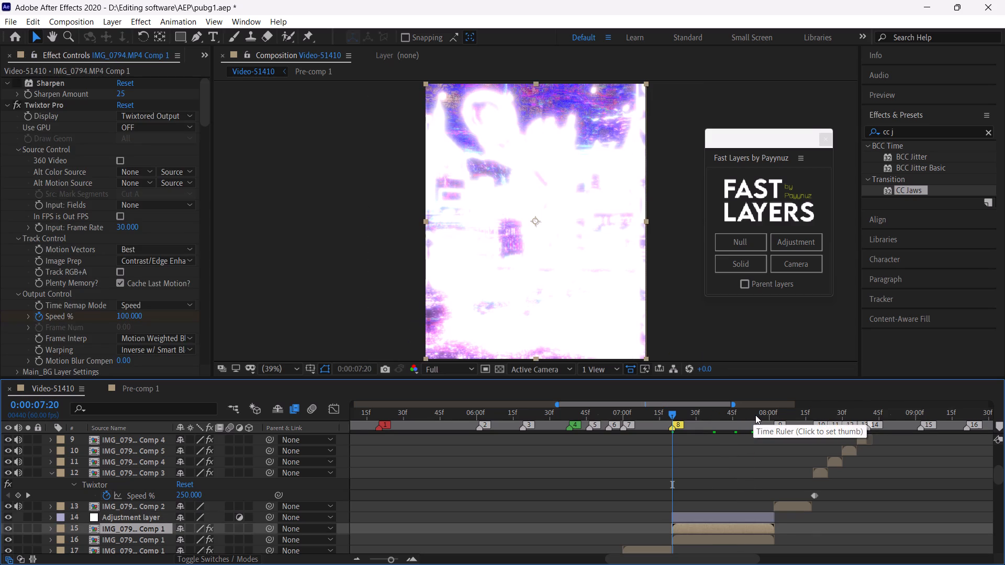
pyautogui.hotkey('ctrl', 'z')
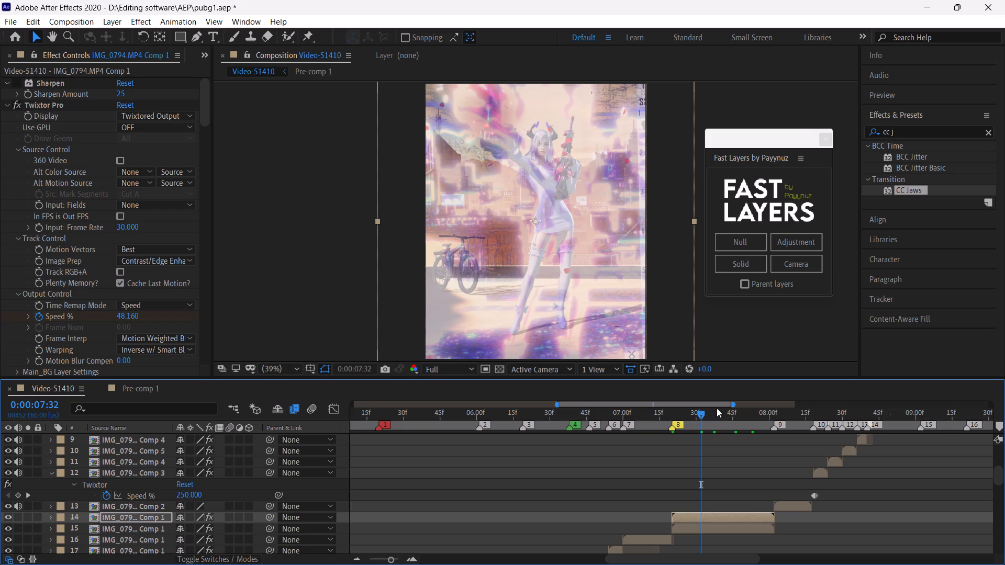
# Check the duplicated marker 8 clip between 0:00:07:26 and 0:00:07:41, then undo the preview resolution change and its Neon Ghost preset.
pyautogui.moveTo(721, 423); pyautogui.dragTo(742, 440)
pyautogui.moveTo(702, 415); pyautogui.dragTo(725, 427)
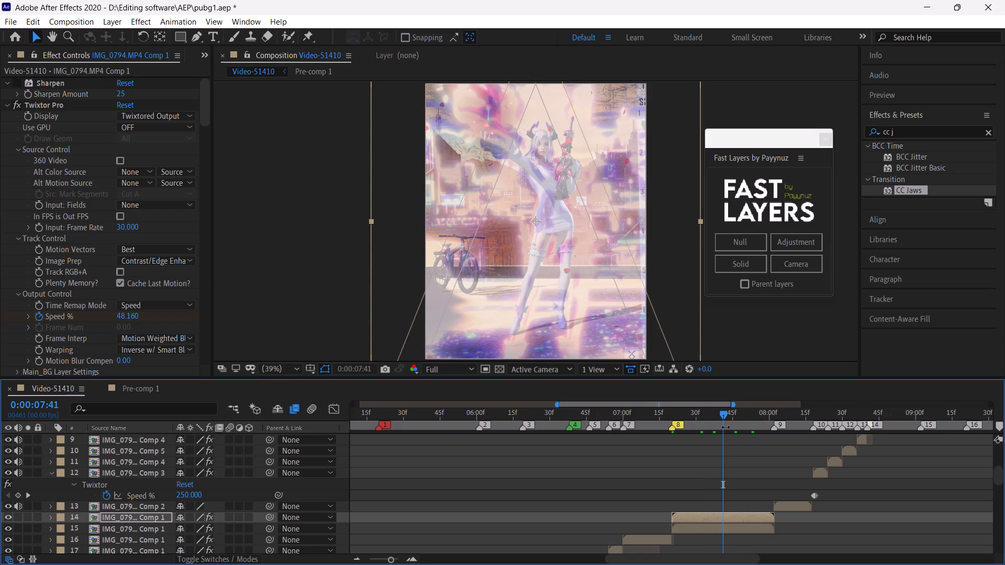
pyautogui.moveTo(702, 414); pyautogui.dragTo(690, 413)
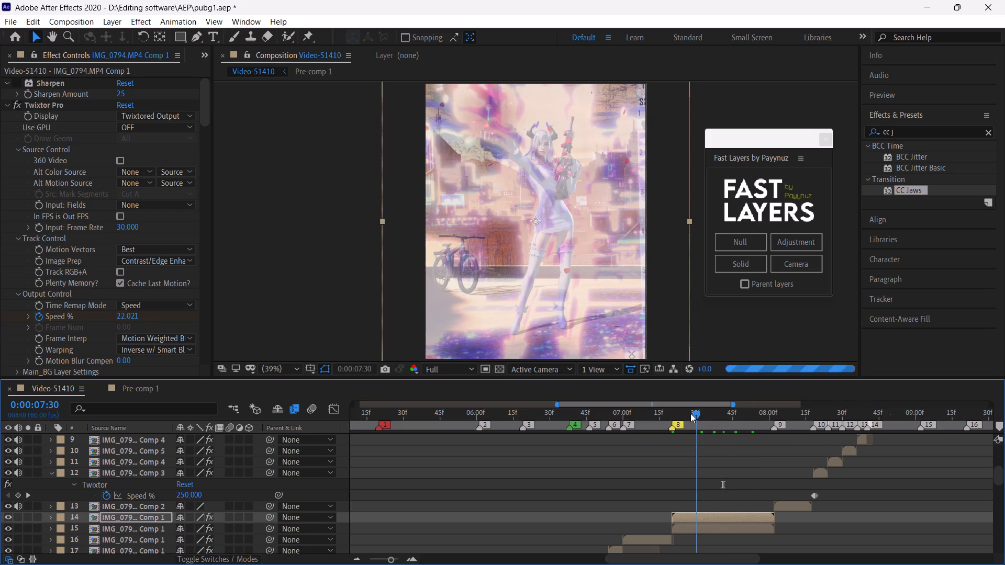
pyautogui.moveTo(690, 413); pyautogui.dragTo(686, 413)
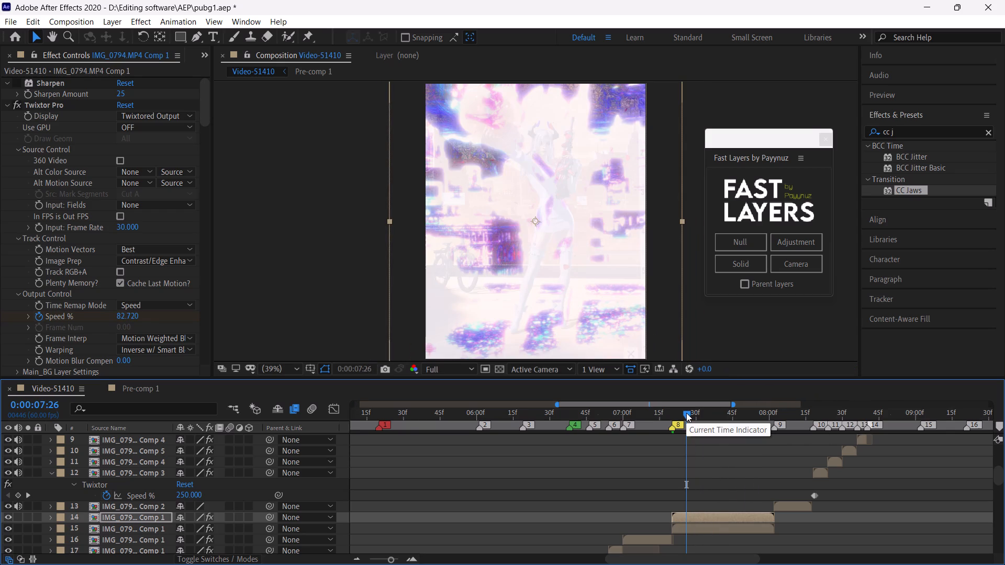
pyautogui.hotkey('ctrl', 'z')
pyautogui.hotkey('ctrl', 'z')
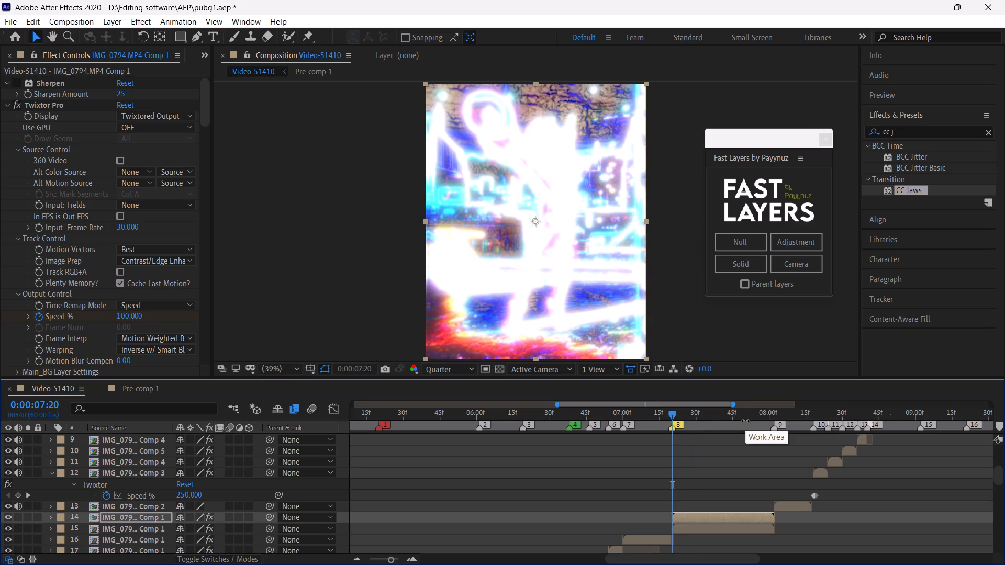
pyautogui.hotkey('ctrl', 'z')
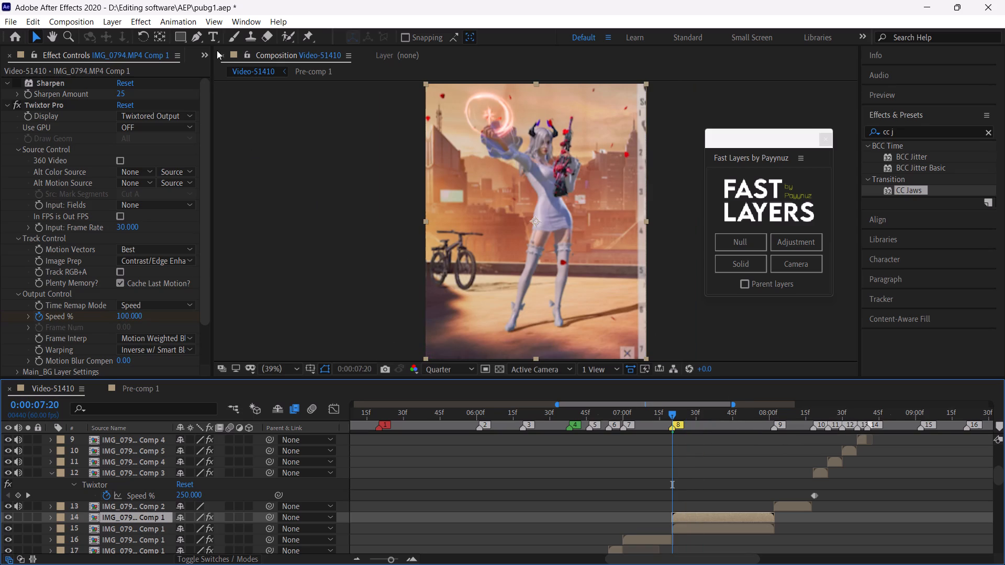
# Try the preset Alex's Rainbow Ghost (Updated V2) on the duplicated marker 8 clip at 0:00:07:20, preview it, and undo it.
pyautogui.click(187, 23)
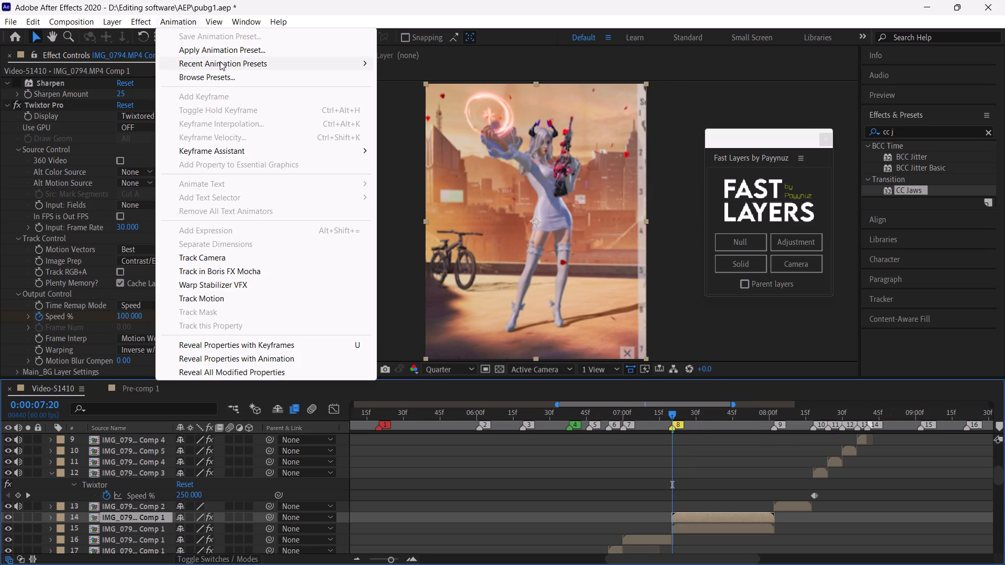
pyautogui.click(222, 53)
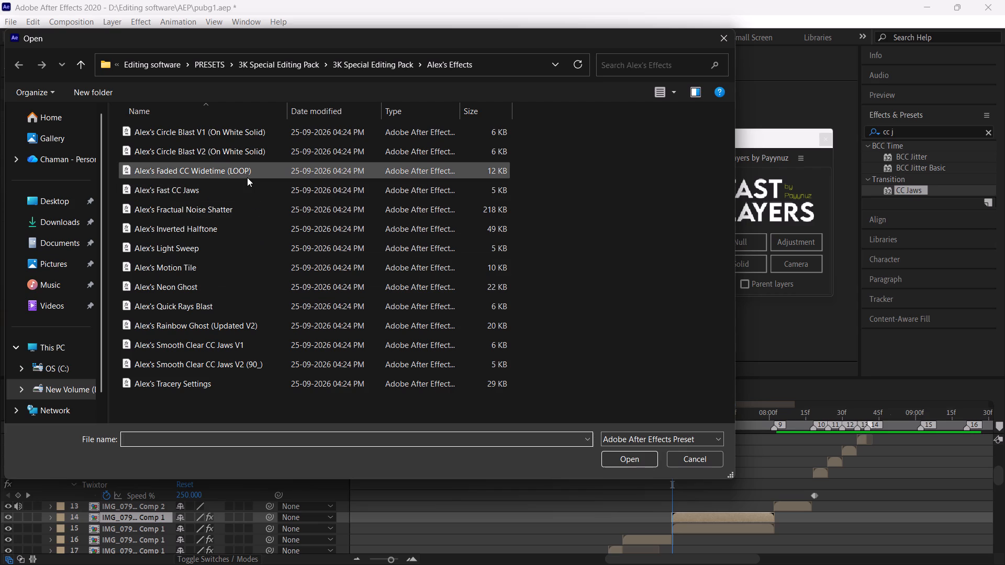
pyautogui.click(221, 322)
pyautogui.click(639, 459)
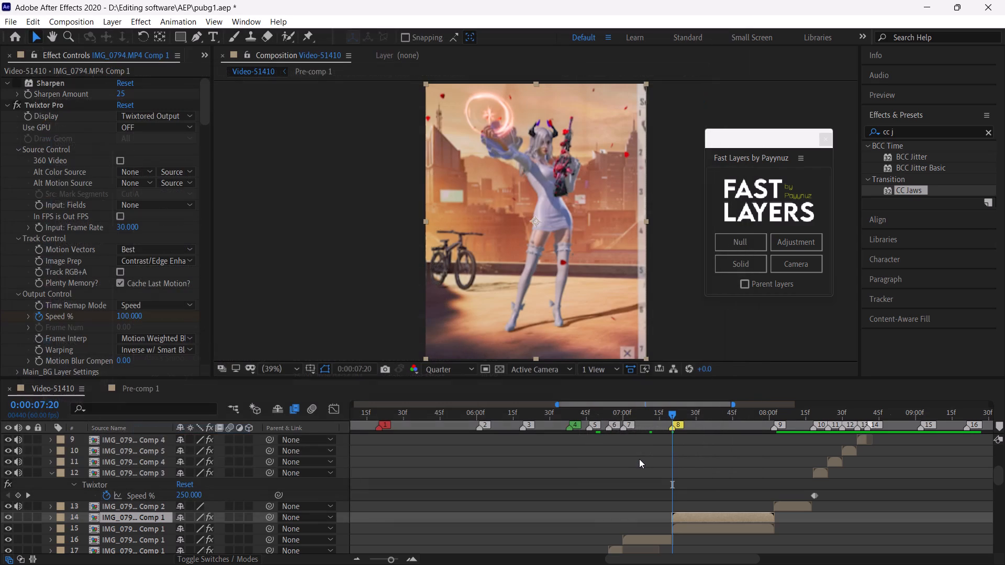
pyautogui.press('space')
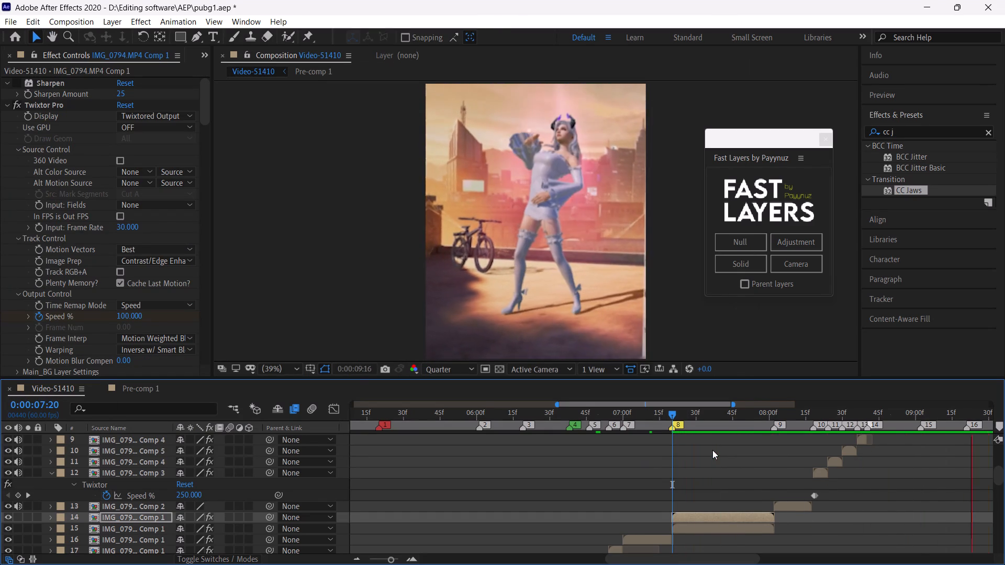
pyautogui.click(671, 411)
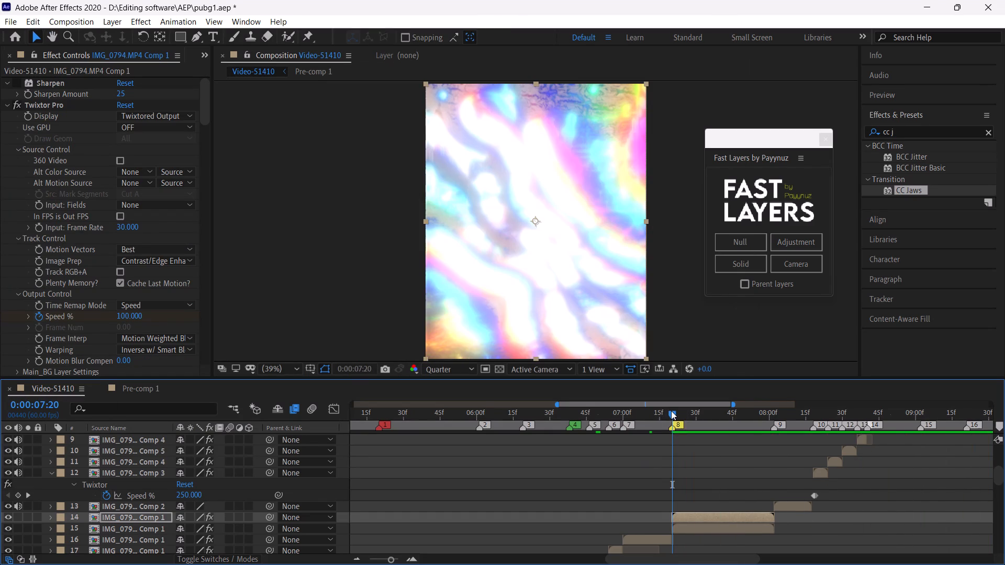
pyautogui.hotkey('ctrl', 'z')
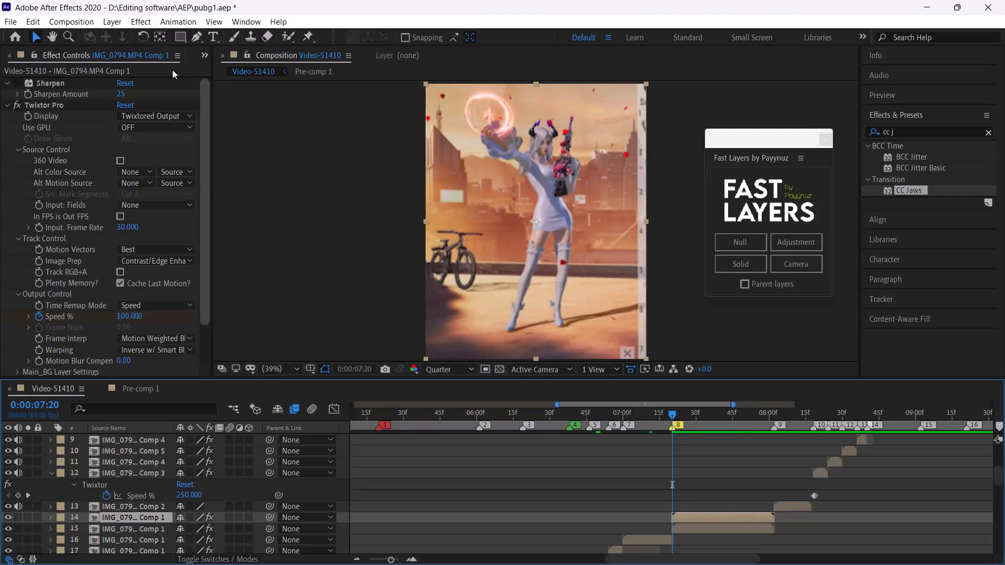
# Search Ryan's Luxury Pack V5 for "ghost" and apply the preset Ryan's Ghost v3 to the duplicated marker 8 clip at 0:00:07:20.
pyautogui.click(184, 22)
pyautogui.click(212, 49)
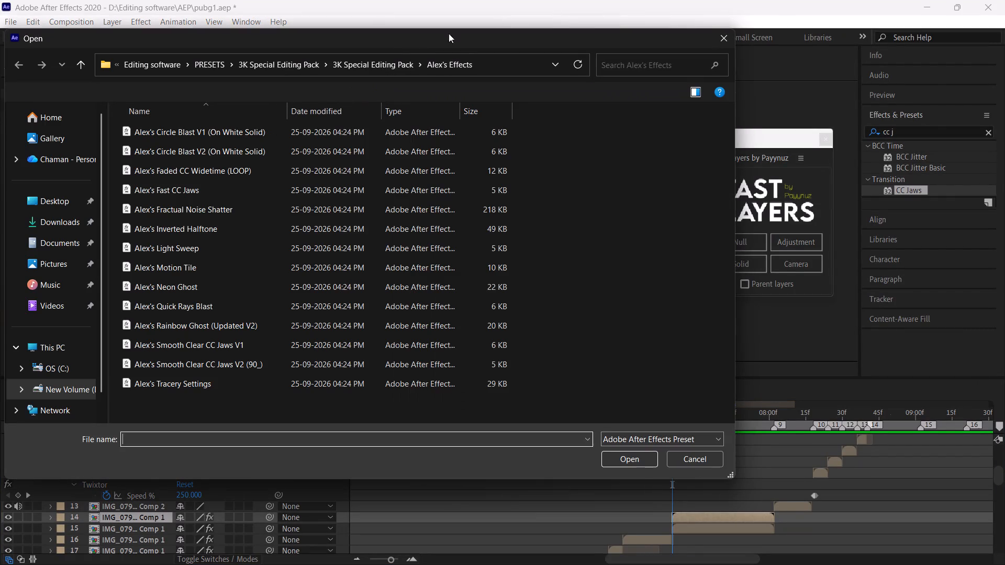
pyautogui.click(220, 65)
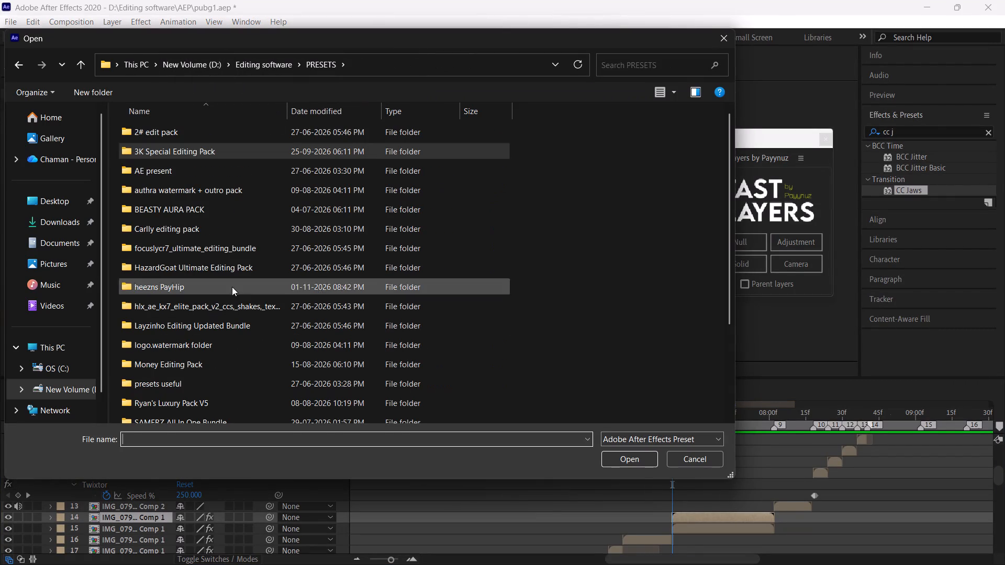
pyautogui.doubleClick(228, 405)
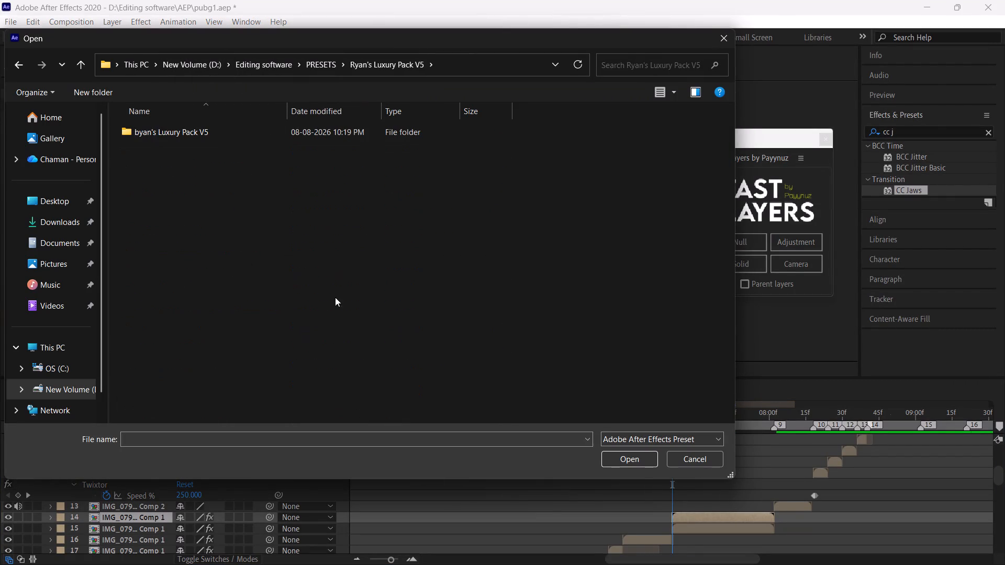
pyautogui.doubleClick(207, 133)
pyautogui.click(632, 71)
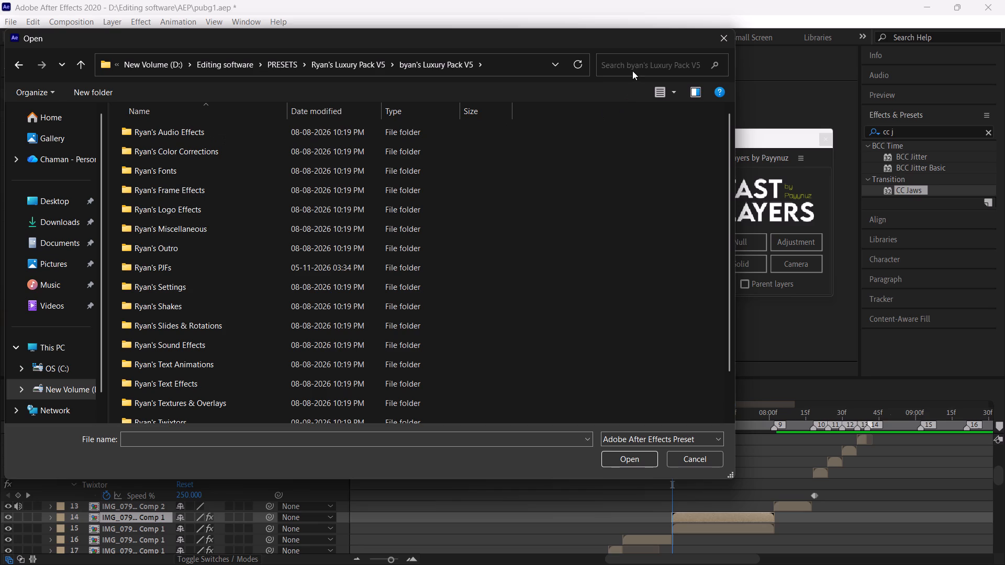
pyautogui.click(636, 61)
pyautogui.write('ghost')
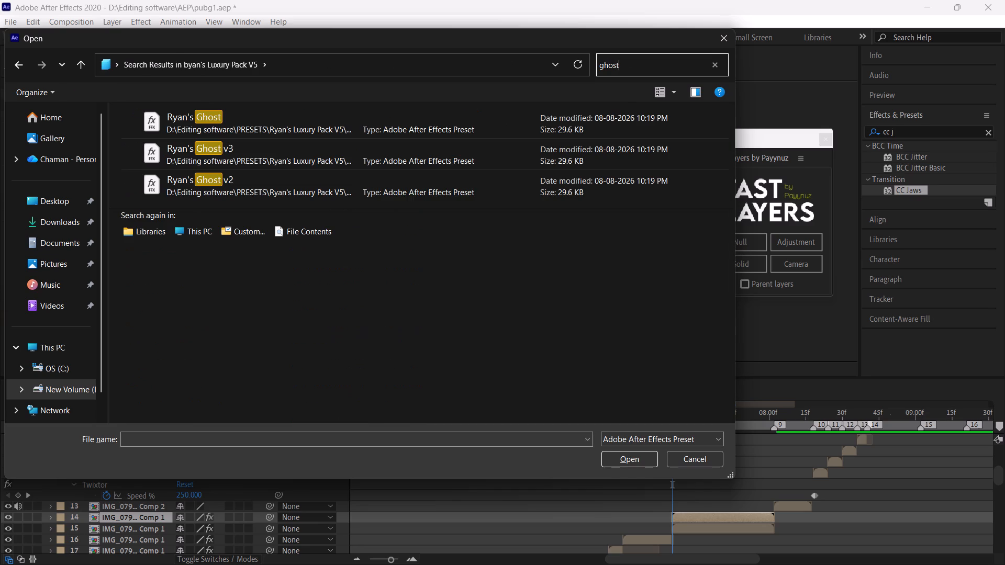
pyautogui.click(244, 148)
pyautogui.click(643, 464)
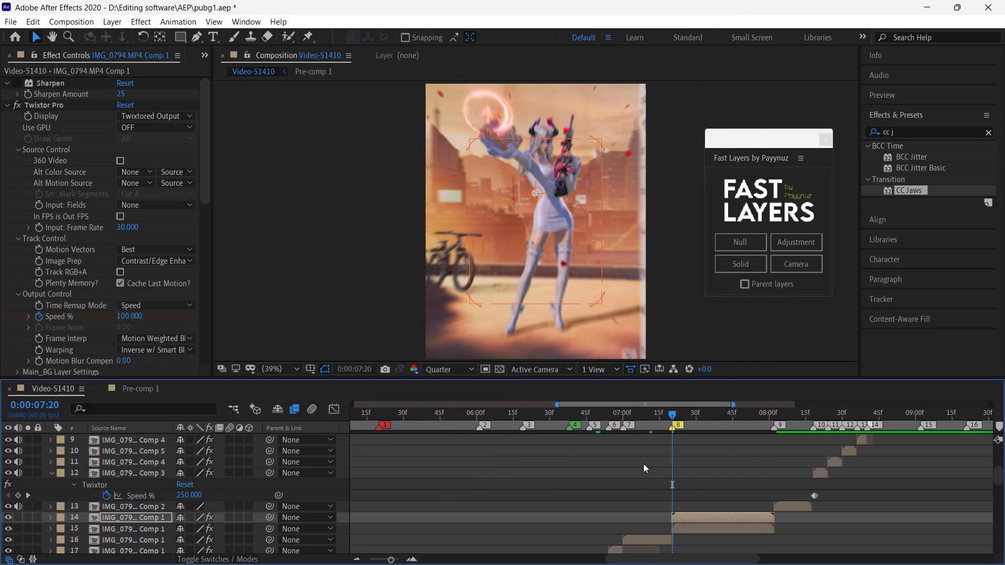
# Play back the marker 8 section repeatedly from 0:00:07:20 to examine the motion and timing of the ghost effect.
pyautogui.press('space')
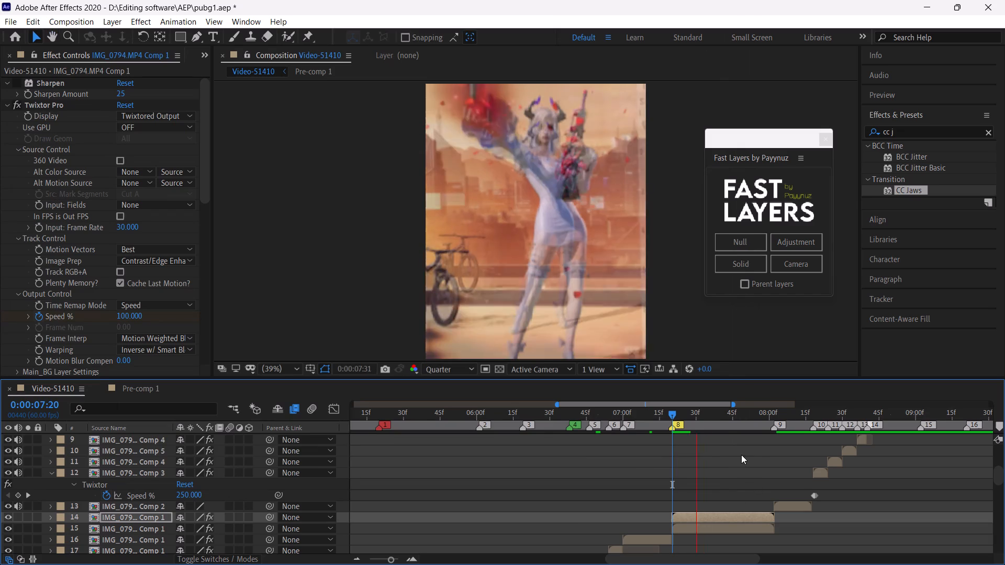
pyautogui.click(671, 415)
pyautogui.press('space')
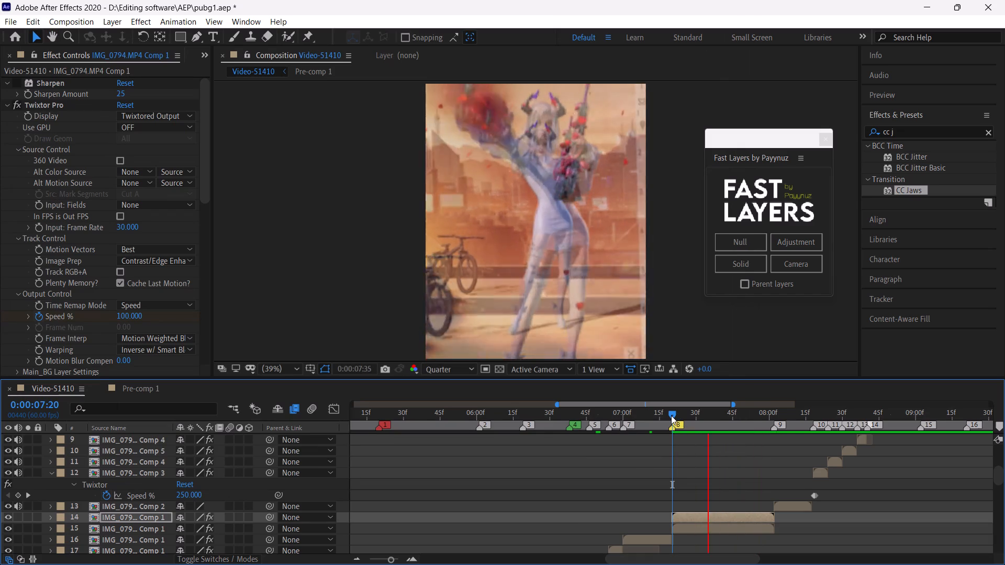
pyautogui.click(671, 415)
pyautogui.press('space')
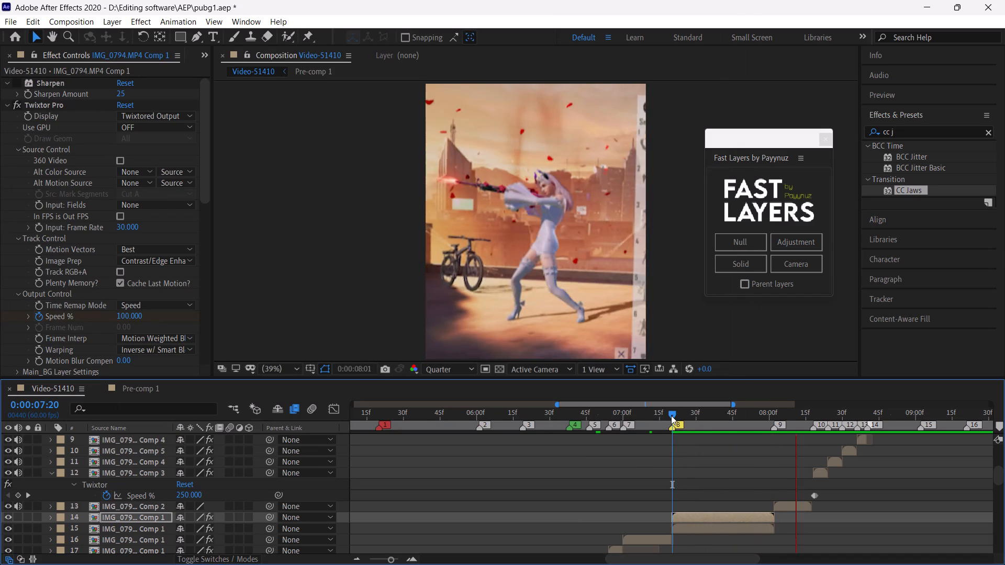
pyautogui.click(671, 415)
pyautogui.press('space')
pyautogui.click(671, 415)
pyautogui.press('space')
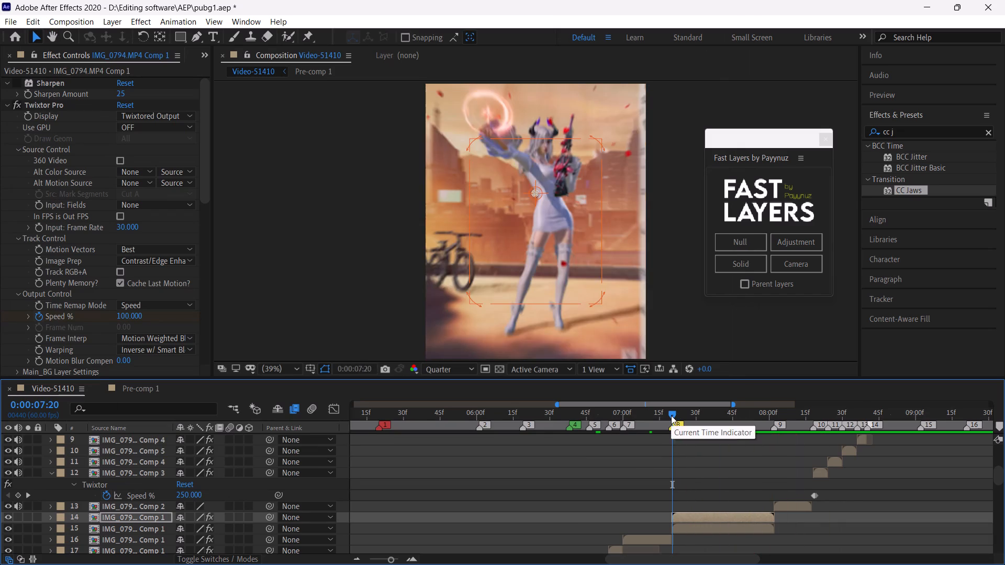
pyautogui.click(671, 415)
pyautogui.press('space')
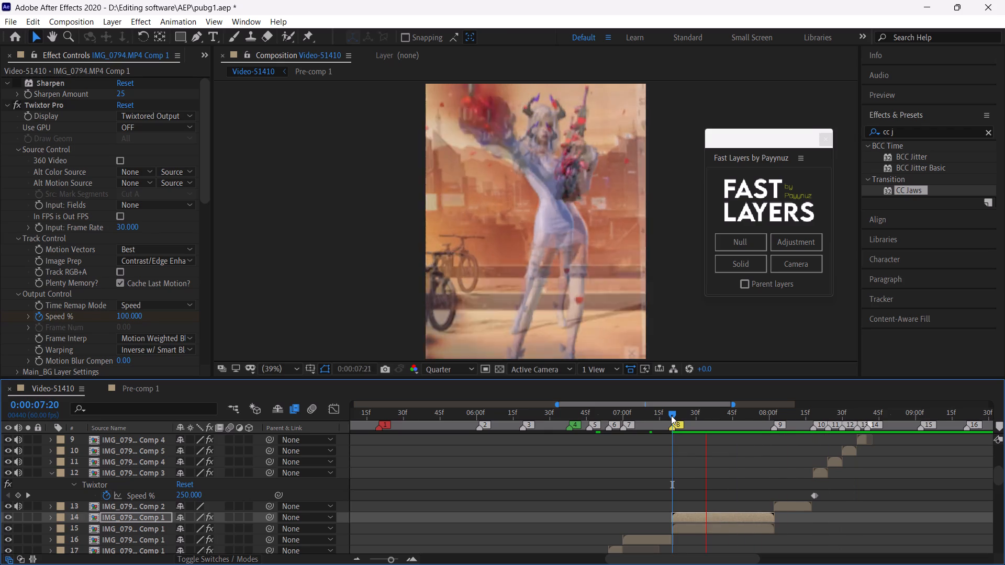
pyautogui.click(671, 415)
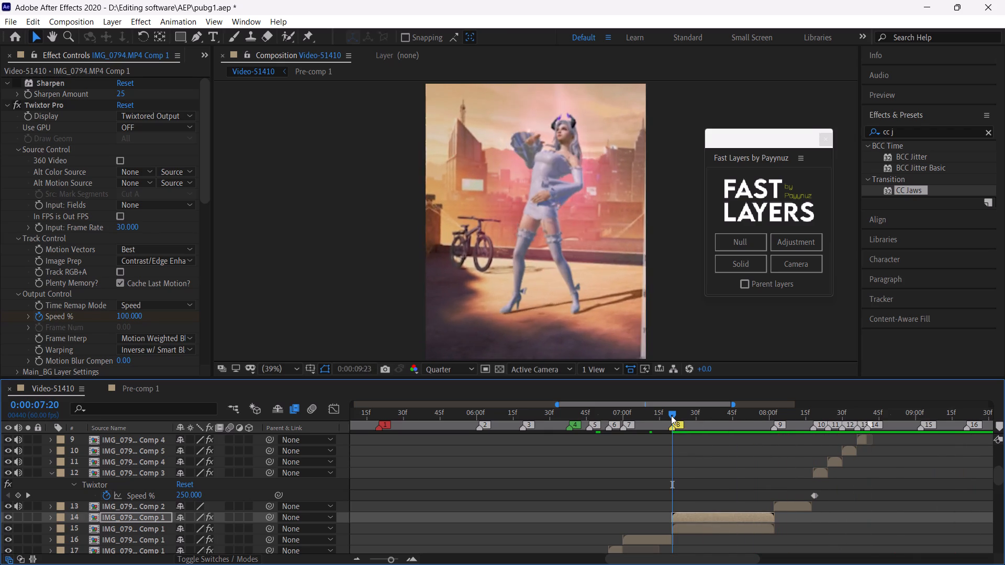
pyautogui.press('space')
pyautogui.click(671, 415)
pyautogui.press('space')
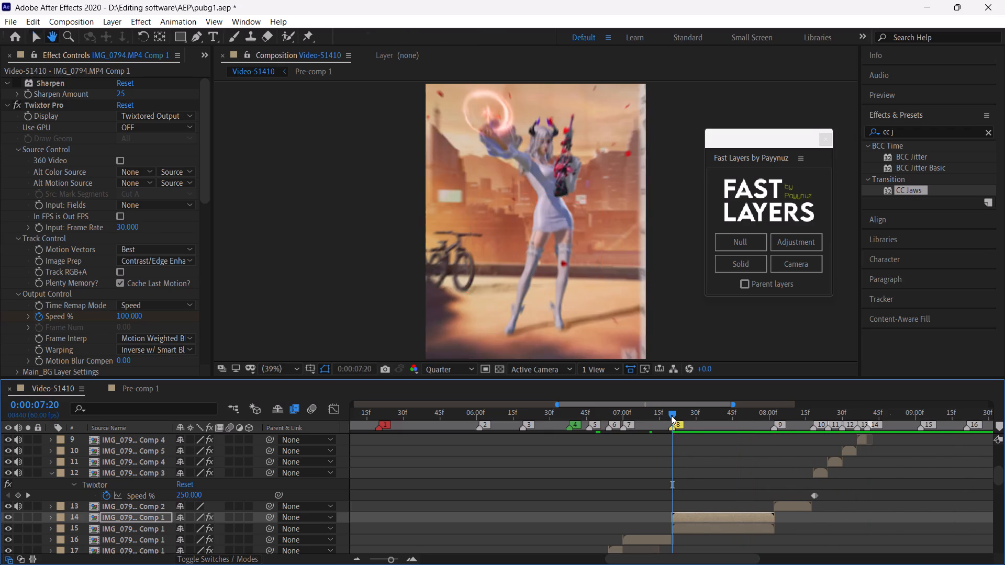
pyautogui.click(671, 415)
pyautogui.press('space')
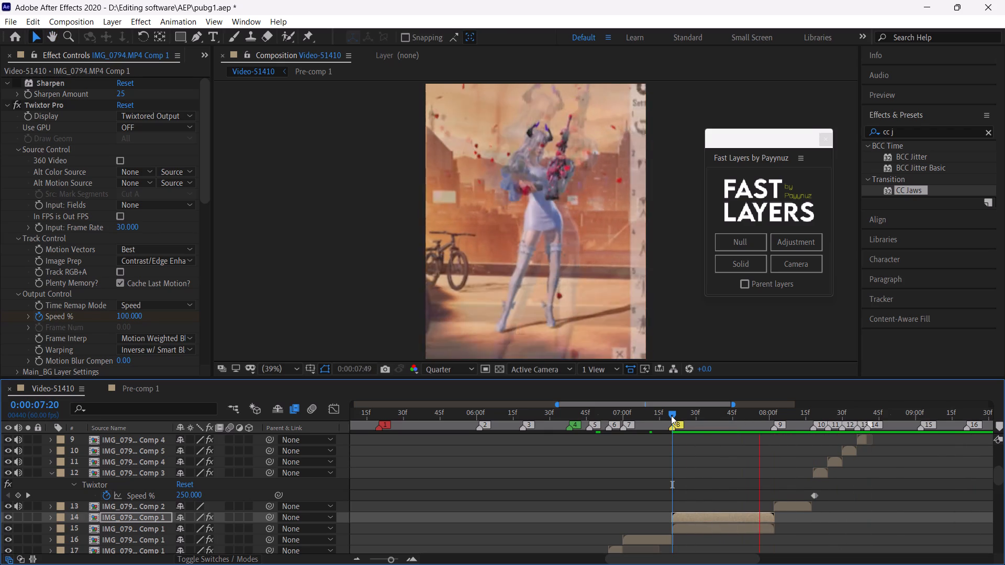
pyautogui.click(671, 415)
pyautogui.press('space')
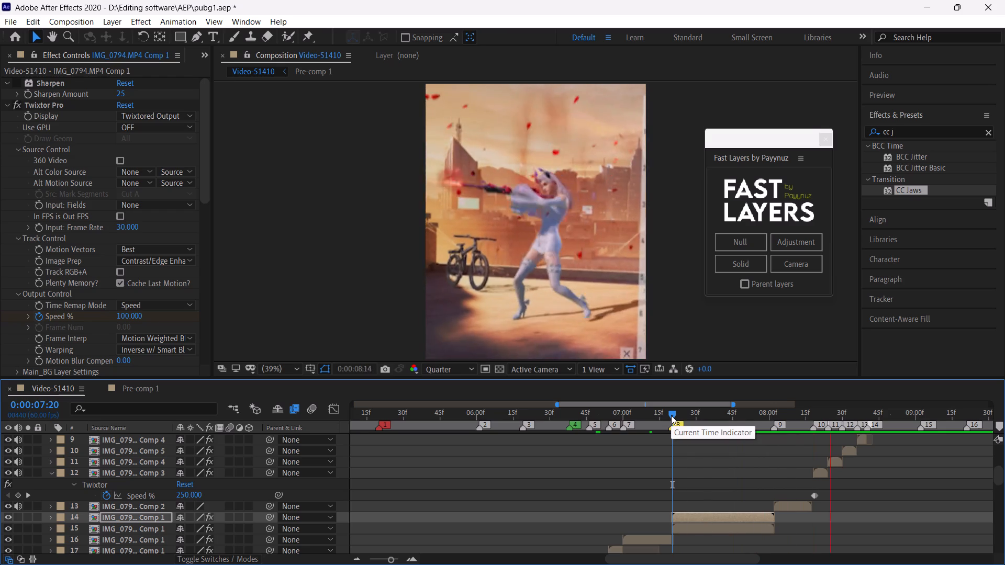
pyautogui.click(671, 415)
pyautogui.press('space')
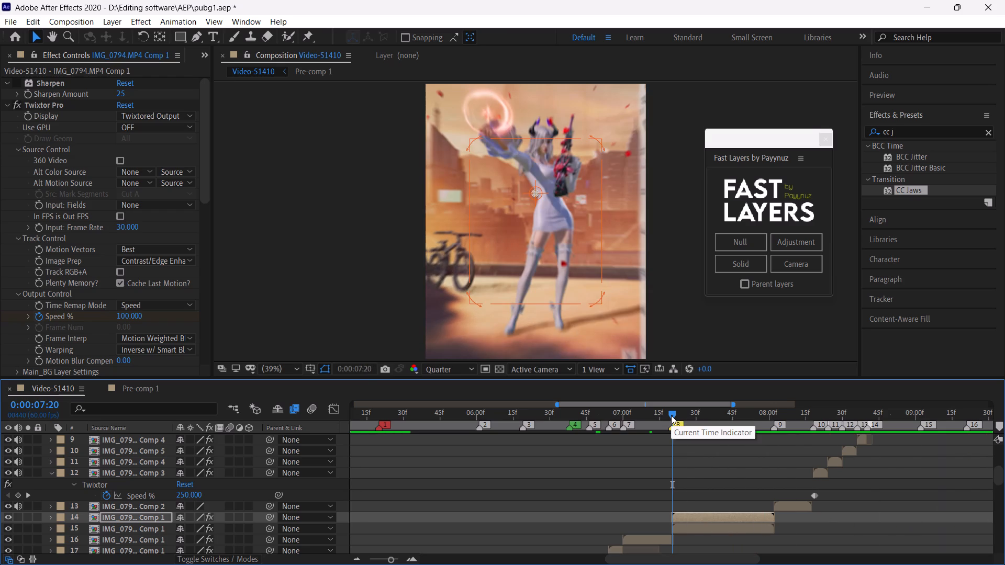
pyautogui.click(671, 415)
pyautogui.press('space')
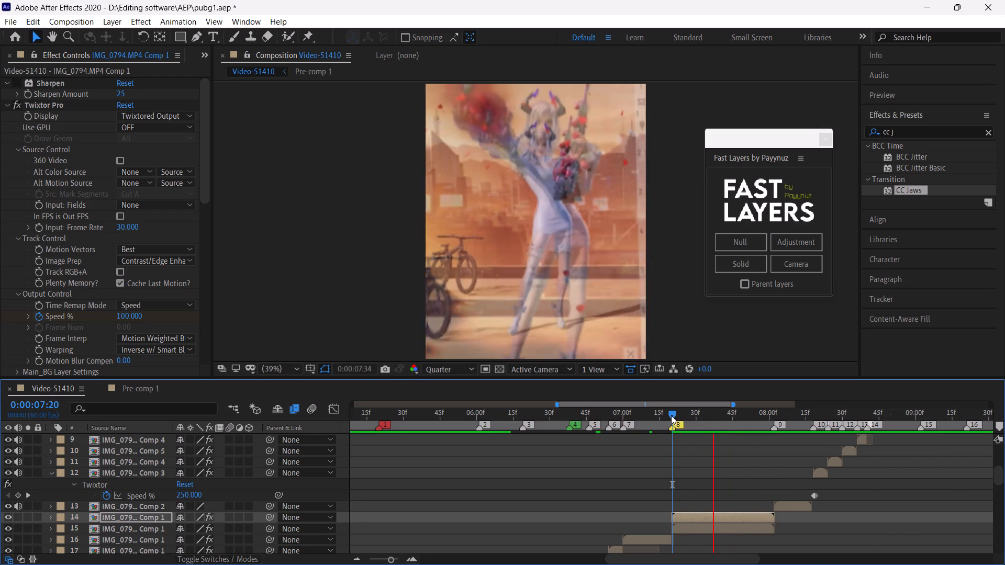
pyautogui.click(671, 415)
pyautogui.press('space')
pyautogui.click(671, 415)
pyautogui.press('space')
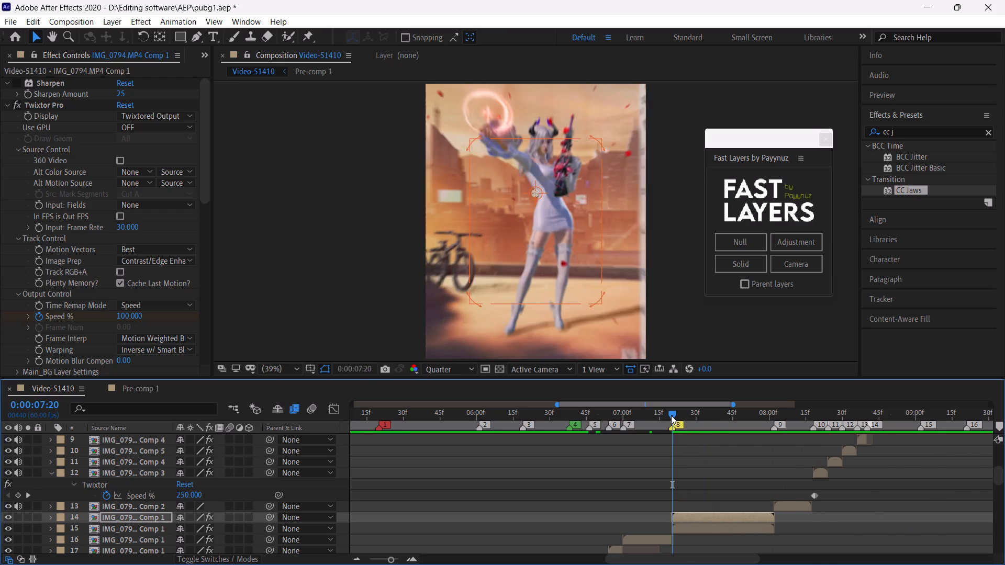
# Add one solid layer over the clip between markers 7 and 8 and another over the duplicated marker 8 clip.
pyautogui.click(671, 415)
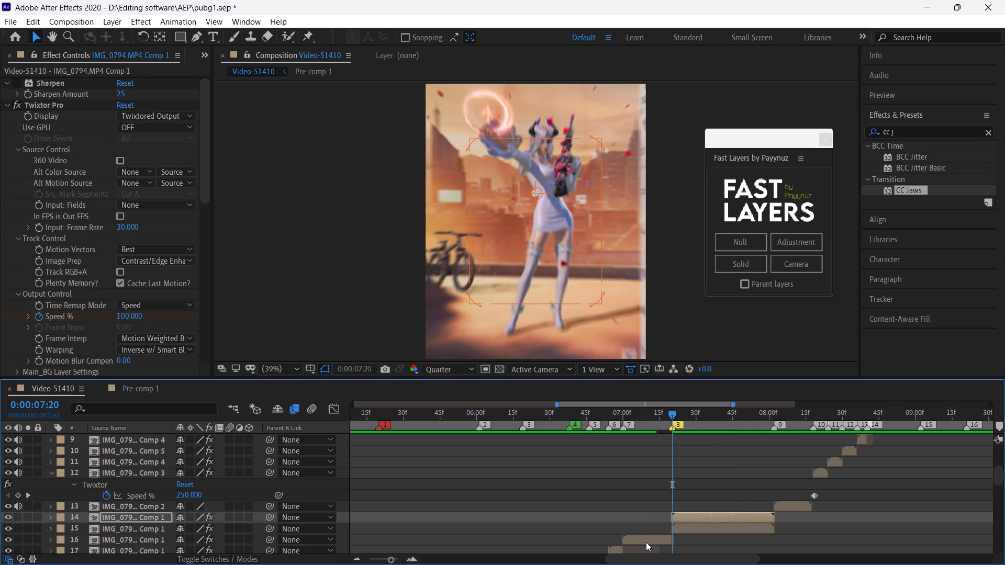
pyautogui.click(646, 542)
pyautogui.click(745, 268)
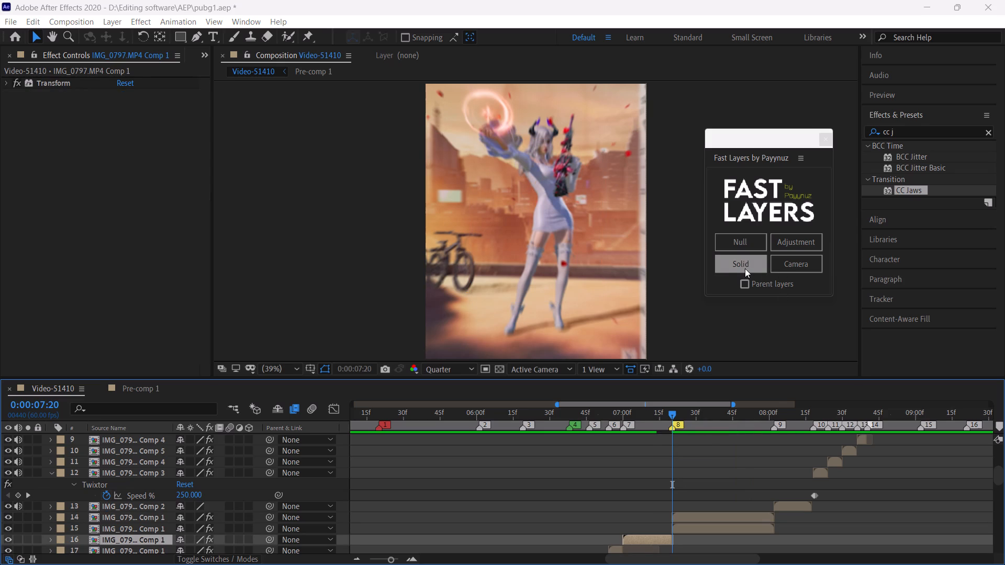
pyautogui.click(691, 514)
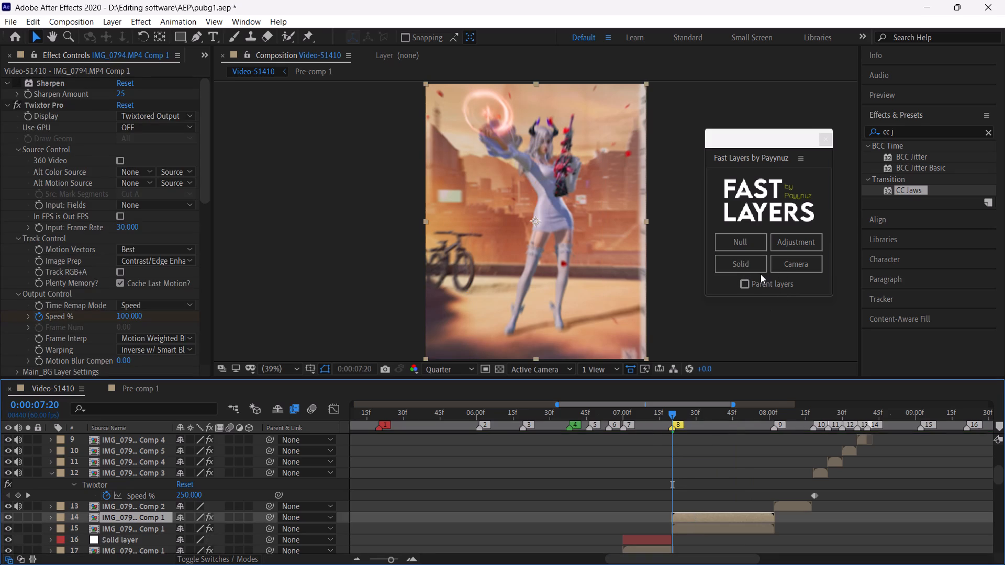
pyautogui.click(750, 268)
# Extend the start of the solid above the duplicated marker 8 clip back to marker 7 at 0:00:07:00.
pyautogui.moveTo(672, 518); pyautogui.dragTo(650, 519)
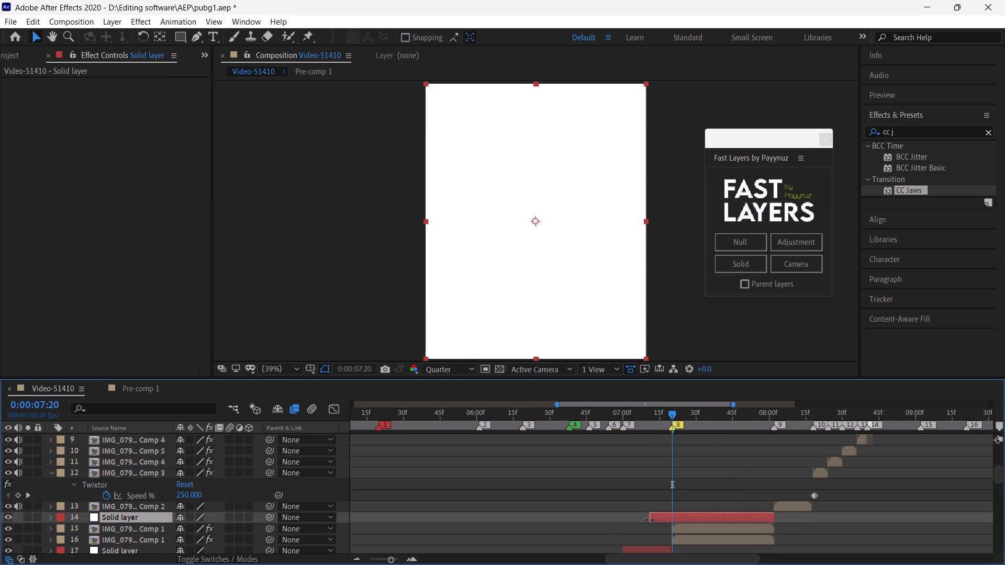
pyautogui.moveTo(650, 519); pyautogui.dragTo(626, 524)
pyautogui.moveTo(643, 414); pyautogui.dragTo(618, 423)
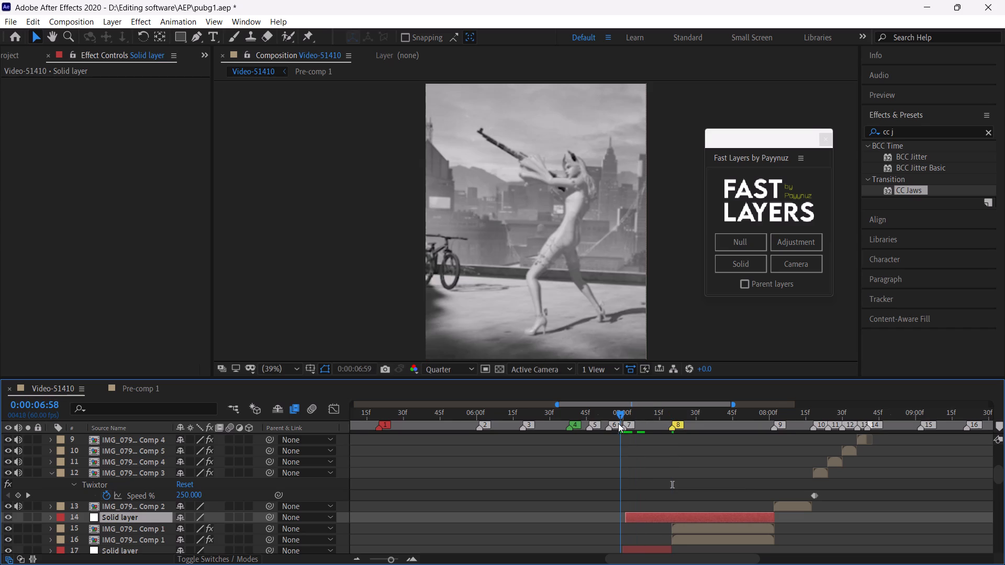
pyautogui.moveTo(618, 423); pyautogui.dragTo(622, 431)
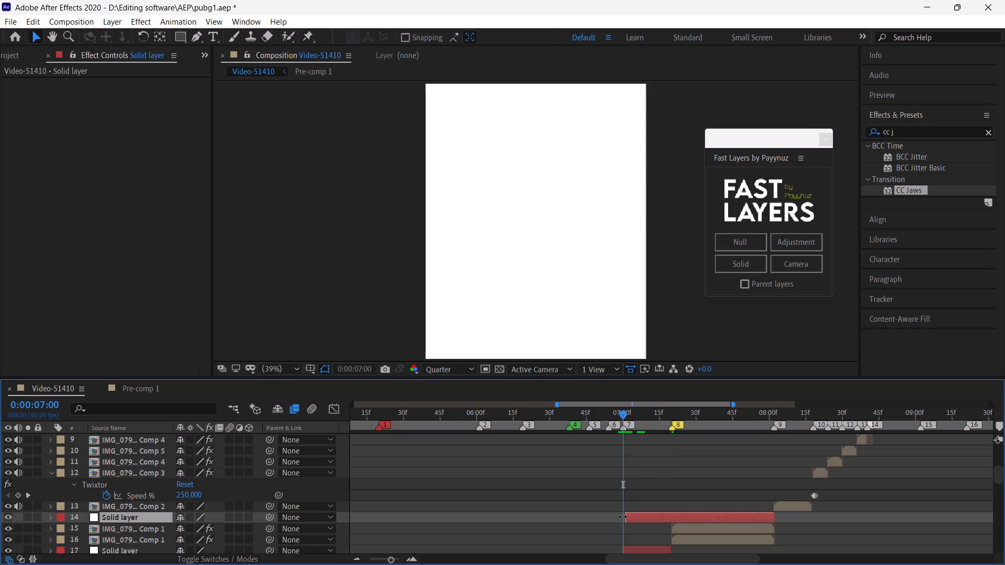
pyautogui.click(625, 517)
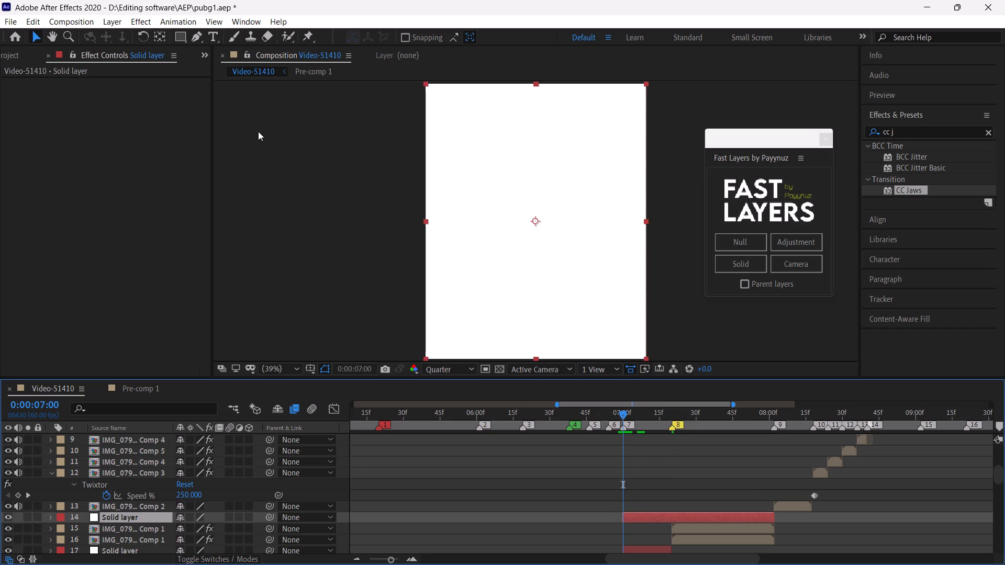
# Apply the recent preset new cc jaws 2 (axsensi) to the extended solid and delete its CC Jaws effect, keeping the Fill.
pyautogui.click(178, 24)
pyautogui.click(198, 65)
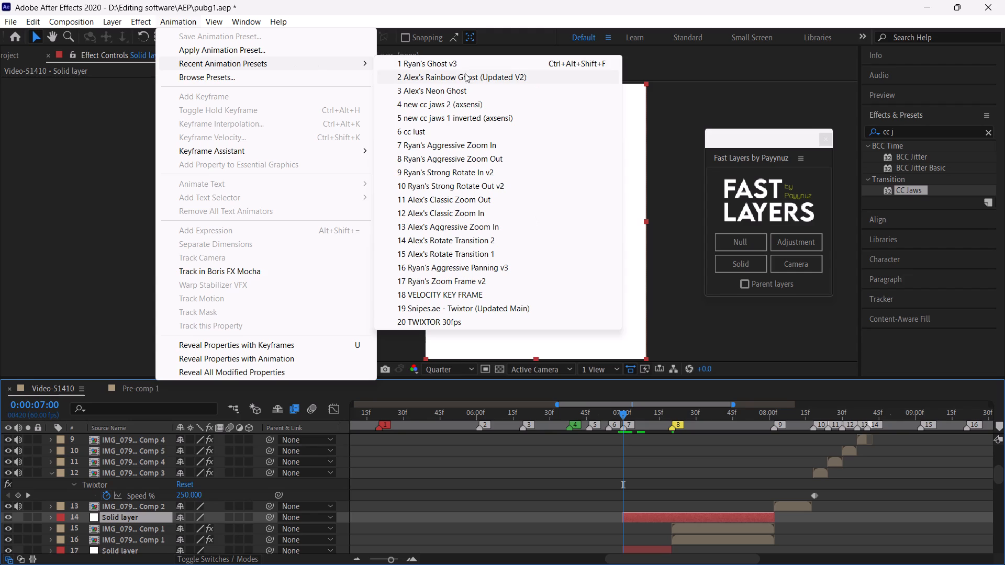
pyautogui.click(465, 106)
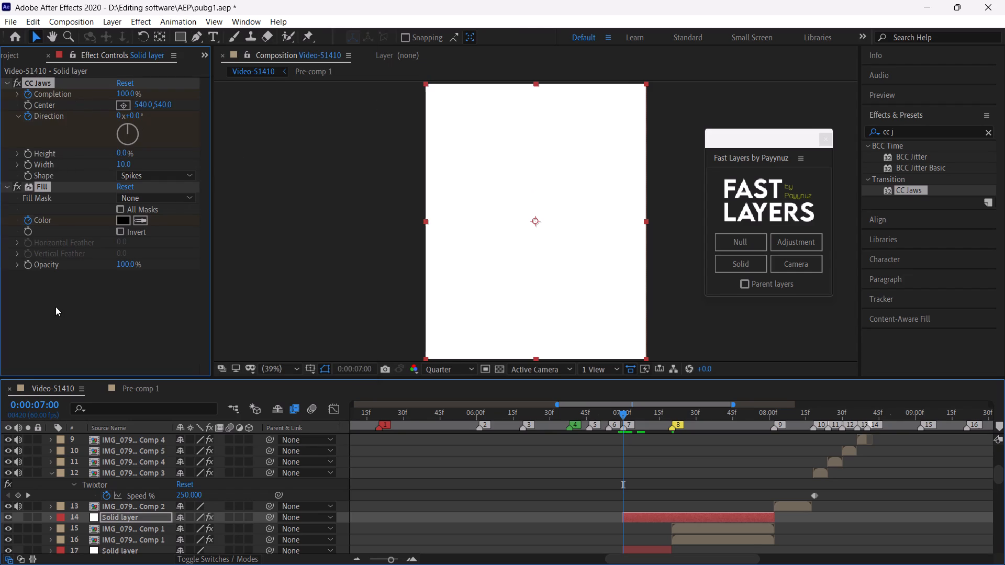
pyautogui.click(55, 307)
pyautogui.click(43, 81)
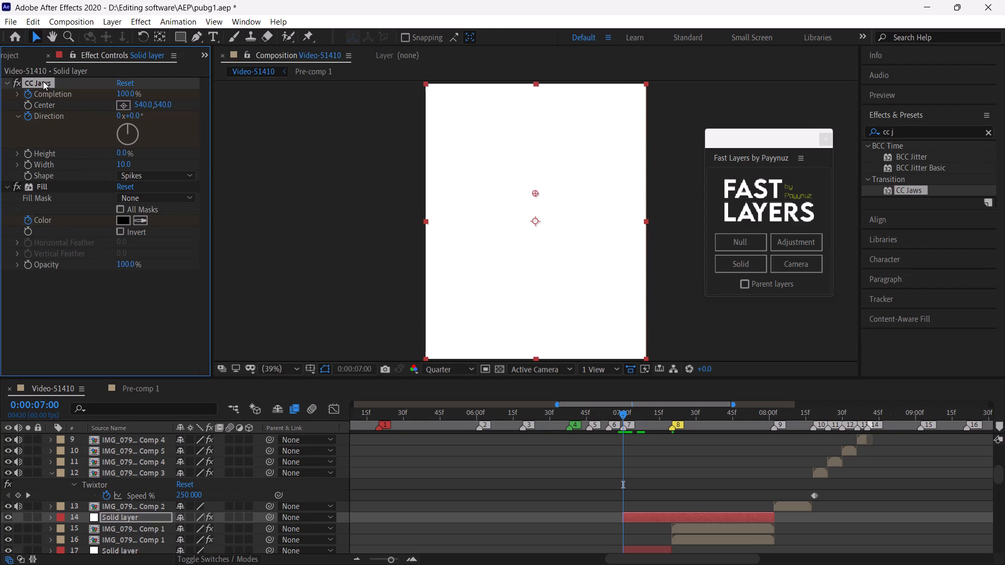
pyautogui.press('BackSpace')
# Reveal the solid's Fill keyframes and shift the layer earlier so the middle Color keyframe sits at marker 8, 0:00:07:20.
pyautogui.press('u')
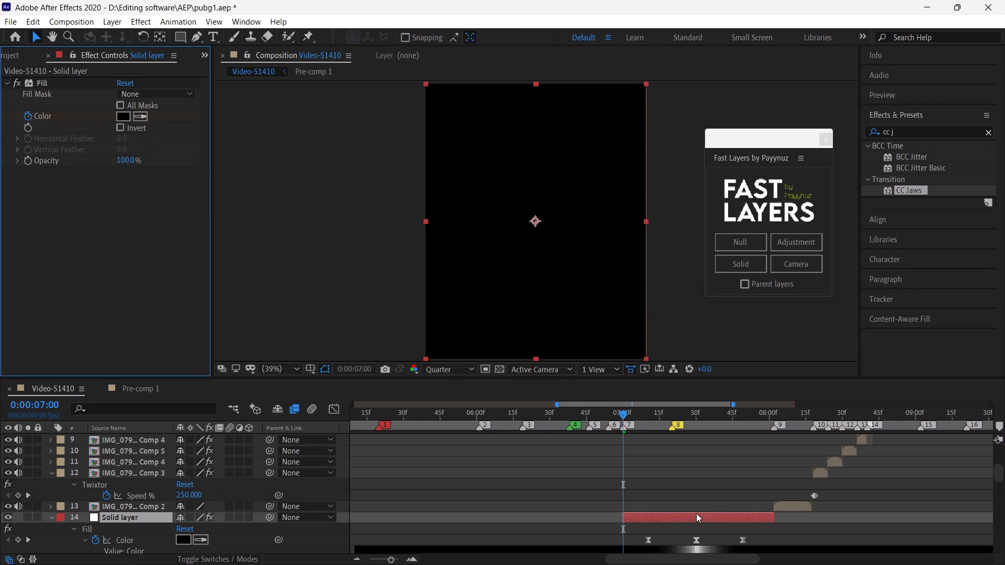
pyautogui.moveTo(658, 411); pyautogui.dragTo(672, 430)
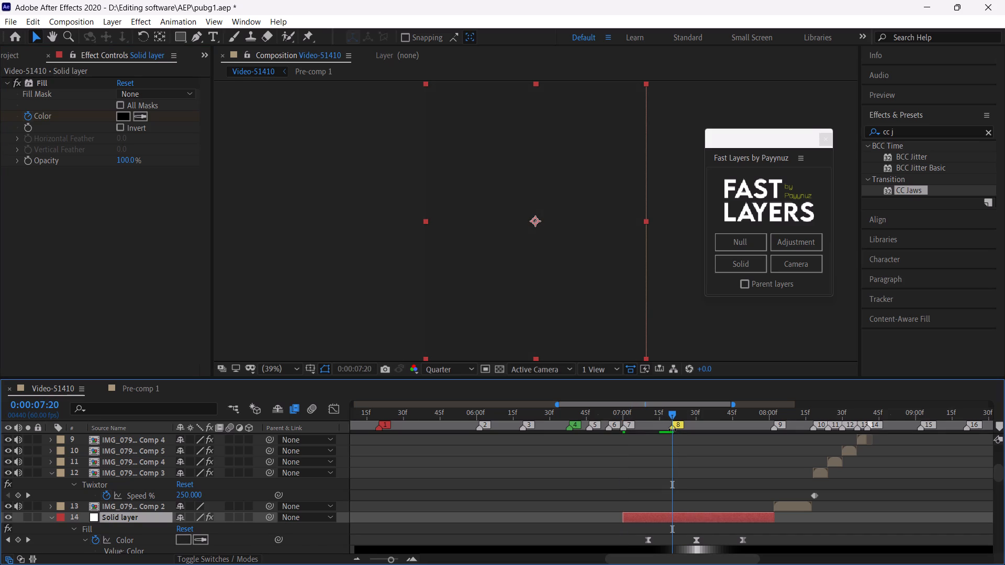
pyautogui.moveTo(701, 516); pyautogui.dragTo(678, 516)
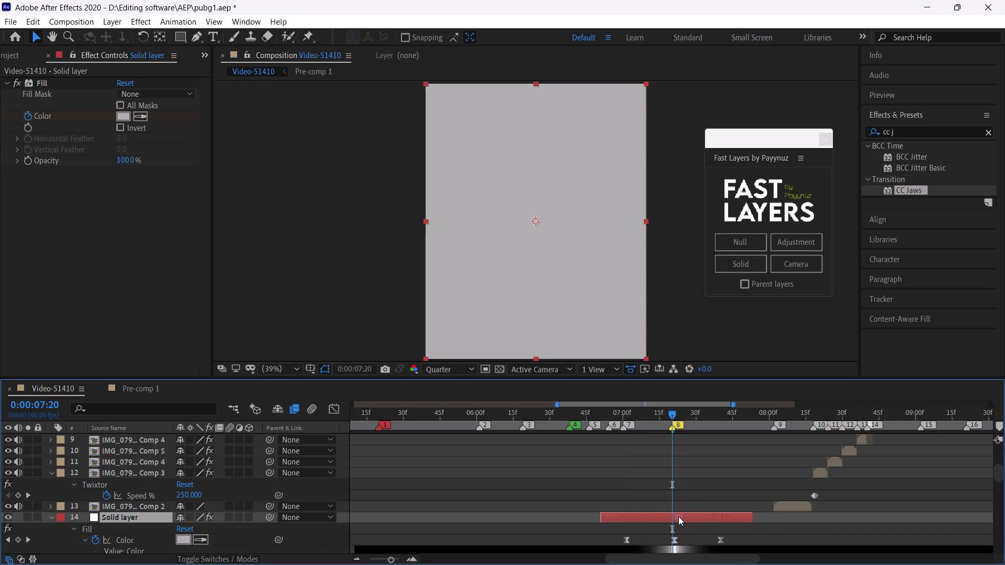
pyautogui.moveTo(678, 516); pyautogui.dragTo(677, 516)
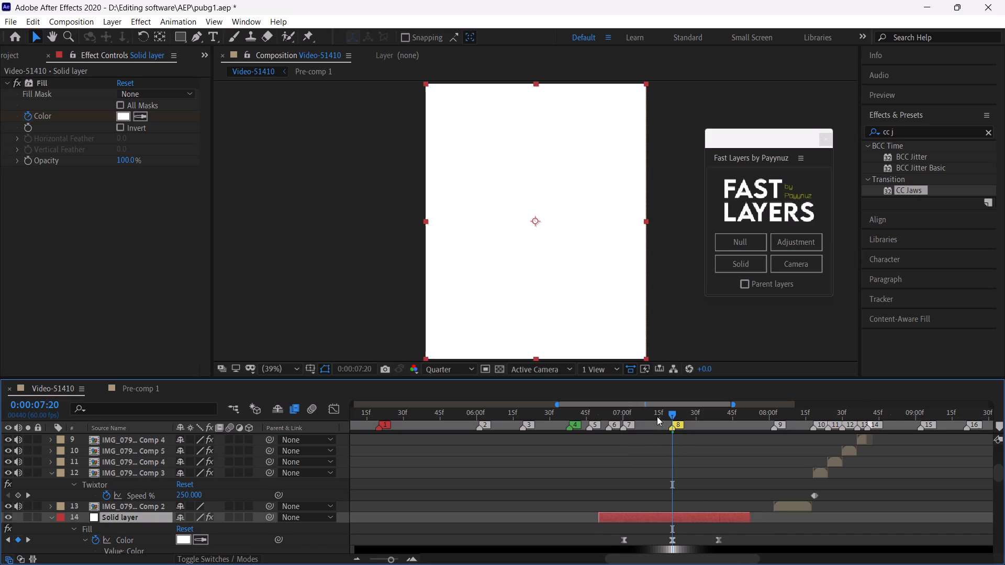
# At 0:00:07:00, search the effects for "jaw", apply CC Jaws to the upper solid, and move it above Fill.
pyautogui.moveTo(656, 414); pyautogui.dragTo(622, 419)
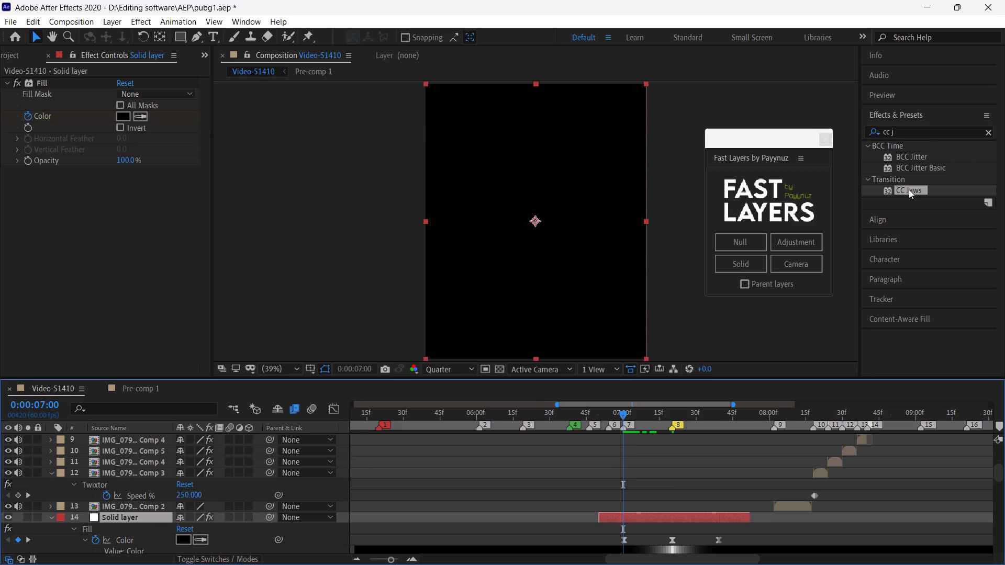
pyautogui.moveTo(906, 132); pyautogui.dragTo(870, 129)
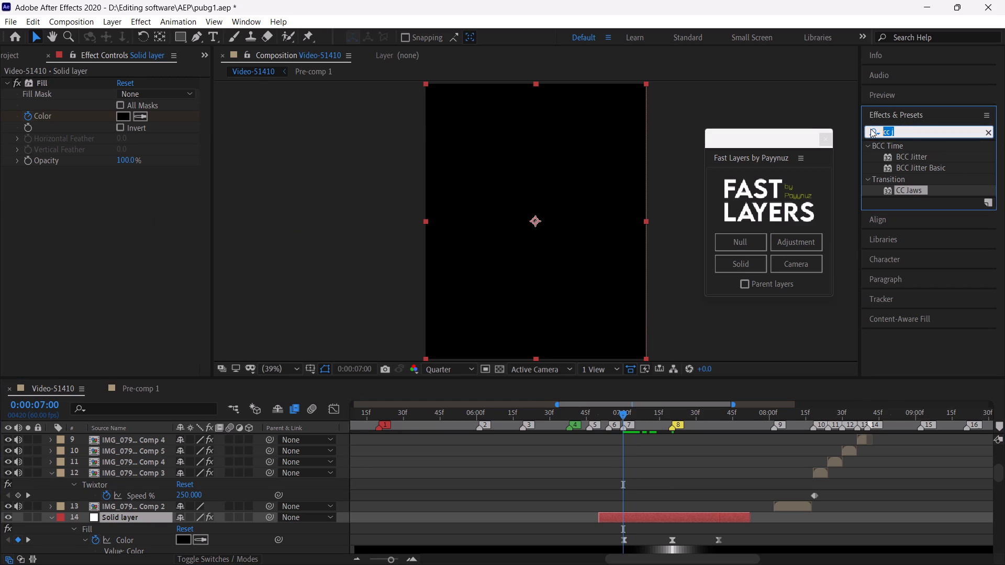
pyautogui.write('jaw')
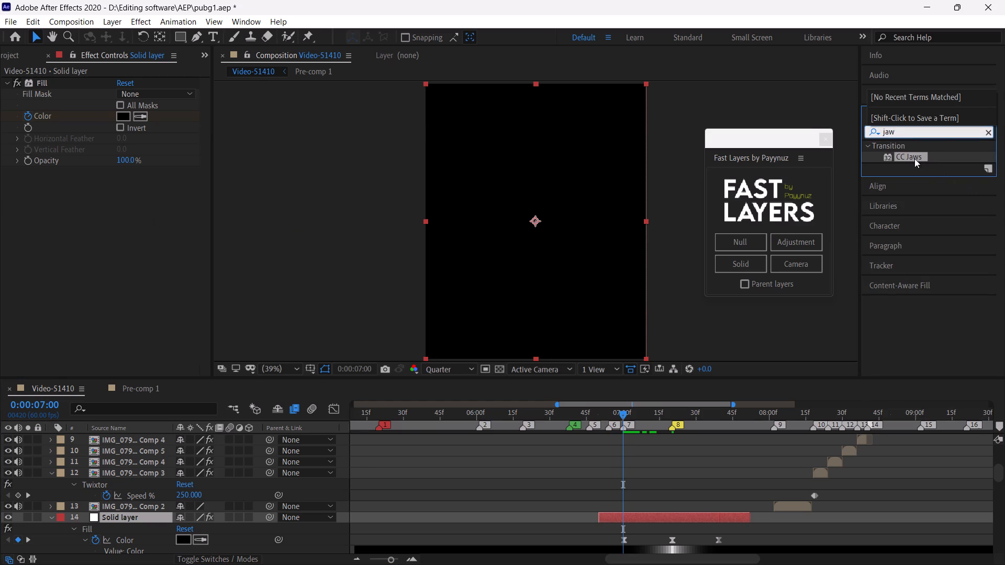
pyautogui.moveTo(914, 159); pyautogui.dragTo(691, 517)
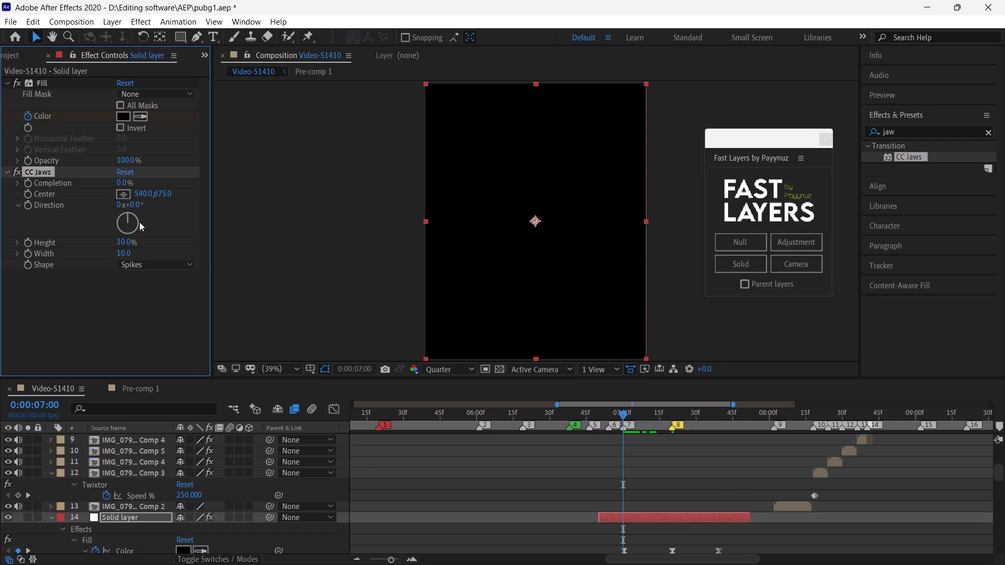
pyautogui.click(146, 266)
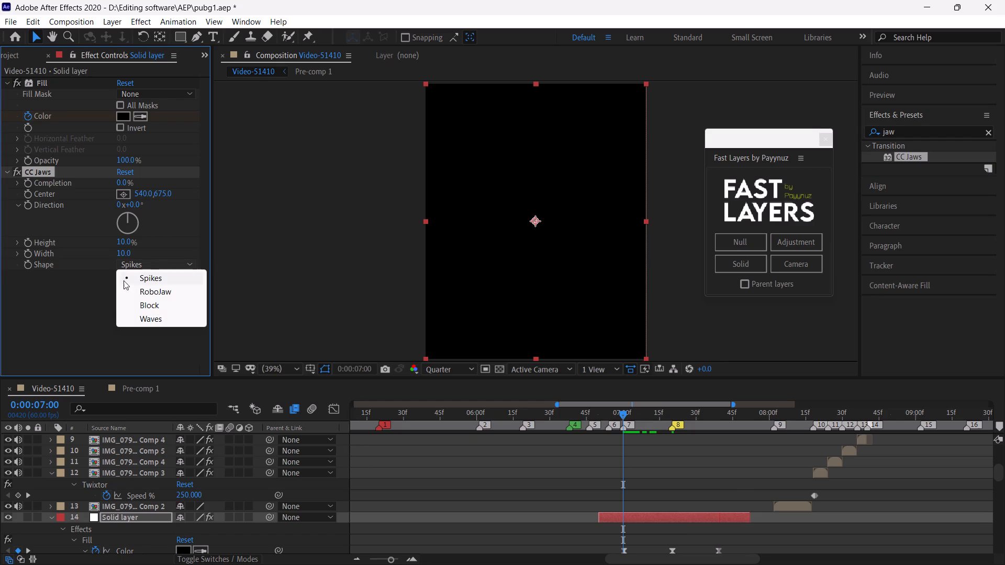
pyautogui.click(73, 313)
pyautogui.moveTo(47, 174); pyautogui.dragTo(55, 84)
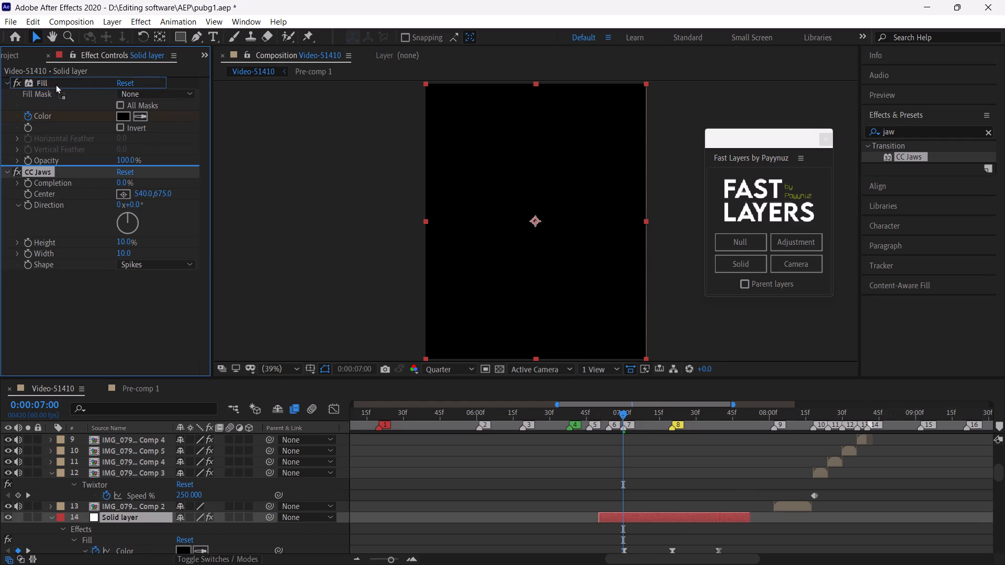
pyautogui.moveTo(55, 84); pyautogui.dragTo(55, 79)
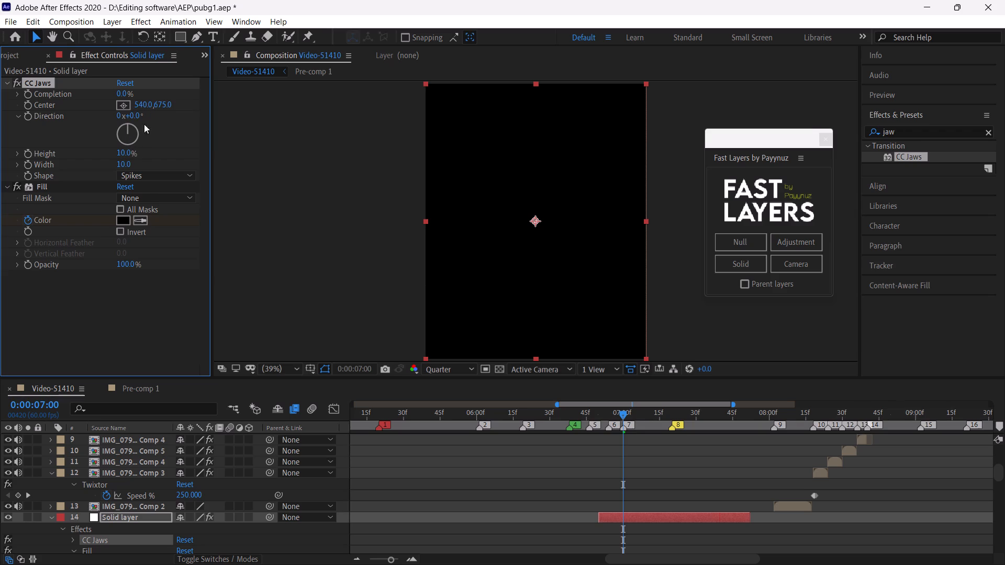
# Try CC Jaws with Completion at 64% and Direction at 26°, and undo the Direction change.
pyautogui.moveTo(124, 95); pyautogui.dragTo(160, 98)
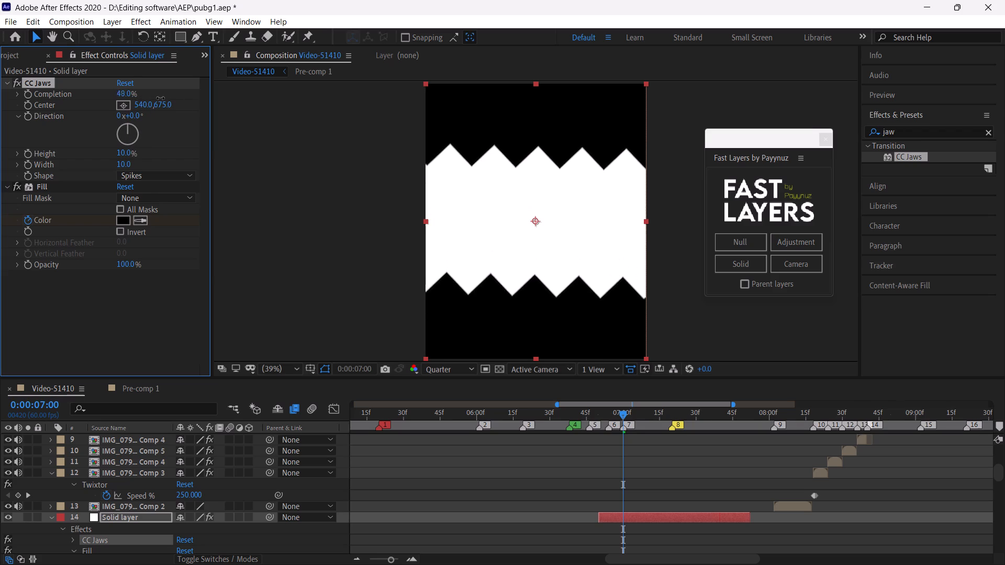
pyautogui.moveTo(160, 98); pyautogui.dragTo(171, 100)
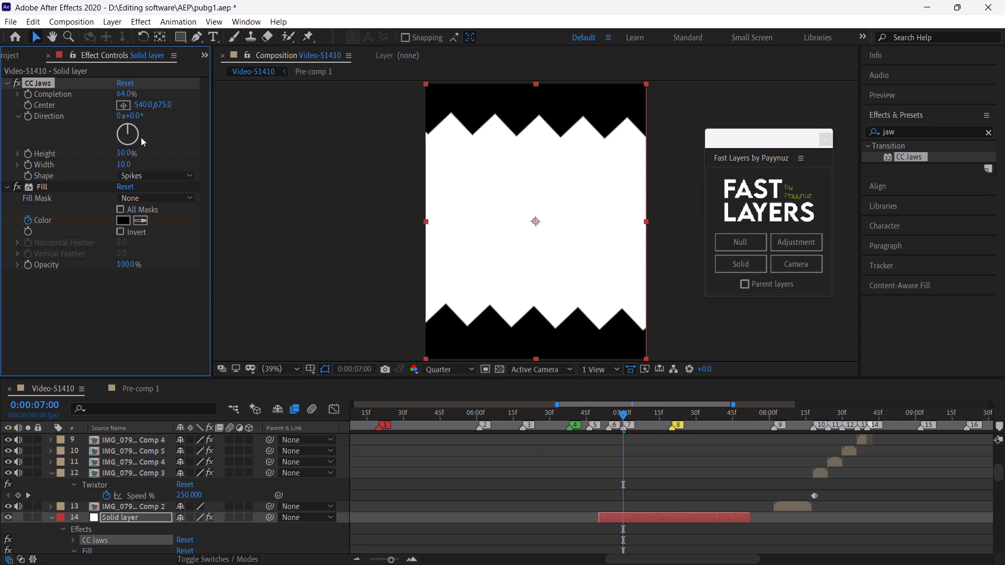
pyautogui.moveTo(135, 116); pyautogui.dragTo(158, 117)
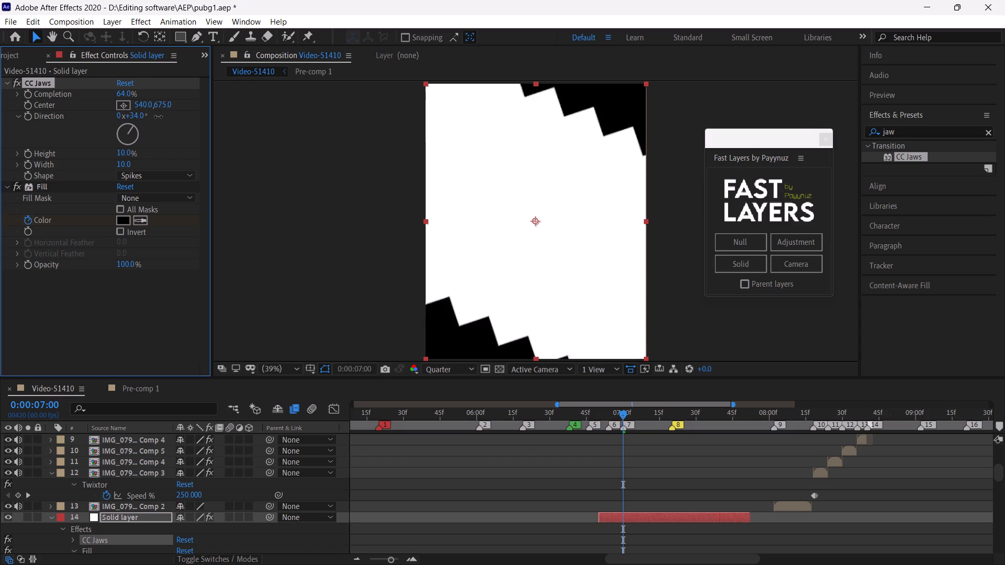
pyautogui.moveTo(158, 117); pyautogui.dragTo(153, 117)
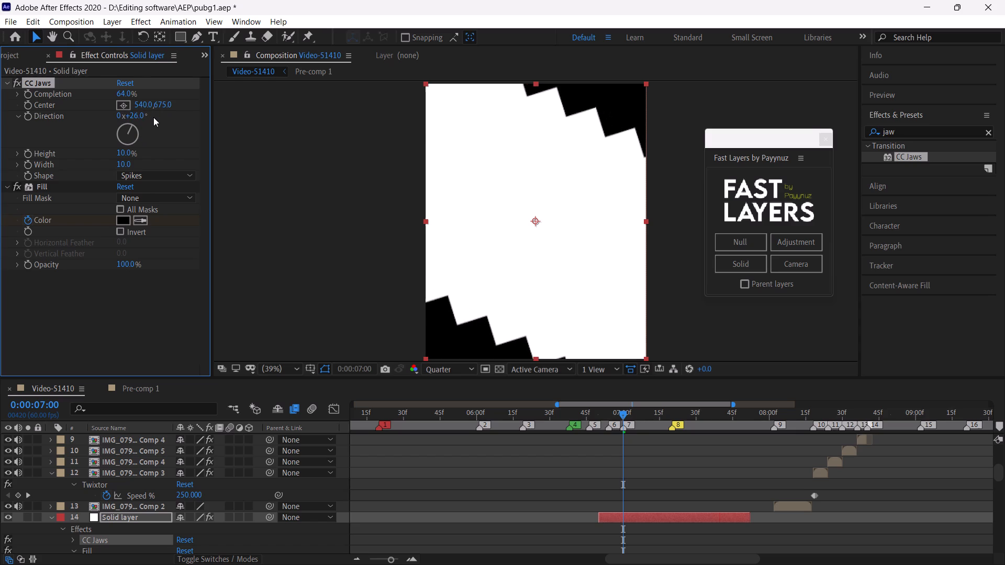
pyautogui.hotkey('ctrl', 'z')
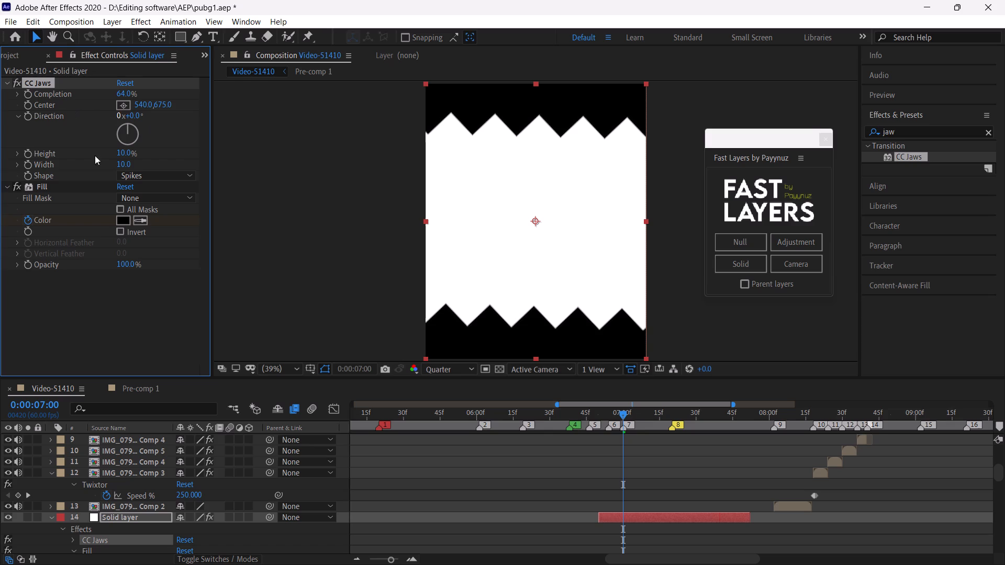
# Try the Block shape for CC Jaws and adjust Completion to 44% on the upper solid.
pyautogui.click(143, 176)
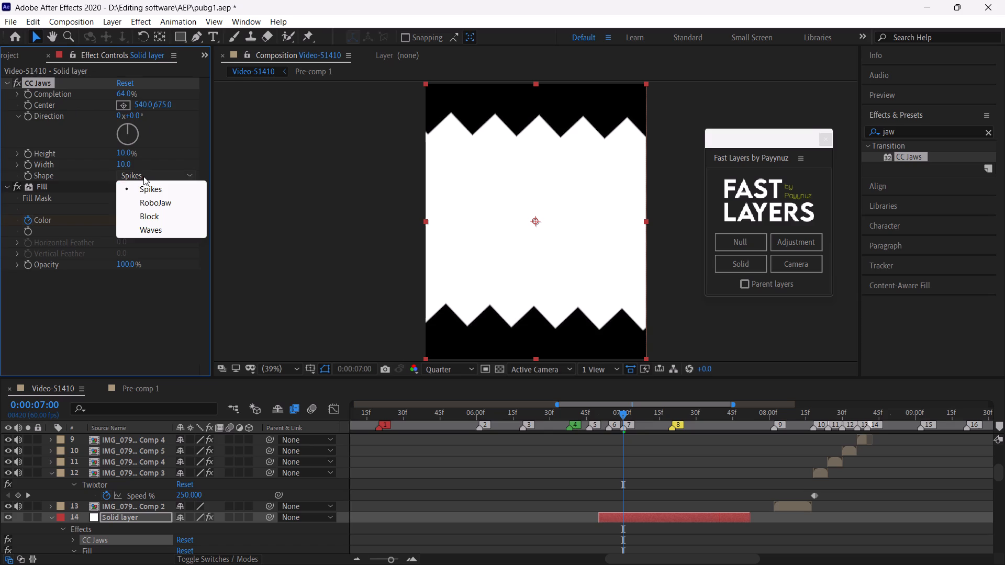
pyautogui.click(155, 214)
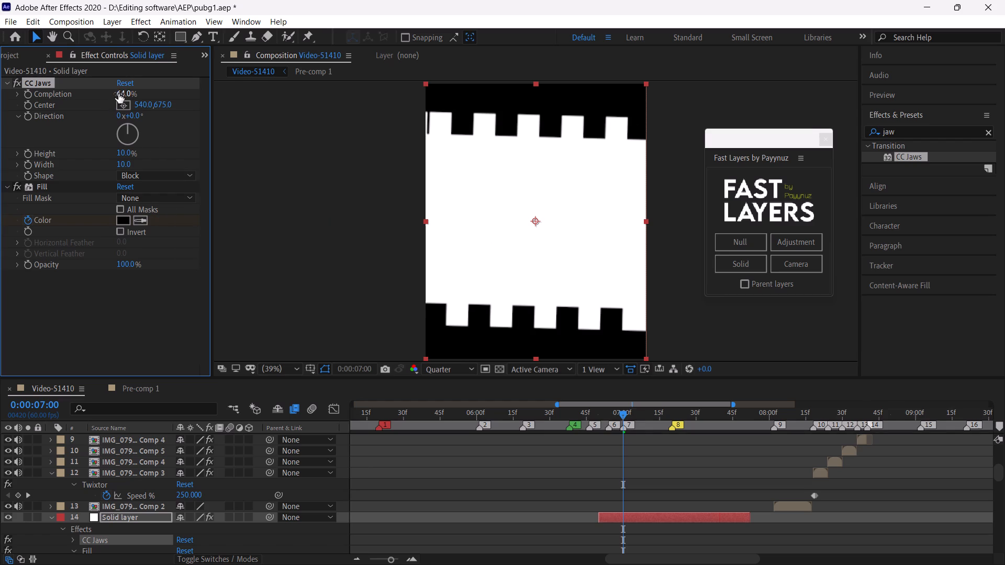
pyautogui.moveTo(119, 93); pyautogui.dragTo(107, 108)
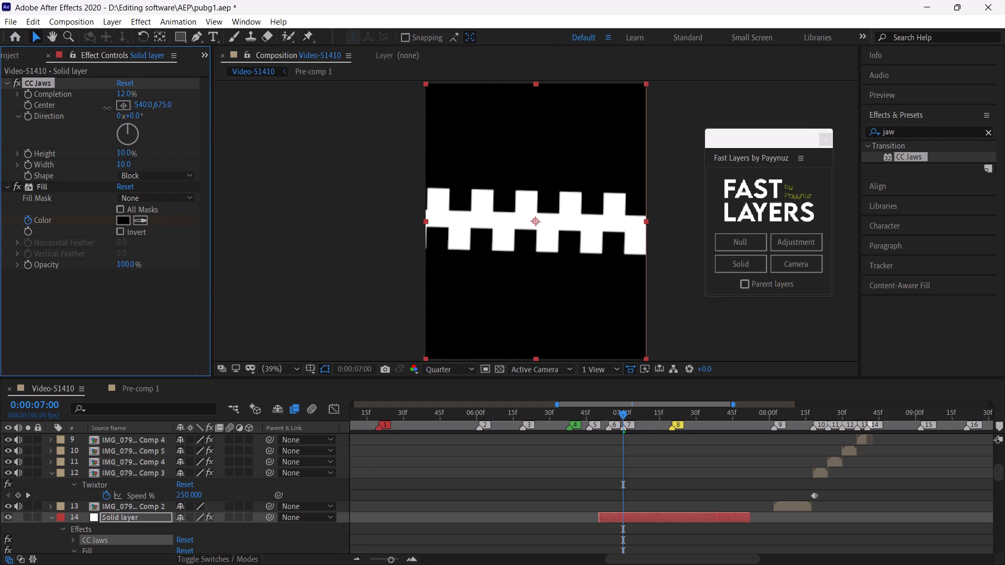
pyautogui.moveTo(107, 108); pyautogui.dragTo(101, 110)
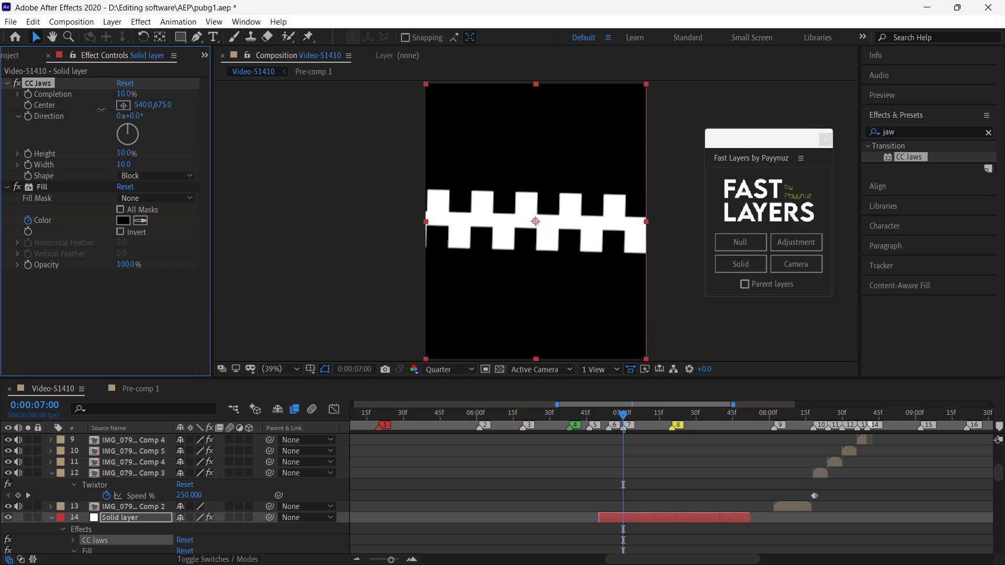
pyautogui.moveTo(101, 110); pyautogui.dragTo(63, 115)
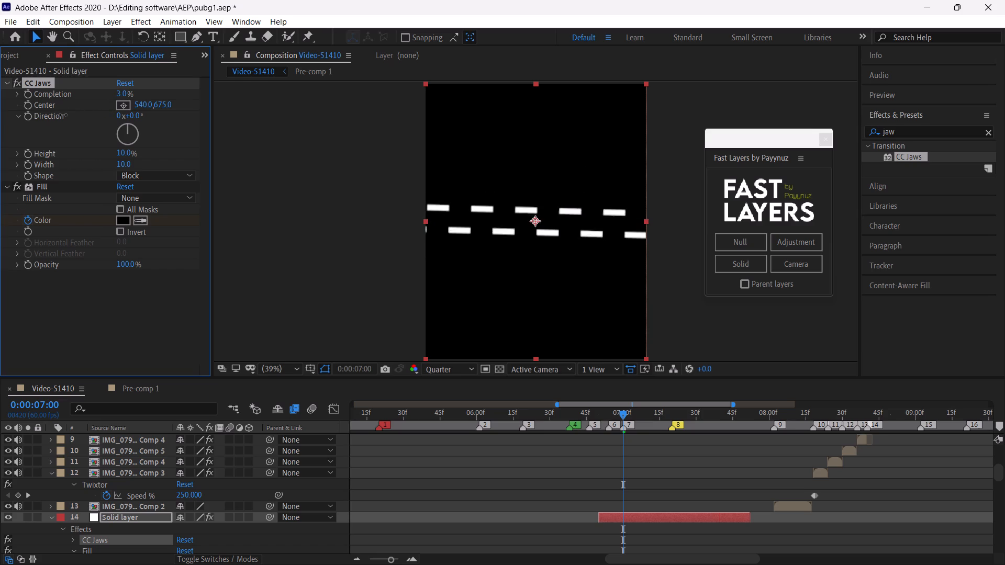
pyautogui.moveTo(63, 115); pyautogui.dragTo(85, 110)
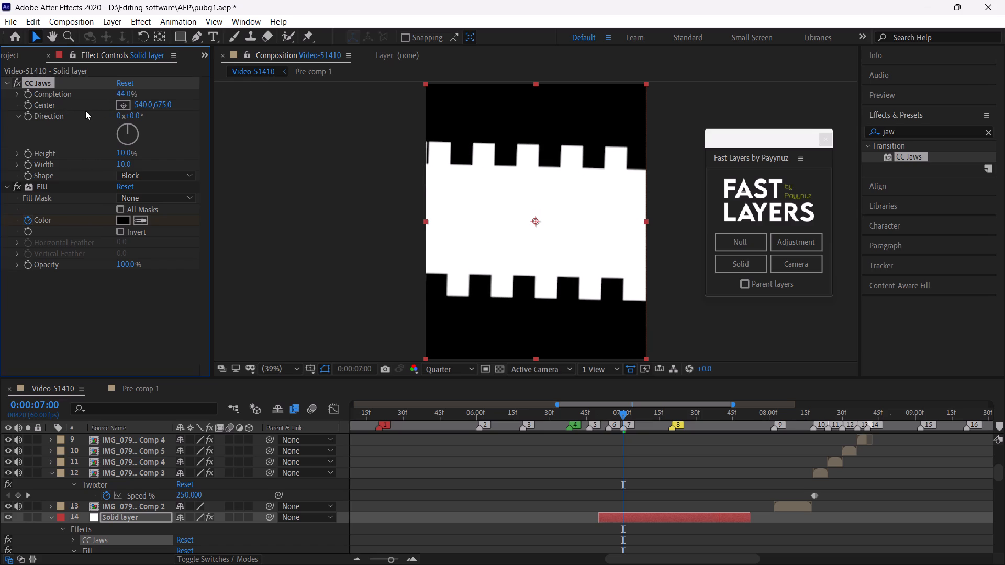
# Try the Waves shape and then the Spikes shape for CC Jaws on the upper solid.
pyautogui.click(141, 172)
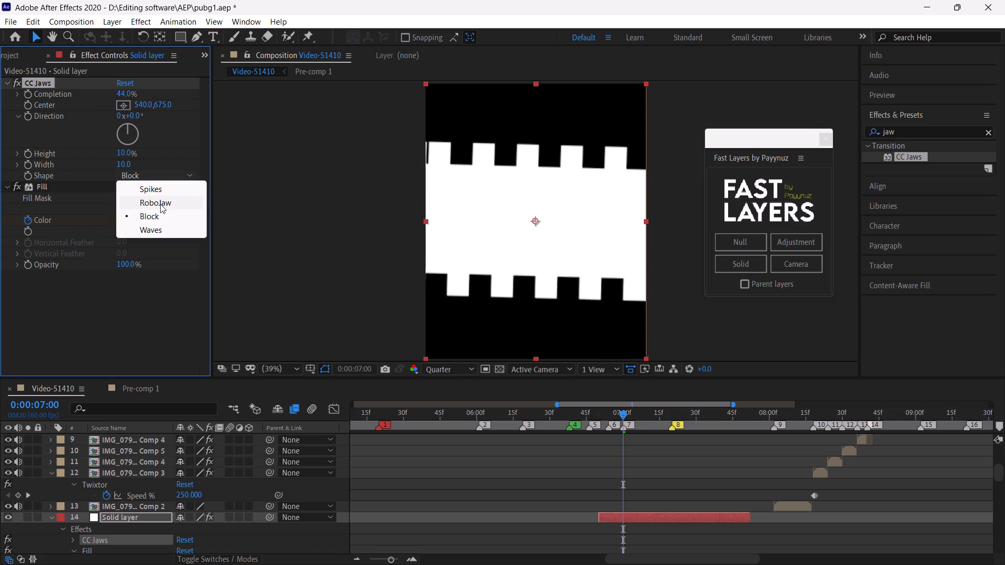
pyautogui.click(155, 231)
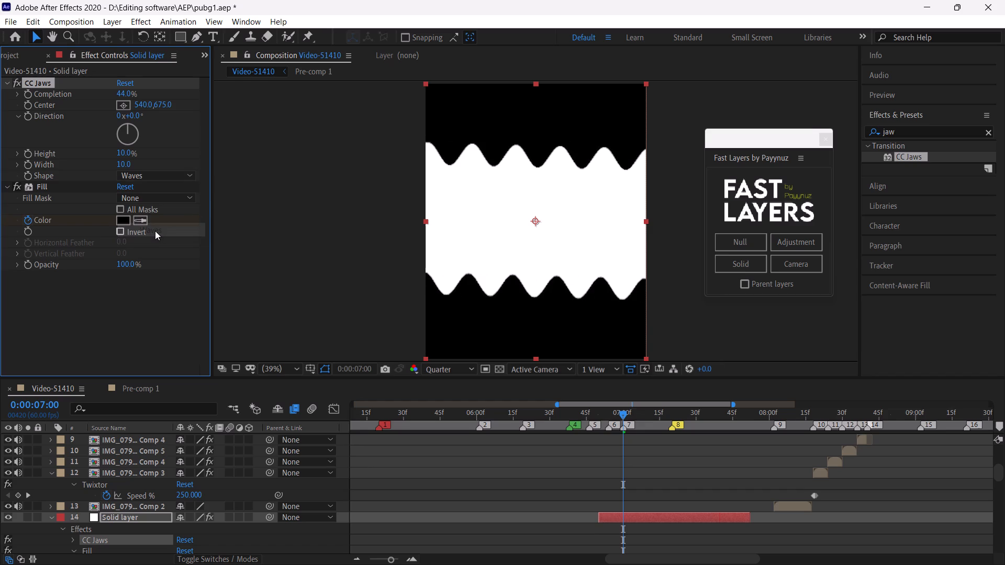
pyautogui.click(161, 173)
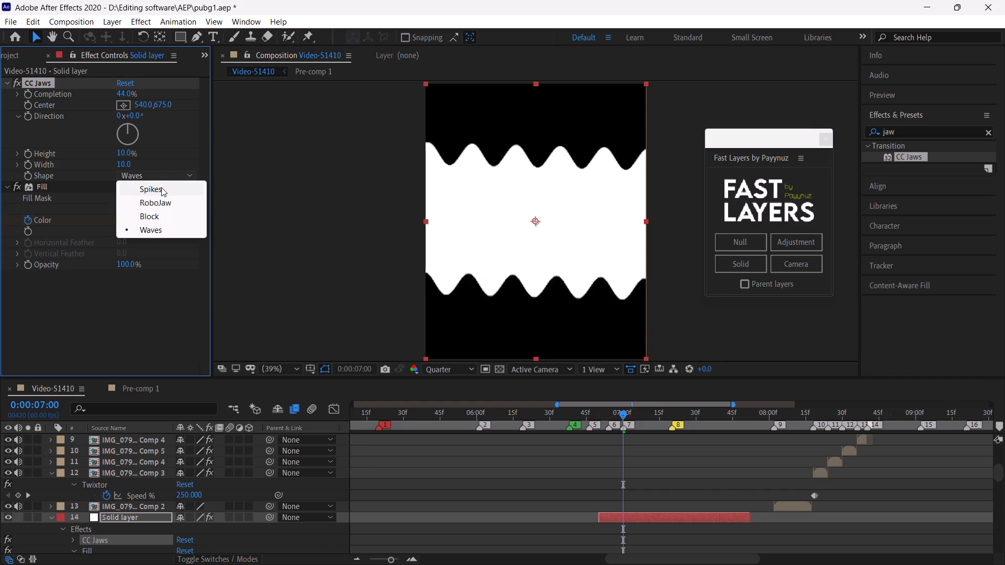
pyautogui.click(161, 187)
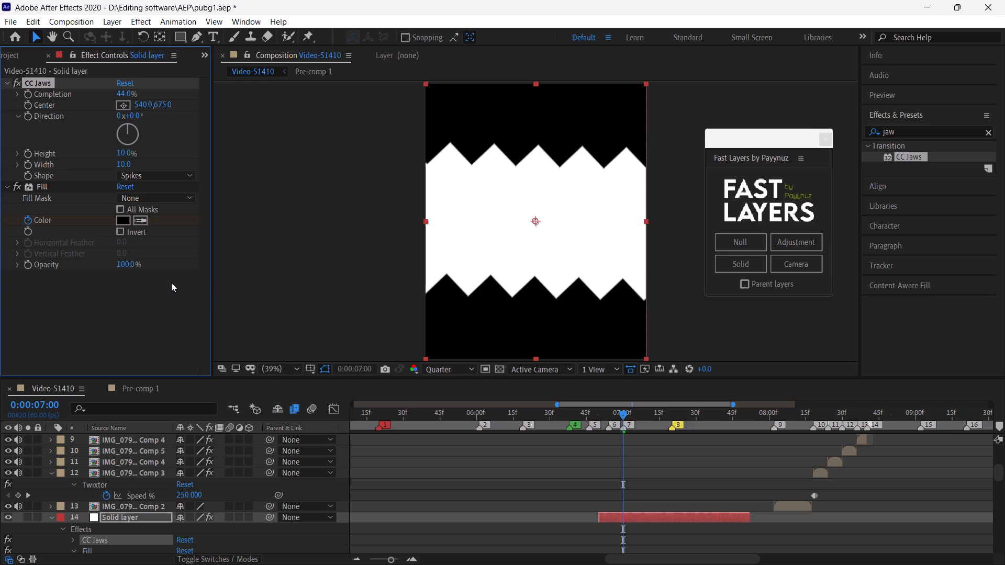
# Undo the manual CC Jaws trials, its application and the layer shift, back to the solid's original keyframed CC Jaws effect.
pyautogui.hotkey('ctrl', 'z')
pyautogui.hotkey('ctrl', 'z')
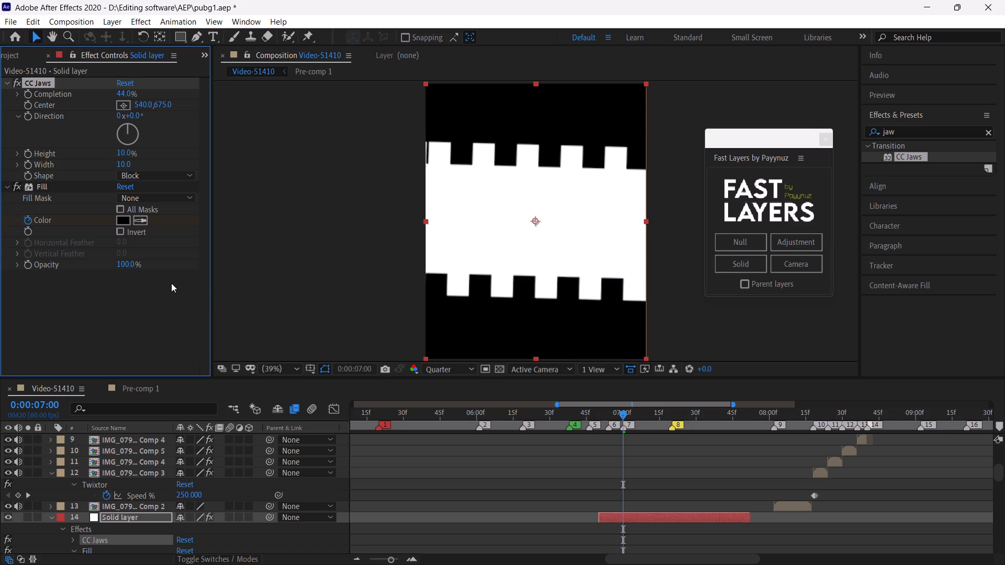
pyautogui.hotkey('ctrl', 'z')
pyautogui.hotkey('ctrl', 'z')
pyautogui.hotkey('ctrl', 'z')
pyautogui.hotkey('ctrl', 'z')
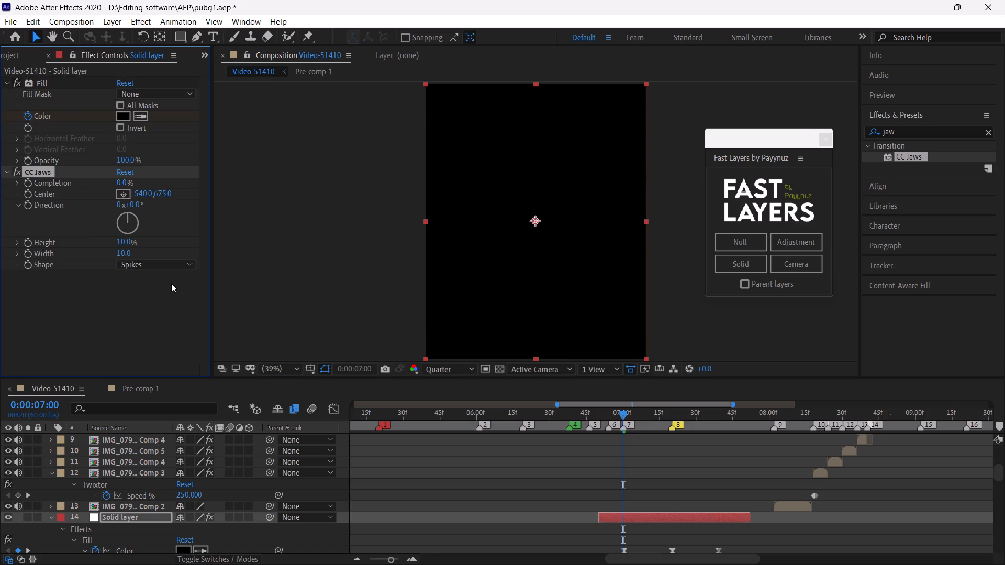
pyautogui.hotkey('ctrl', 'z')
pyautogui.hotkey('ctrl', 'z')
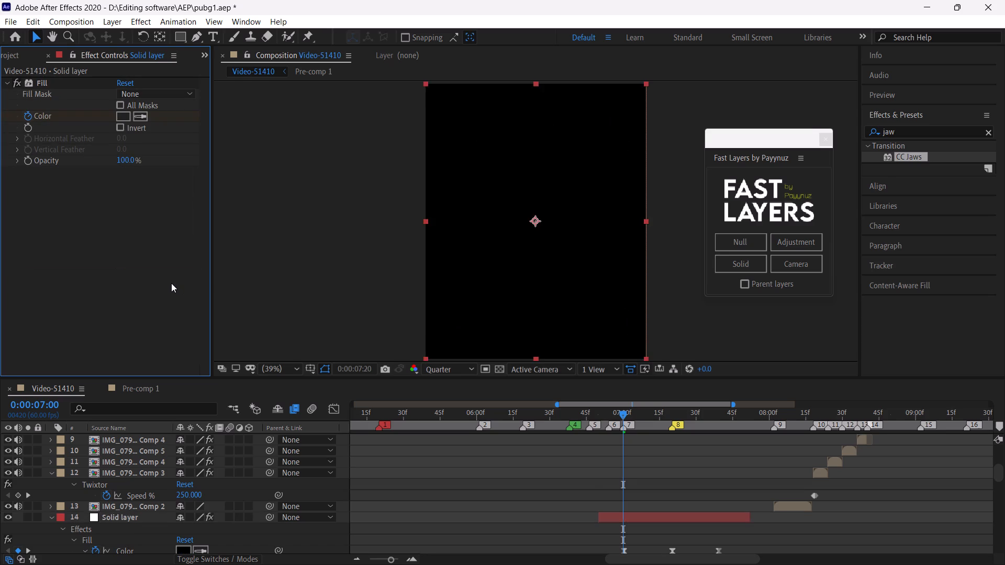
pyautogui.keyDown('ctrl'); pyautogui.click(171, 283); pyautogui.keyUp('ctrl')
pyautogui.hotkey('ctrl', 'z')
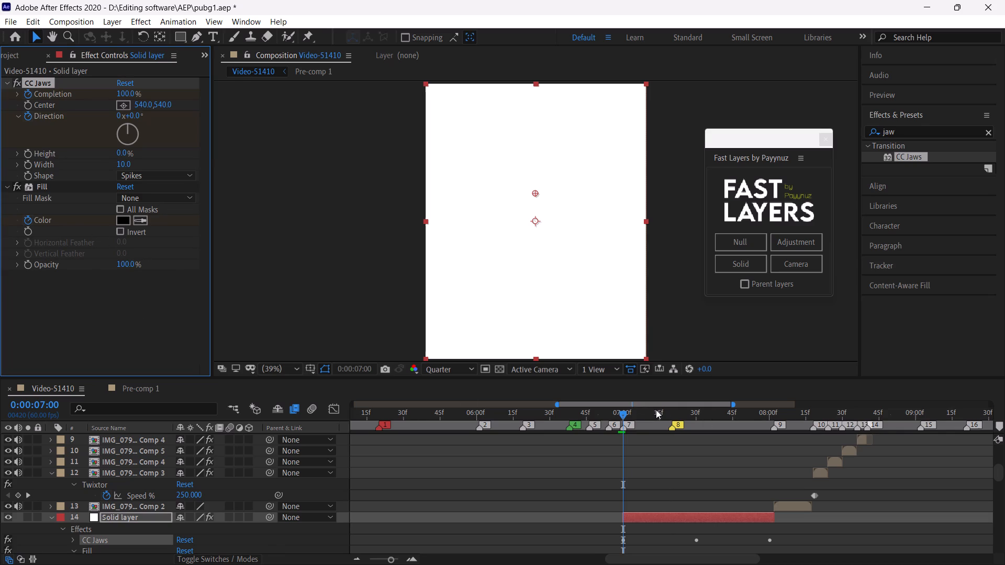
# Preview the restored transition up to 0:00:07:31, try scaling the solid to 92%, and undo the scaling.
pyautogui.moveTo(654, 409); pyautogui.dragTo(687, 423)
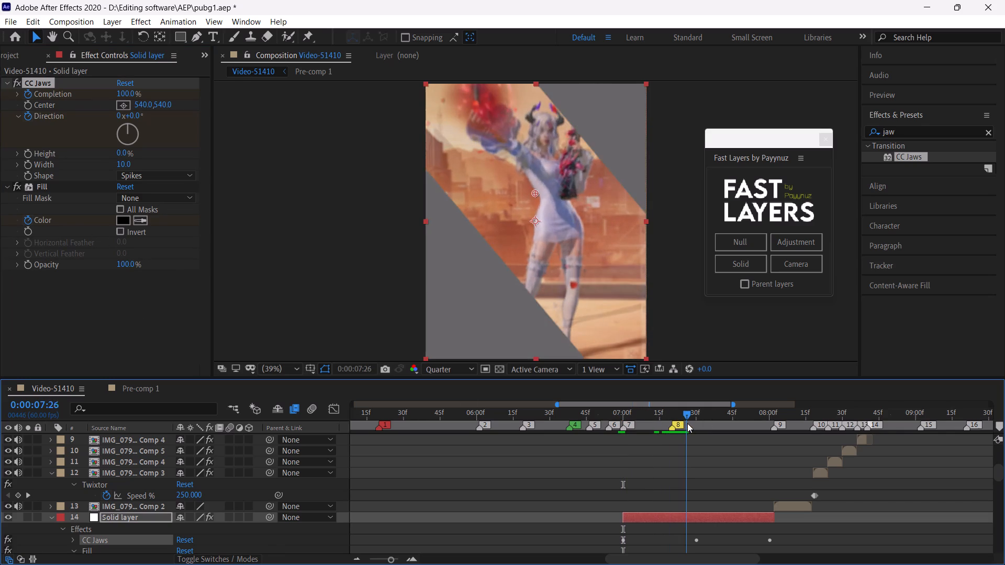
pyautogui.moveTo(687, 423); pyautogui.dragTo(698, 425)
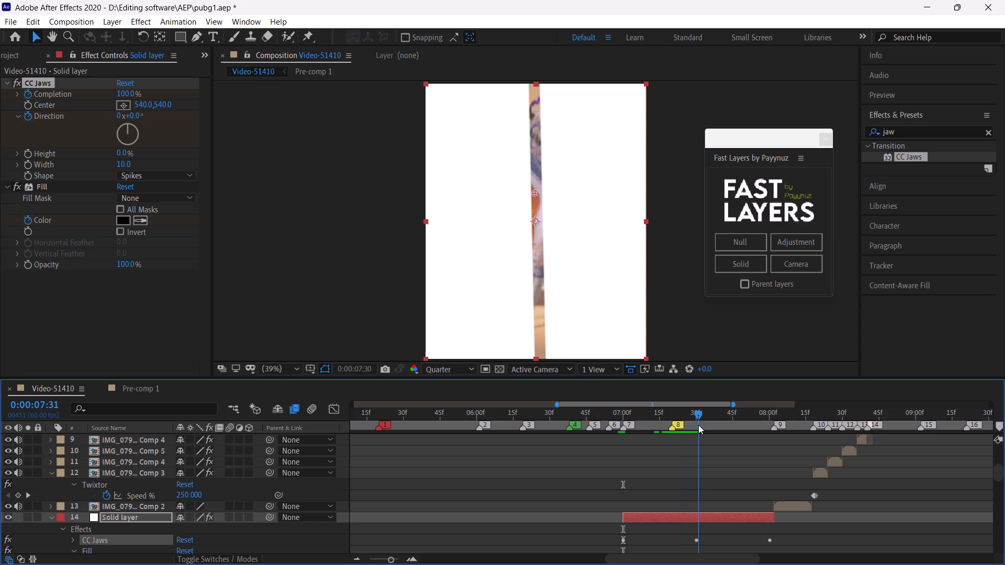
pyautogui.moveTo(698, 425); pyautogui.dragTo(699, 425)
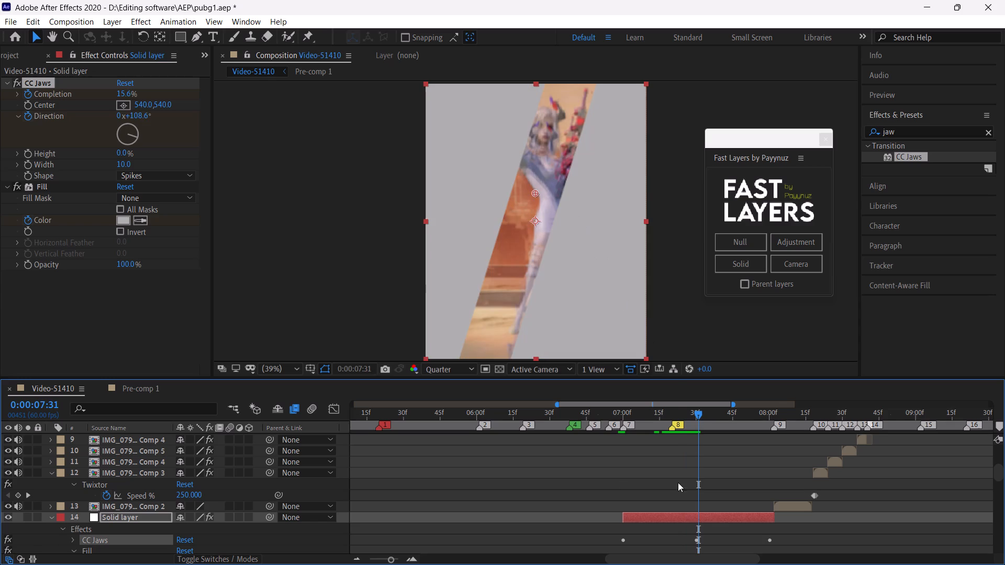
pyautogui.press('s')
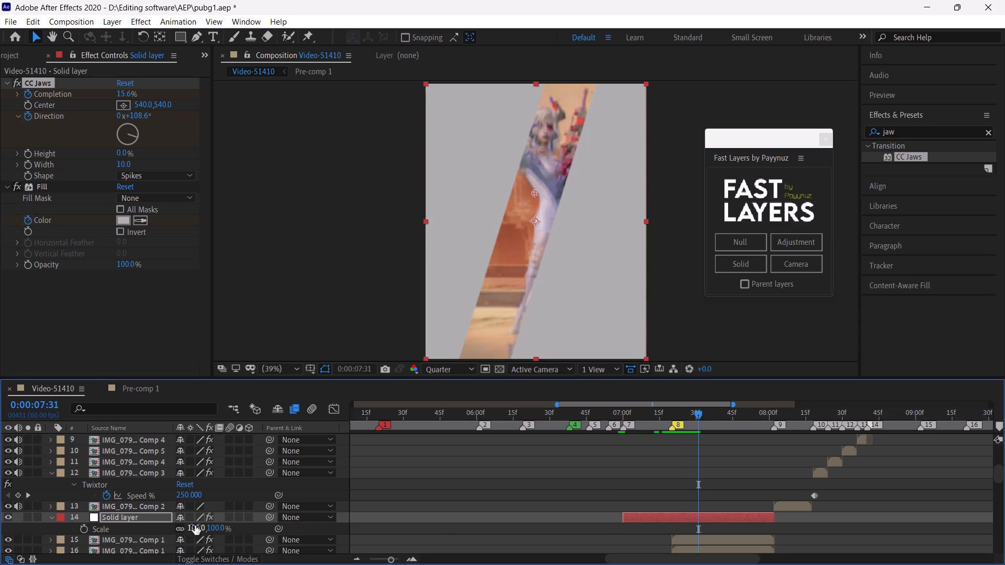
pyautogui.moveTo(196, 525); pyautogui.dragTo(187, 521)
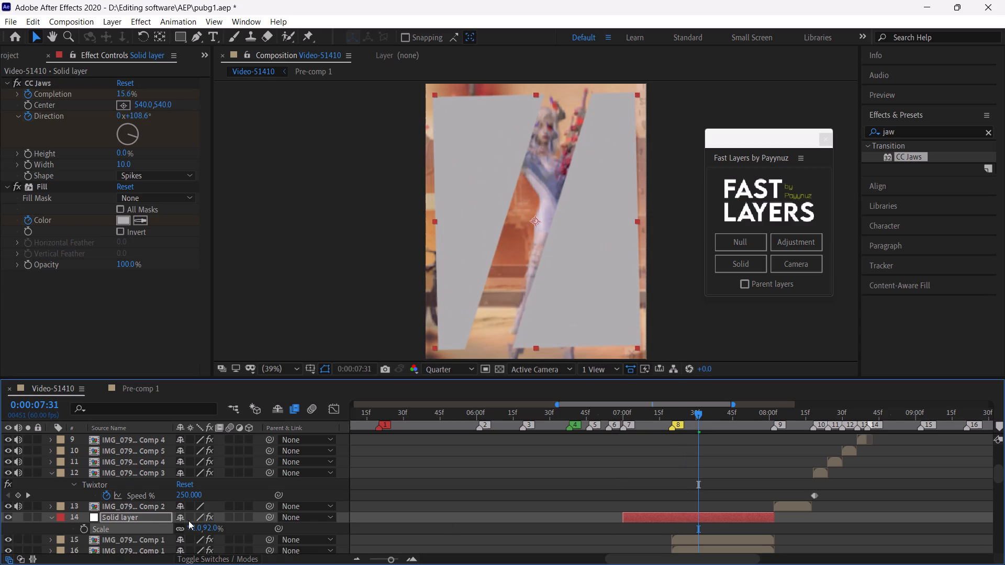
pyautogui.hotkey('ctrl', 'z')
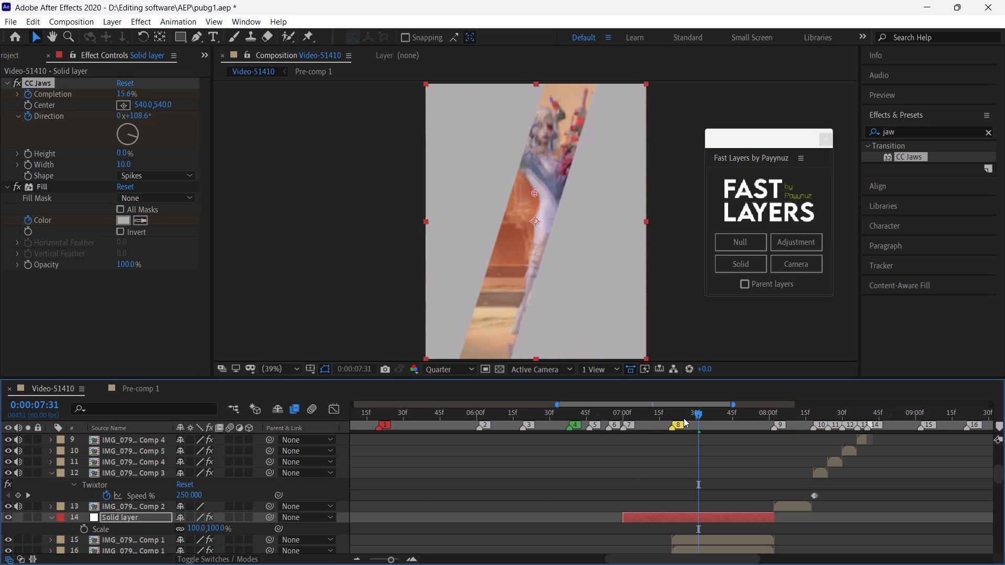
# Reveal the solid's keyframes and shift the layer earlier so the middle CC Jaws and Color keyframes sit at marker 8, 0:00:07:20.
pyautogui.moveTo(653, 412); pyautogui.dragTo(671, 434)
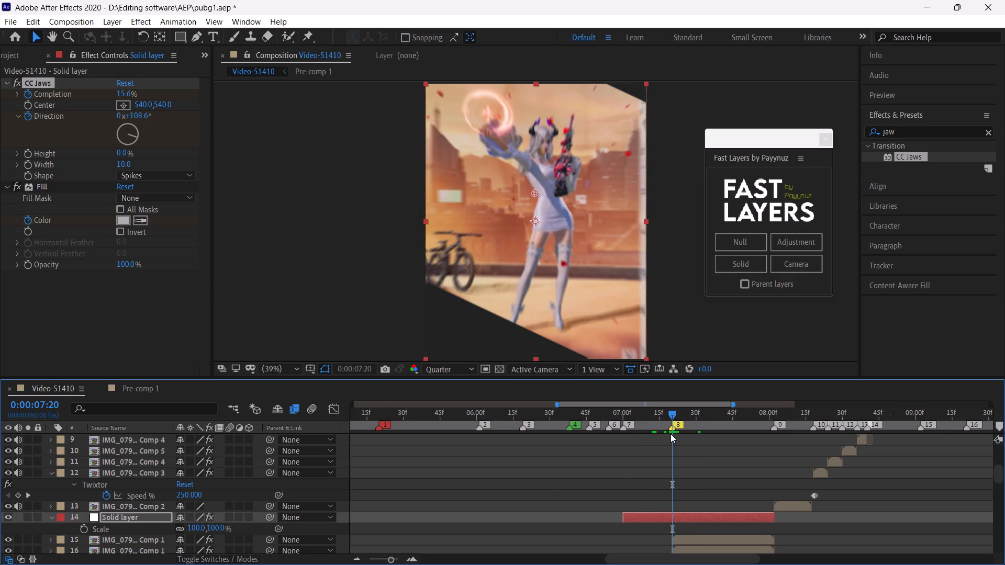
pyautogui.press('u')
pyautogui.scroll(-1, 770, 510)
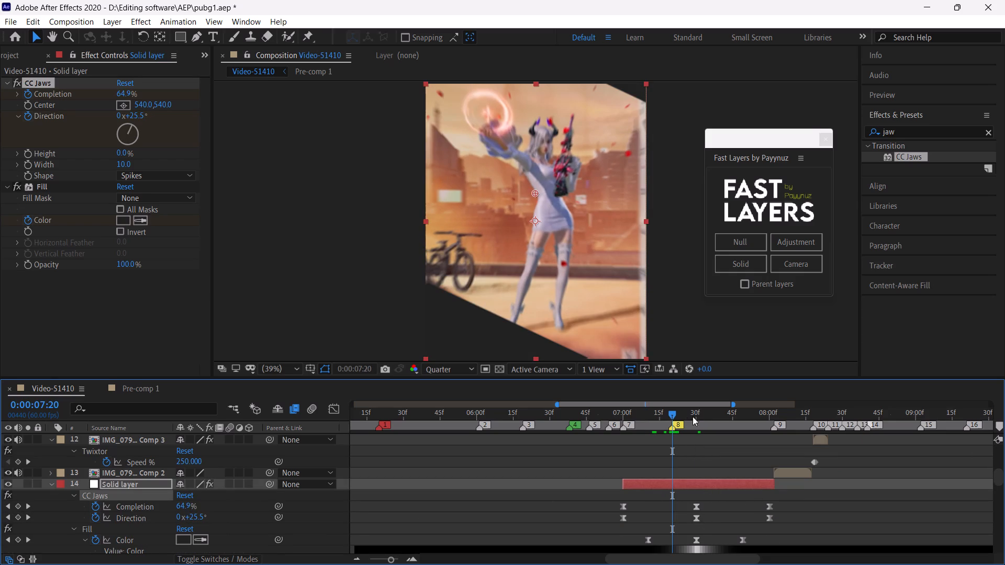
pyautogui.moveTo(708, 483); pyautogui.dragTo(683, 489)
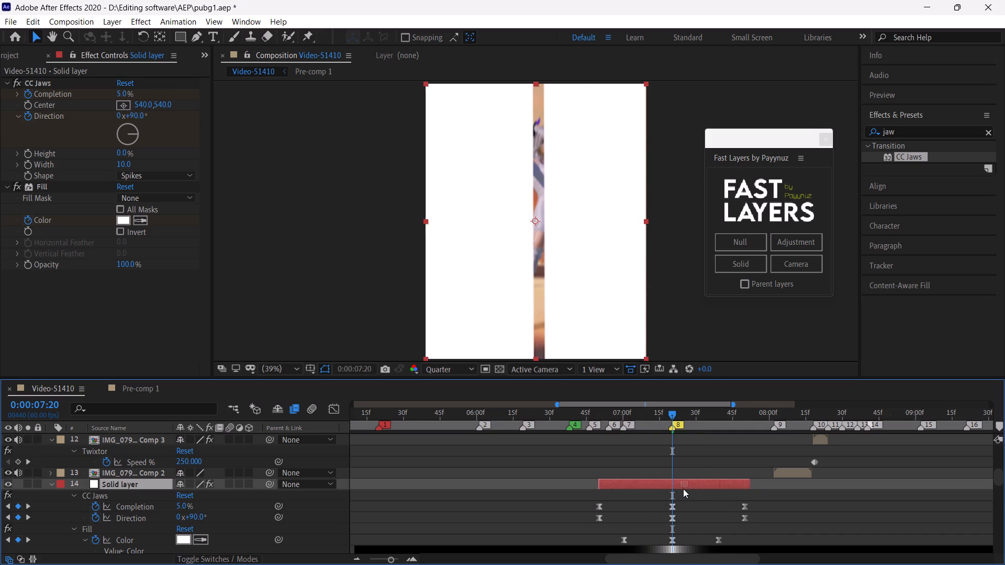
pyautogui.moveTo(683, 489); pyautogui.dragTo(683, 489)
# Delete the middle and last Direction keyframes of CC Jaws on the upper solid, keeping only the first.
pyautogui.click(390, 559)
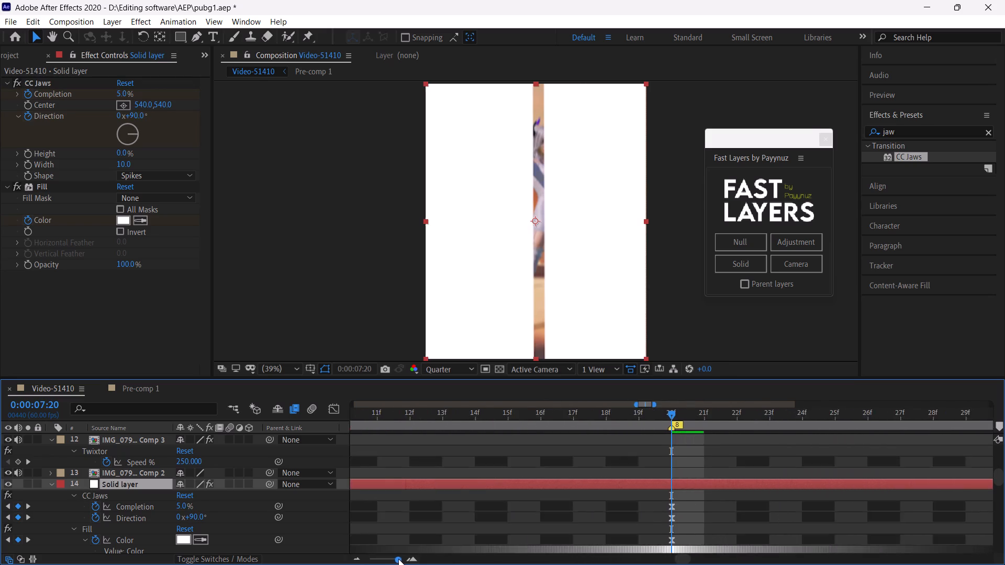
pyautogui.click(671, 517)
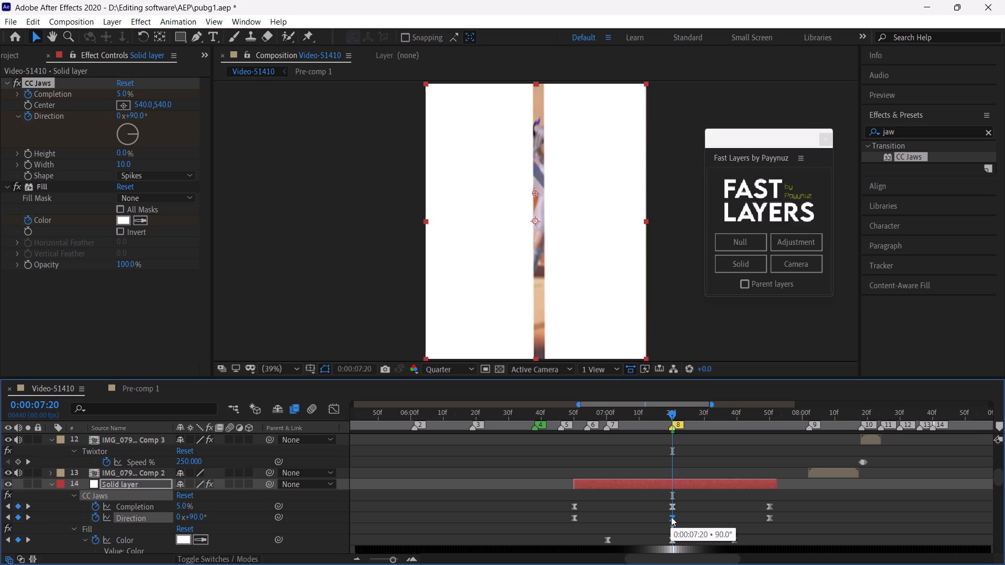
pyautogui.press('BackSpace')
pyautogui.click(768, 516)
pyautogui.press('BackSpace')
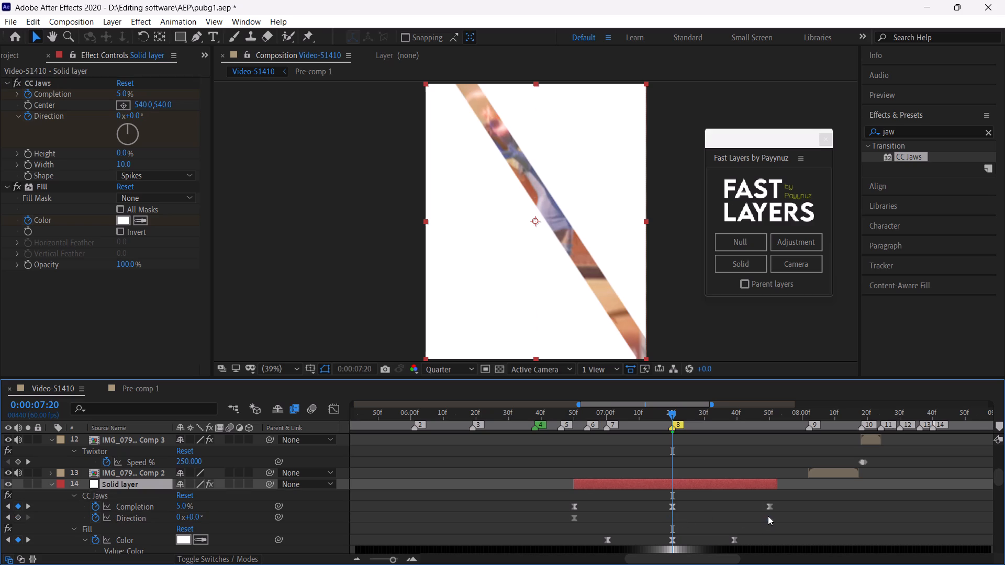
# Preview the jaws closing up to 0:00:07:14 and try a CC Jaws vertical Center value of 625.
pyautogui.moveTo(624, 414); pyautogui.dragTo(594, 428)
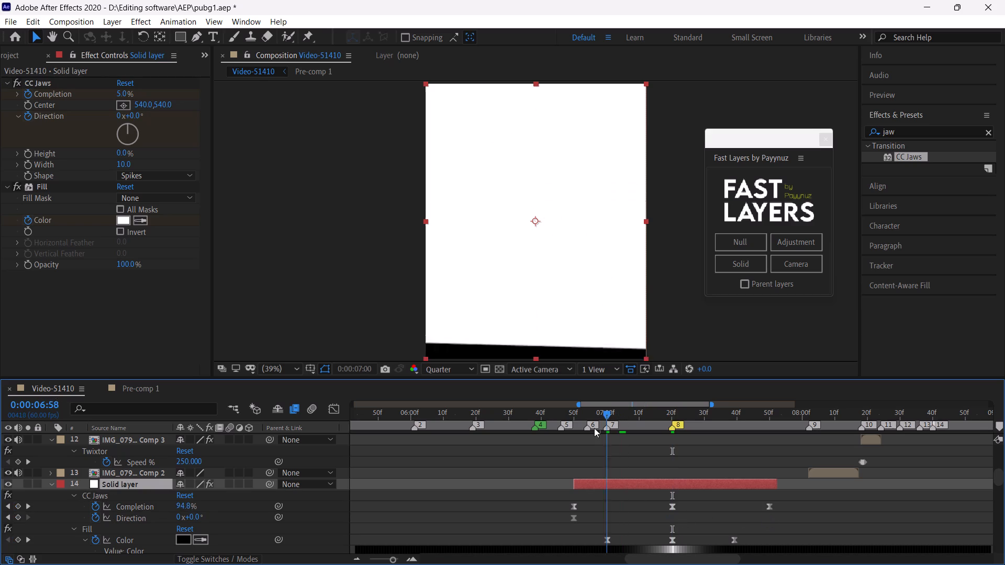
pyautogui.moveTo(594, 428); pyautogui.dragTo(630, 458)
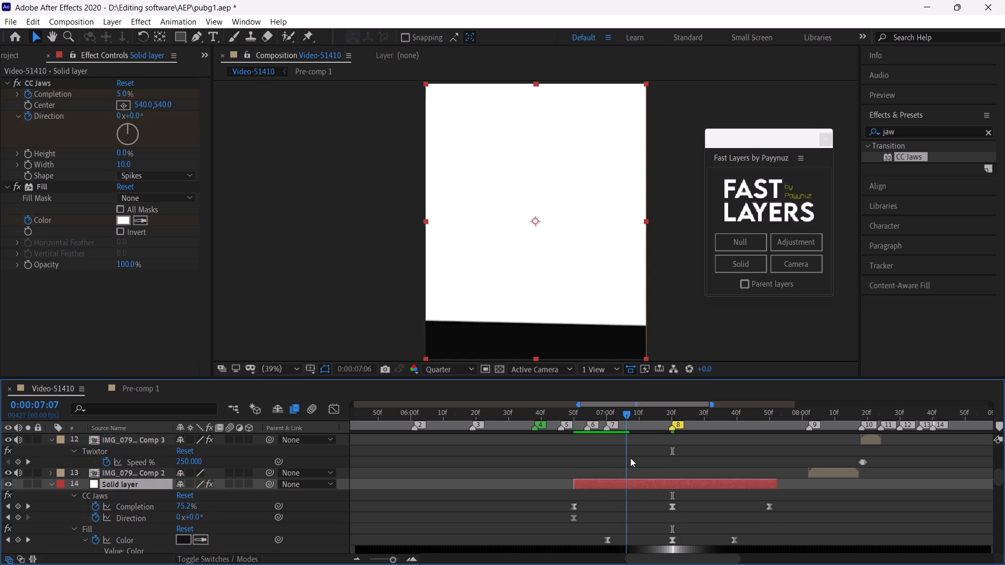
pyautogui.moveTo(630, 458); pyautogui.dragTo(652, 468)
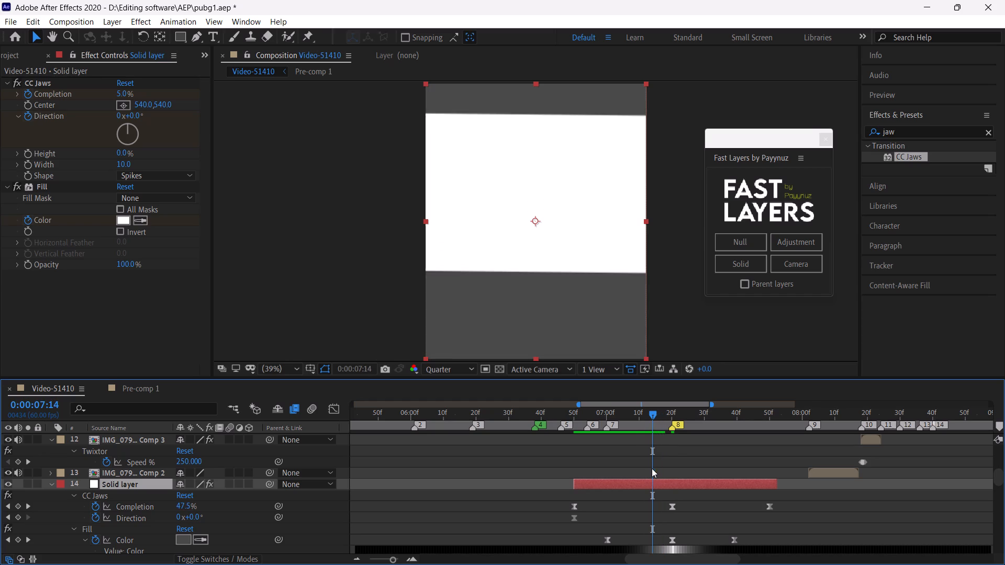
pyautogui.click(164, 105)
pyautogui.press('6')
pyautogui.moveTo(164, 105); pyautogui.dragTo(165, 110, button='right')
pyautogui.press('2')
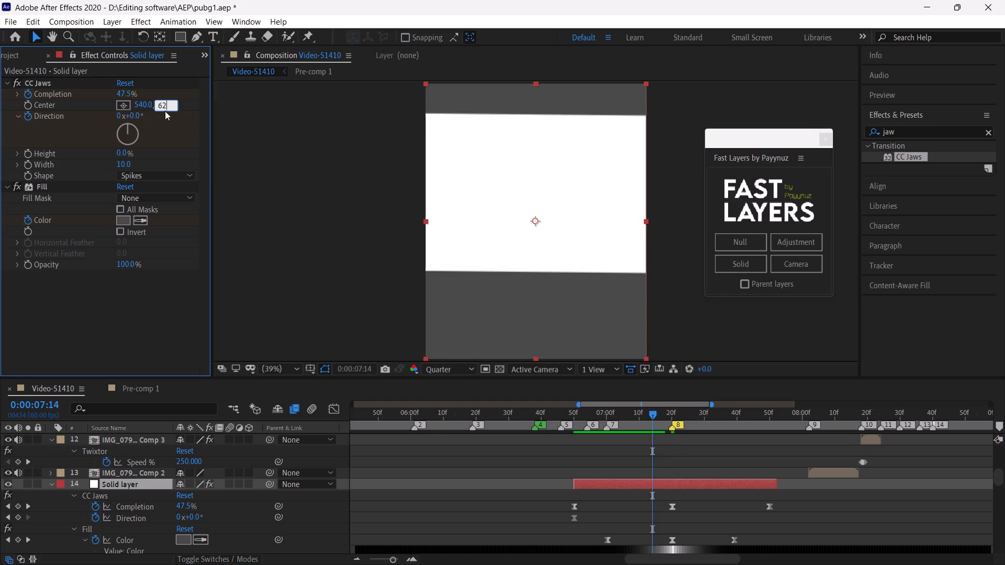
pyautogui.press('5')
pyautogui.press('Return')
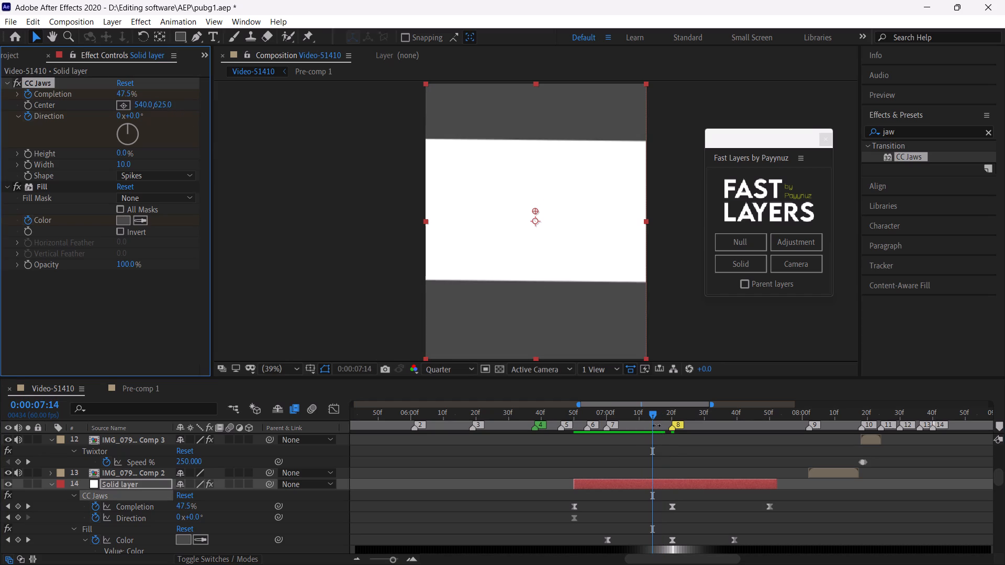
# Check the closing jaws at 0:00:07:06, reveal the solid's Position, and set CC Jaws' vertical Center to 675 to match.
pyautogui.moveTo(591, 412); pyautogui.dragTo(589, 421)
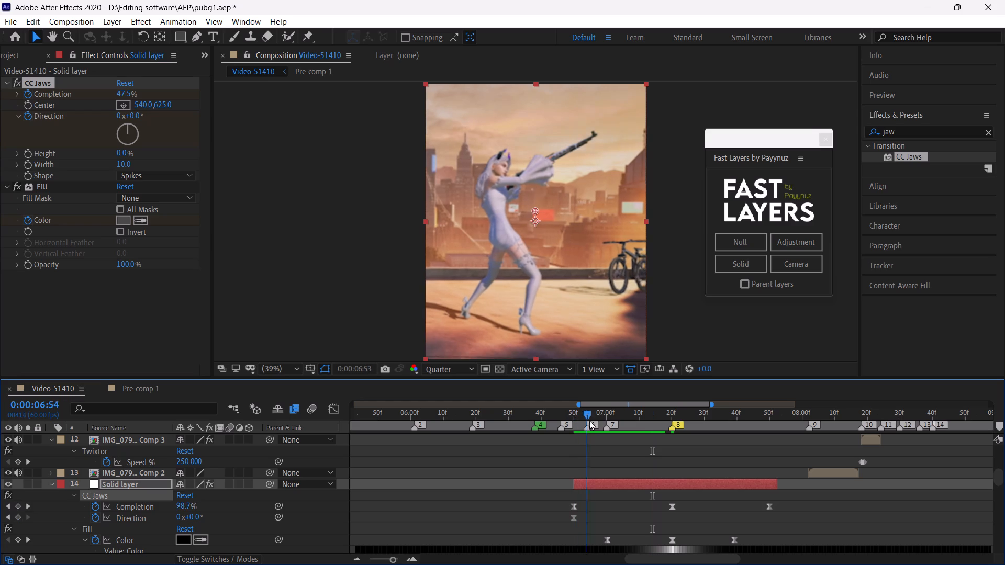
pyautogui.moveTo(589, 421); pyautogui.dragTo(620, 447)
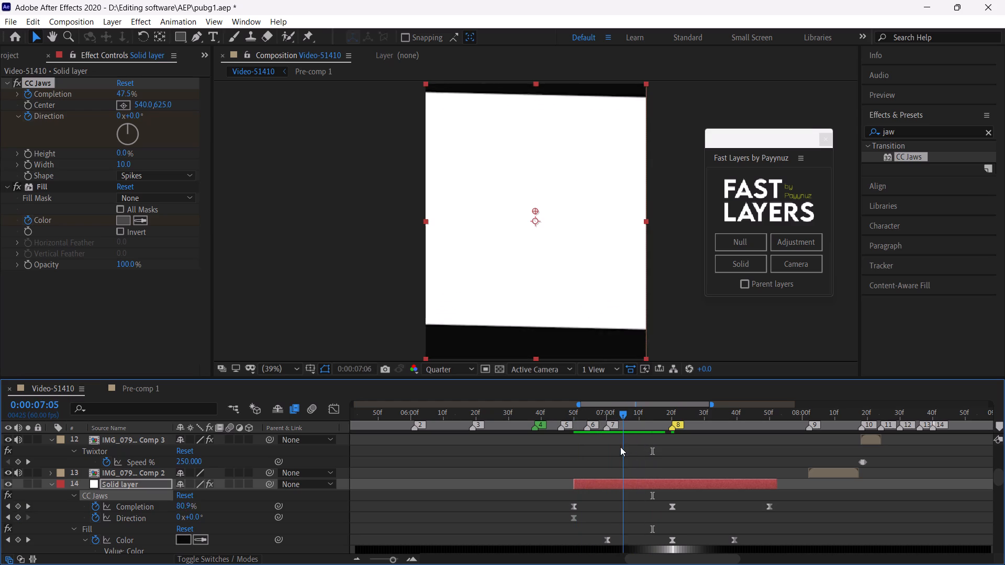
pyautogui.moveTo(620, 447); pyautogui.dragTo(625, 448)
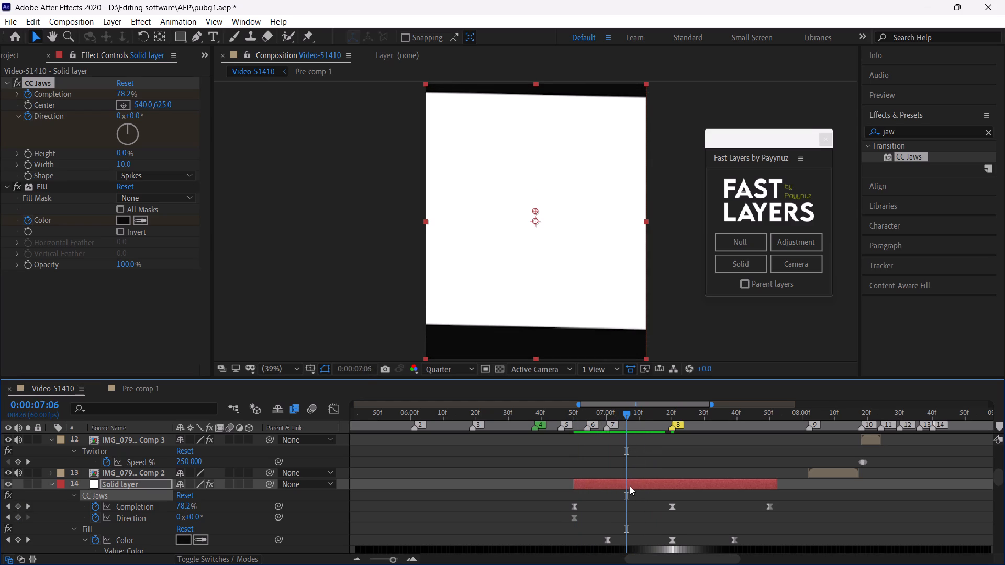
pyautogui.press('p')
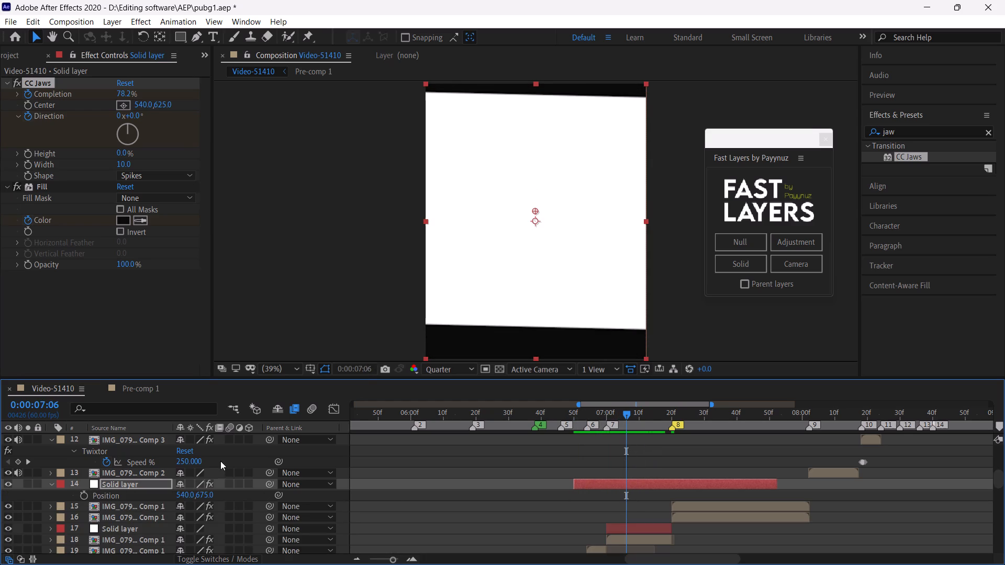
pyautogui.click(163, 107)
pyautogui.write('675')
pyautogui.press('Return')
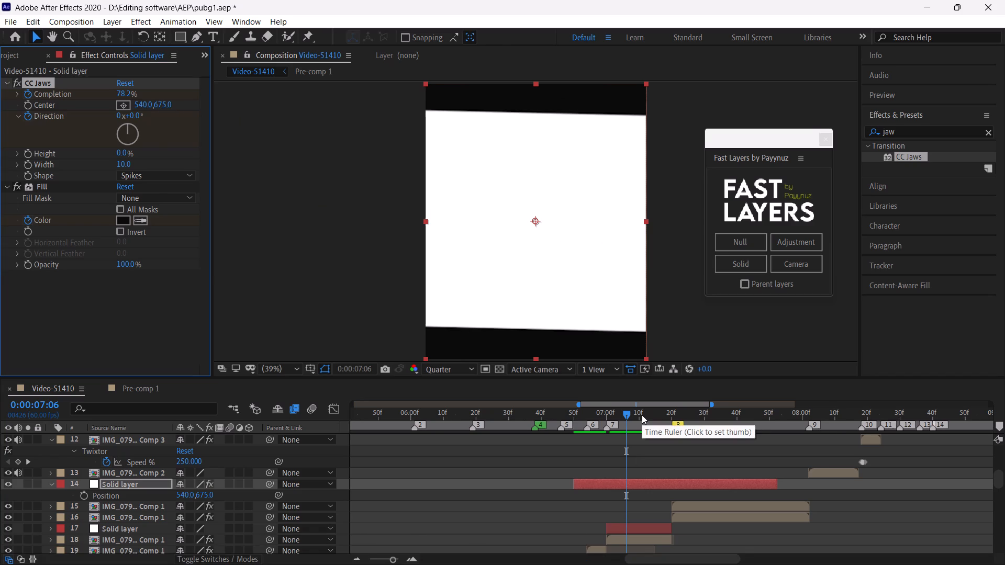
# Reveal the solid's keyframes again and preview the centred jaws transition from about 0:00:06:53 to 0:00:07:28.
pyautogui.press('u')
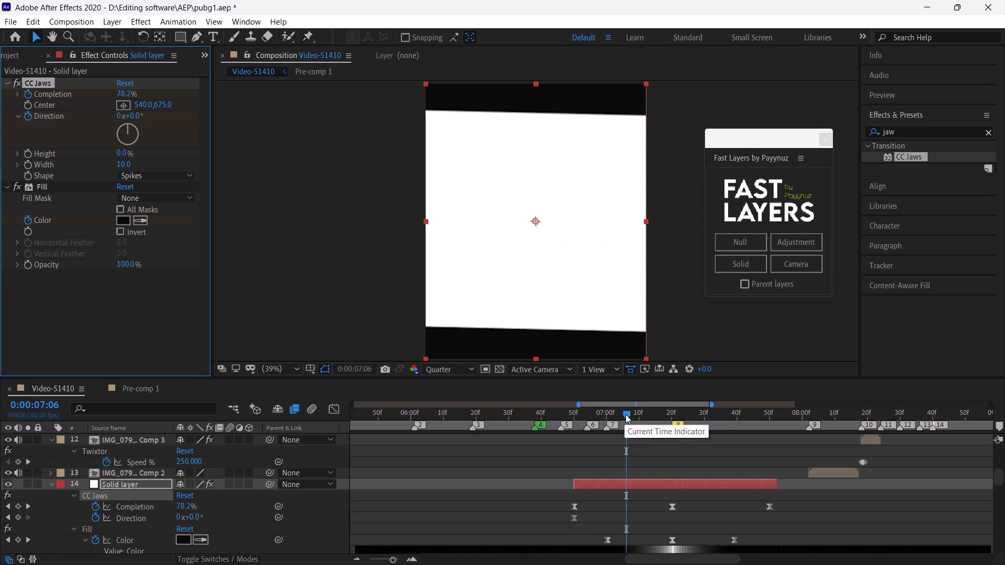
pyautogui.moveTo(626, 414); pyautogui.dragTo(618, 445)
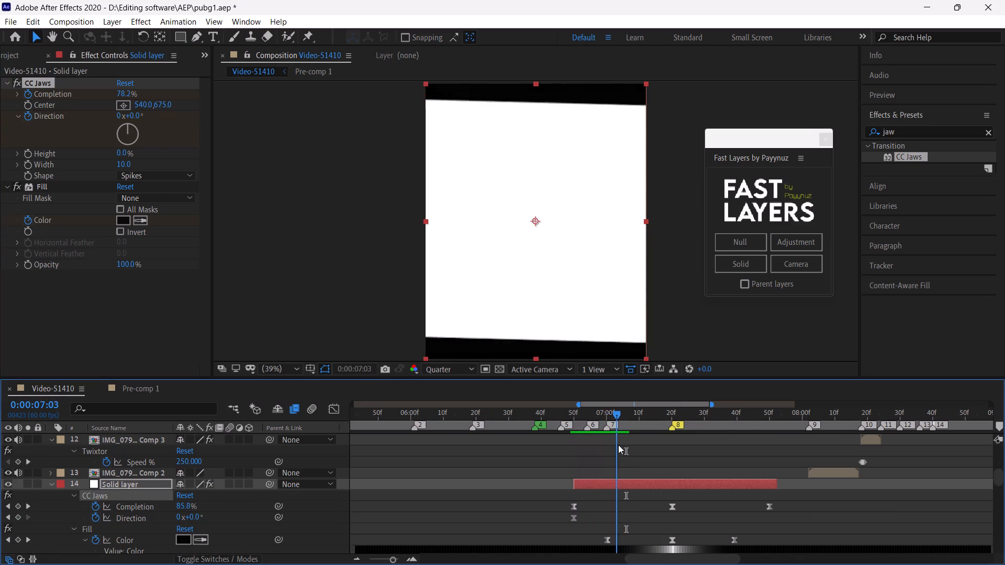
pyautogui.moveTo(618, 445); pyautogui.dragTo(580, 457)
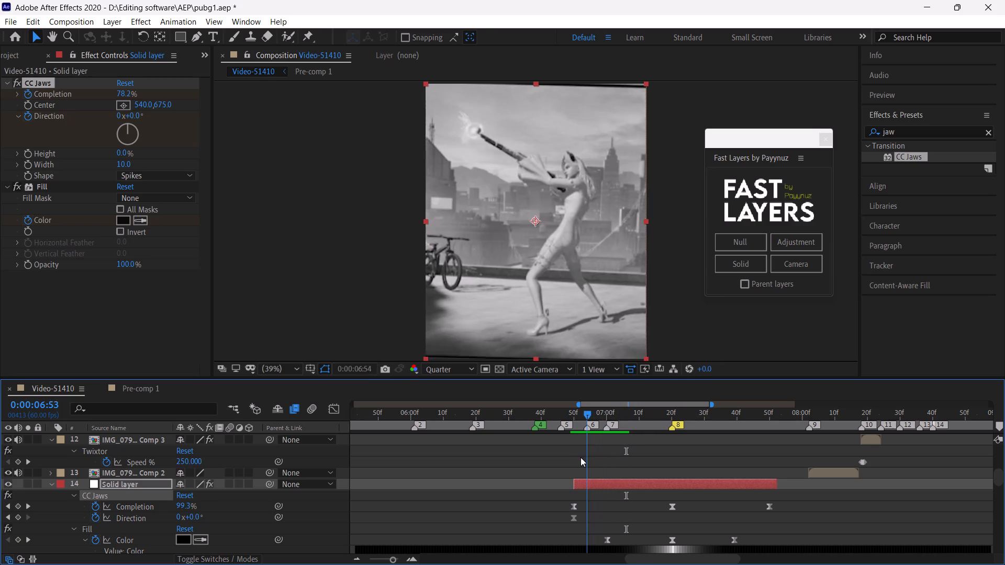
pyautogui.moveTo(580, 457); pyautogui.dragTo(630, 462)
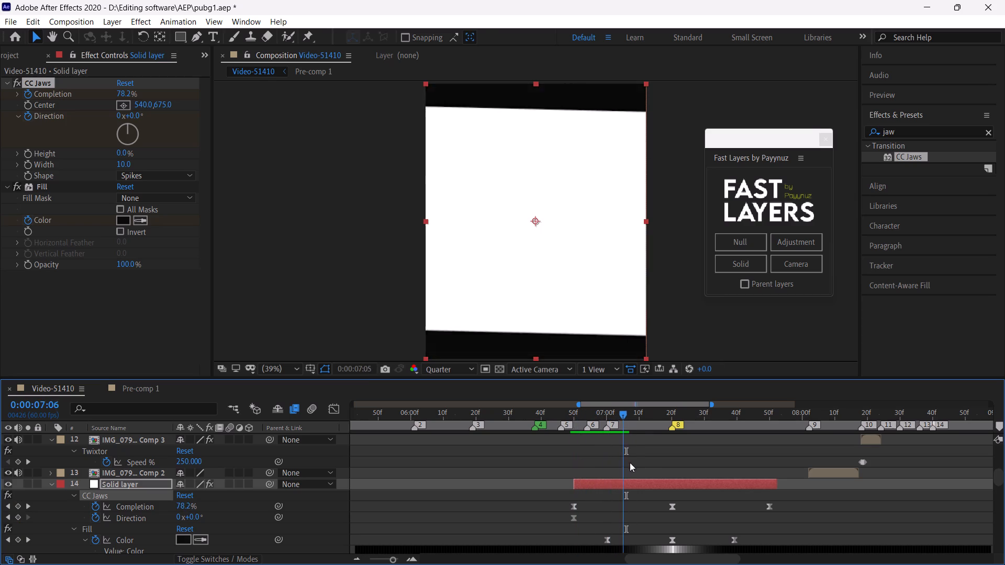
pyautogui.moveTo(630, 462); pyautogui.dragTo(697, 479)
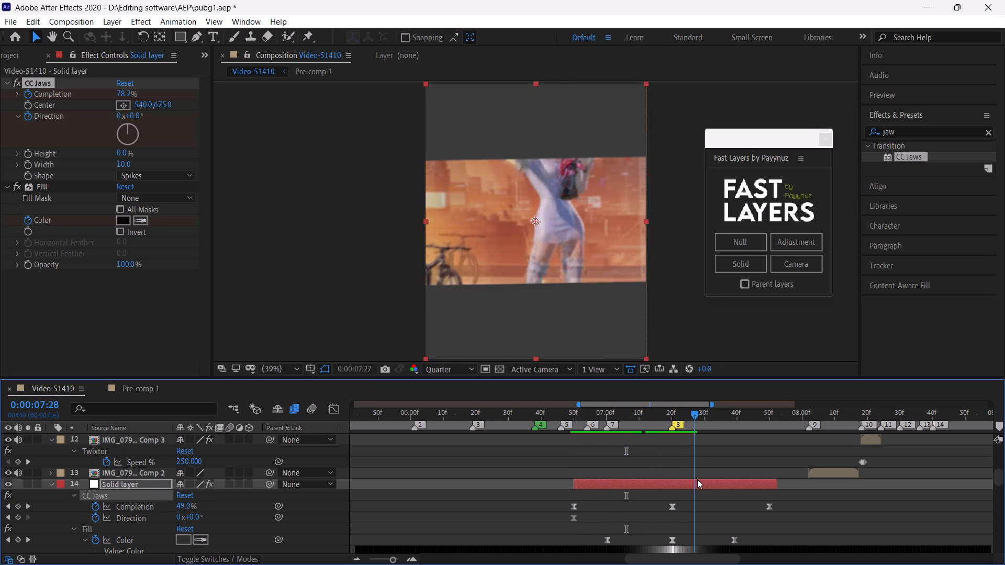
# Preview the centred jaws transition repeatedly from about 0:00:06:52 to judge its timing around marker 8.
pyautogui.moveTo(697, 479); pyautogui.dragTo(761, 493)
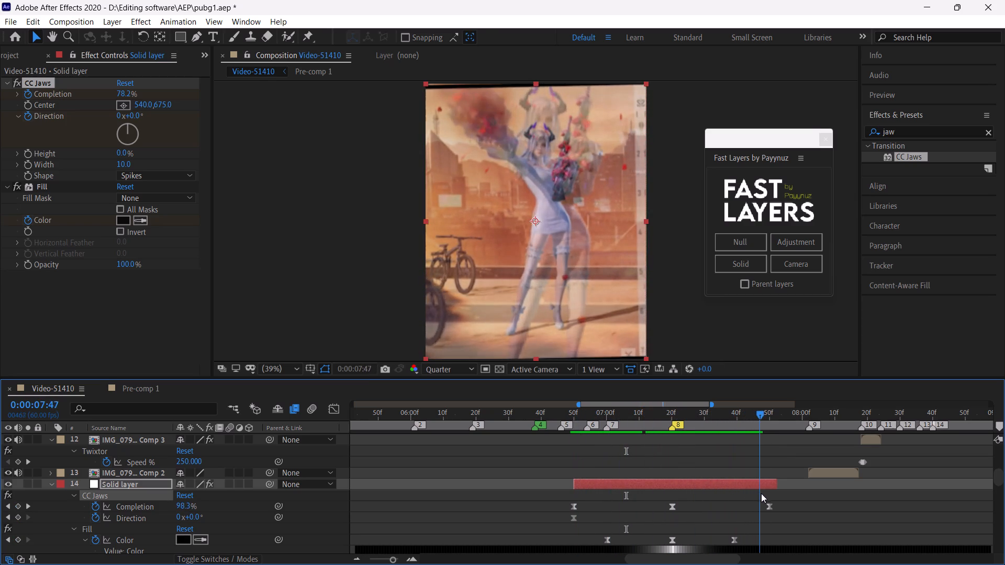
pyautogui.moveTo(761, 493); pyautogui.dragTo(701, 500)
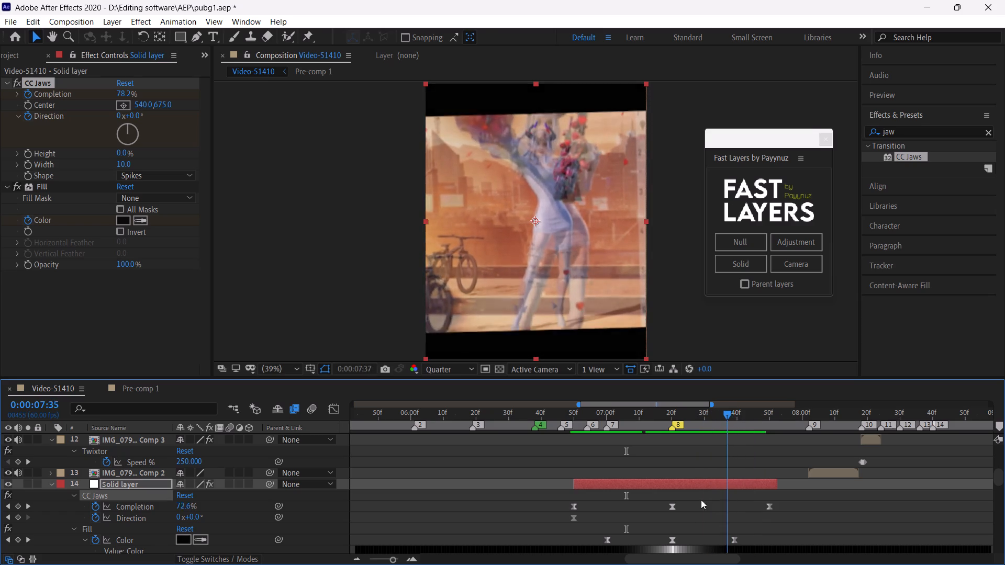
pyautogui.moveTo(701, 500); pyautogui.dragTo(661, 496)
pyautogui.press('space')
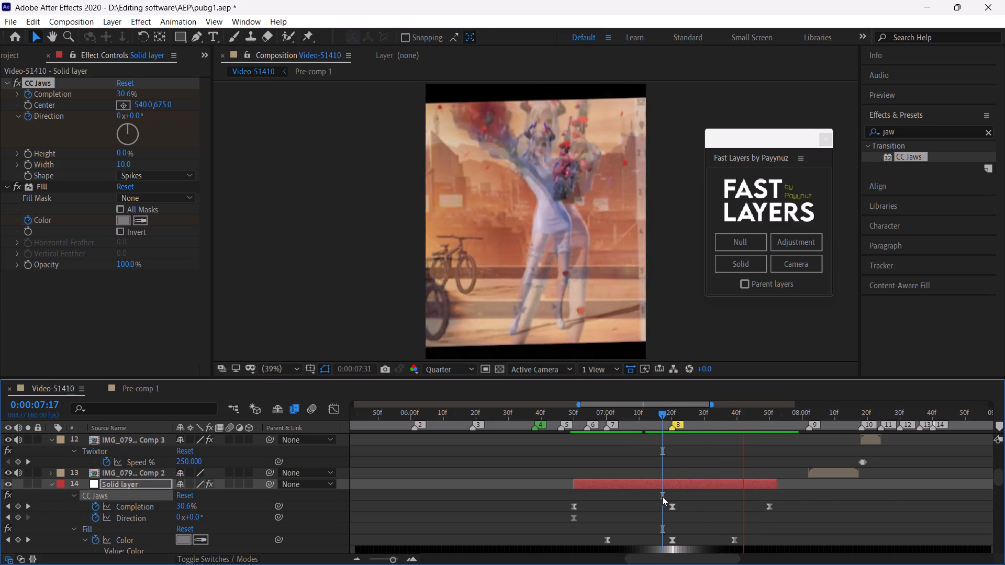
pyautogui.click(579, 415)
pyautogui.press('space')
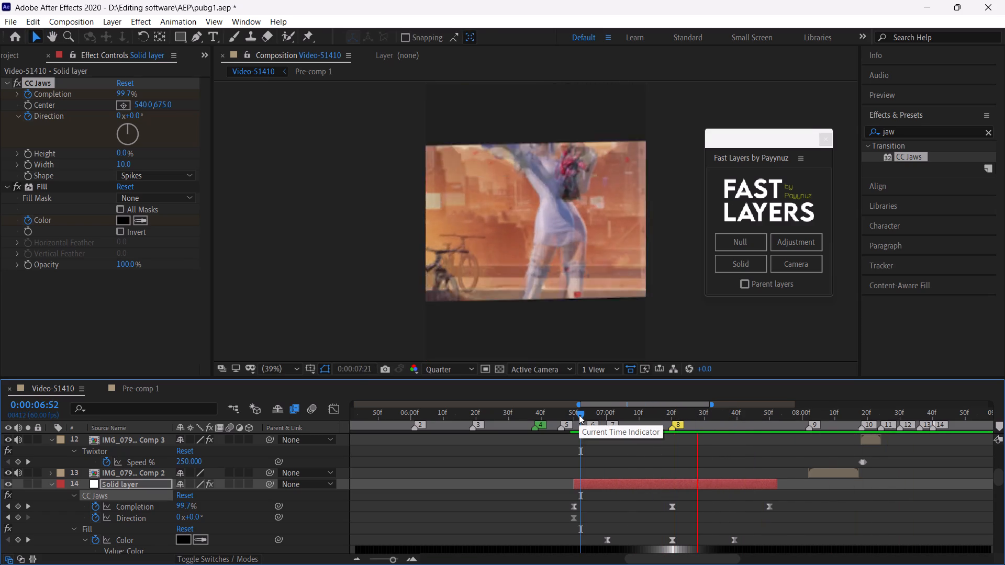
pyautogui.click(579, 415)
pyautogui.press('space')
pyautogui.click(579, 415)
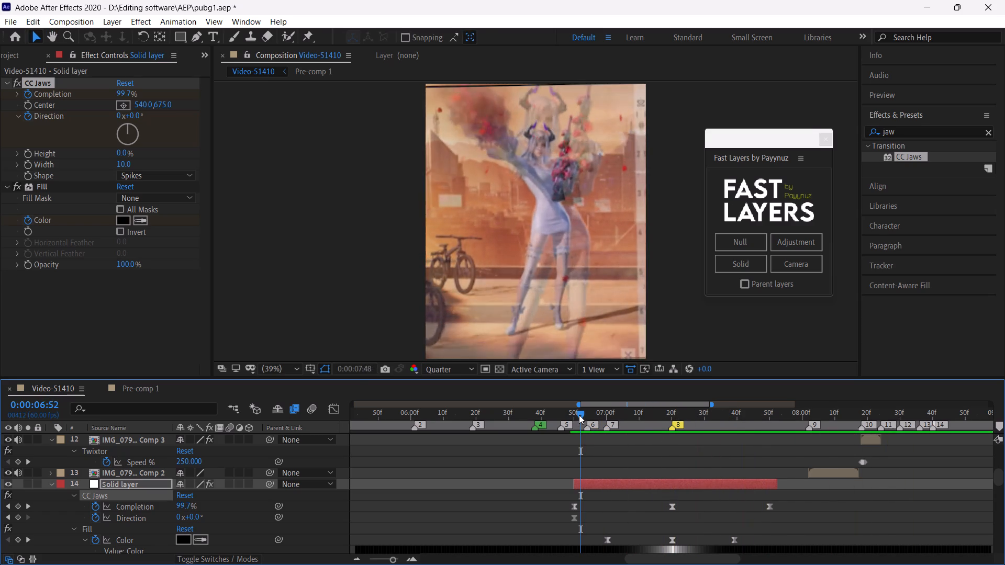
pyautogui.press('space')
pyautogui.click(579, 415)
pyautogui.press('space')
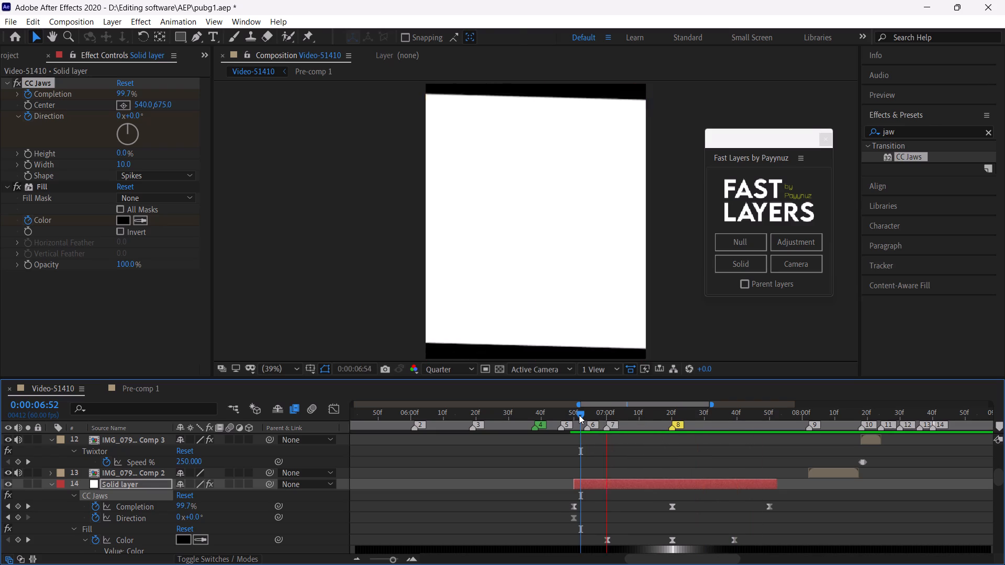
pyautogui.click(579, 415)
pyautogui.press('space')
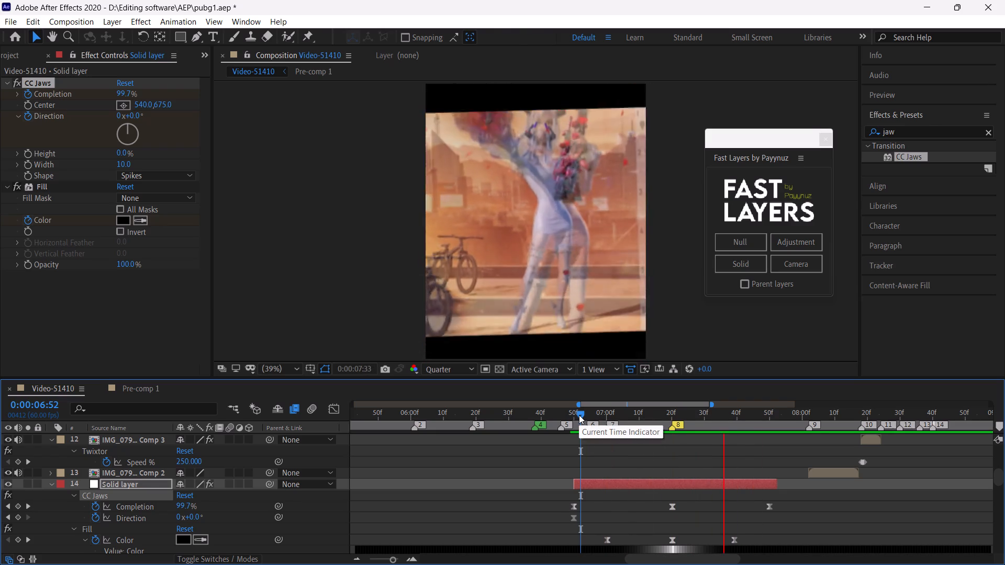
# Compress all the solid's CC Jaws and Fill keyframes proportionally to about half their duration, ending near marker 8.
pyautogui.moveTo(579, 415); pyautogui.dragTo(670, 461)
pyautogui.click(570, 500)
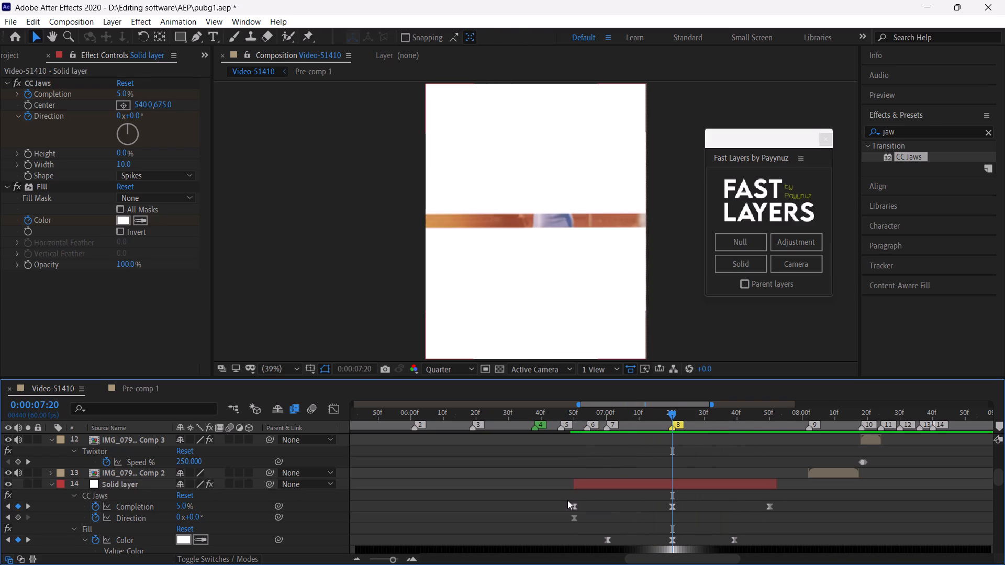
pyautogui.moveTo(567, 500); pyautogui.dragTo(775, 547)
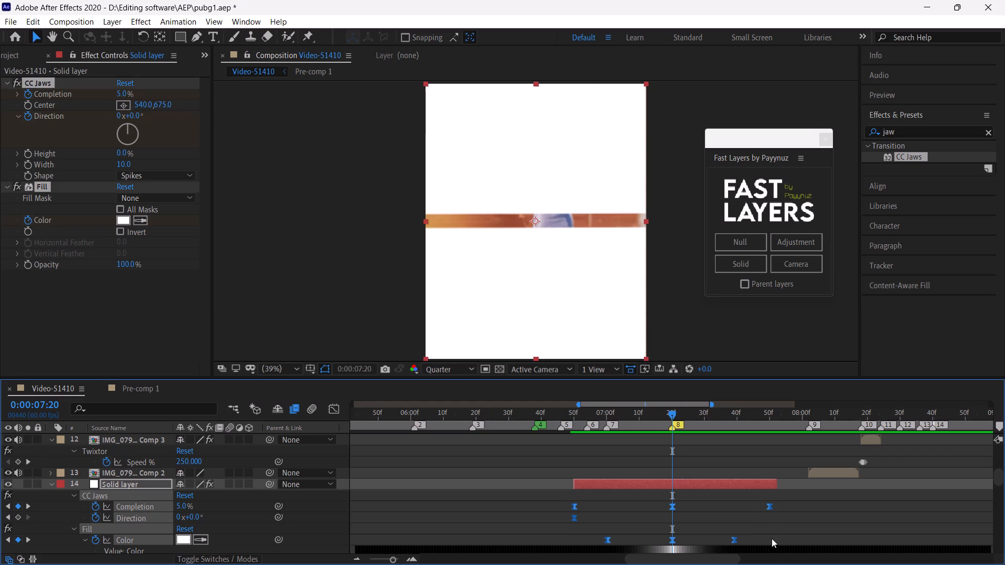
pyautogui.keyDown('alt'); pyautogui.moveTo(769, 506); pyautogui.dragTo(668, 516); pyautogui.keyUp('alt')
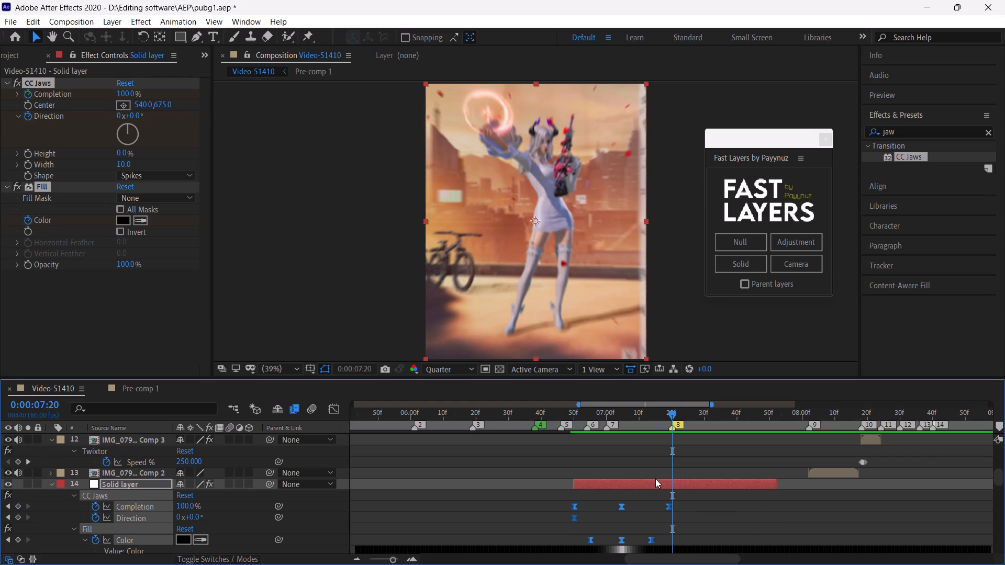
# Shift the solid layer later, starting at about 0:00:07:06, so its middle Completion and Color keyframes line up with marker 8.
pyautogui.moveTo(652, 481); pyautogui.dragTo(702, 488)
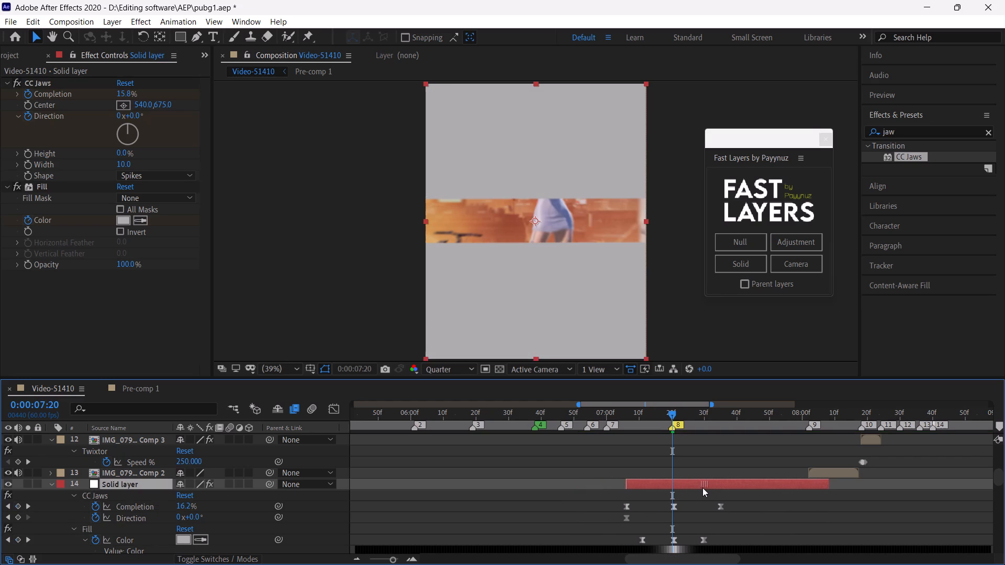
pyautogui.moveTo(702, 488); pyautogui.dragTo(703, 488)
# Preview the shortened jaws transition from about 0:00:07:01 and check the frames just before marker 8.
pyautogui.moveTo(671, 414); pyautogui.dragTo(690, 424)
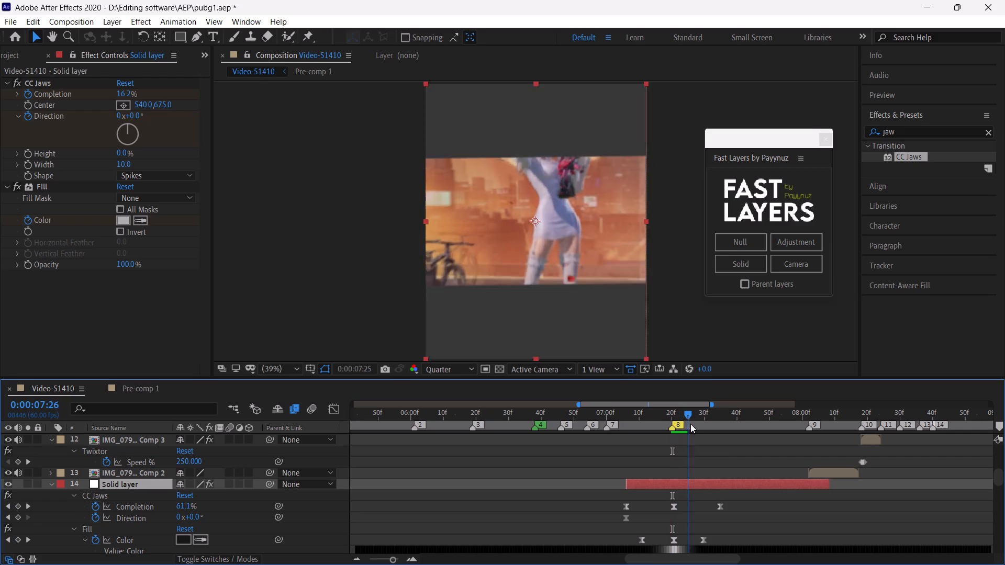
pyautogui.moveTo(690, 424); pyautogui.dragTo(609, 427)
pyautogui.press('space')
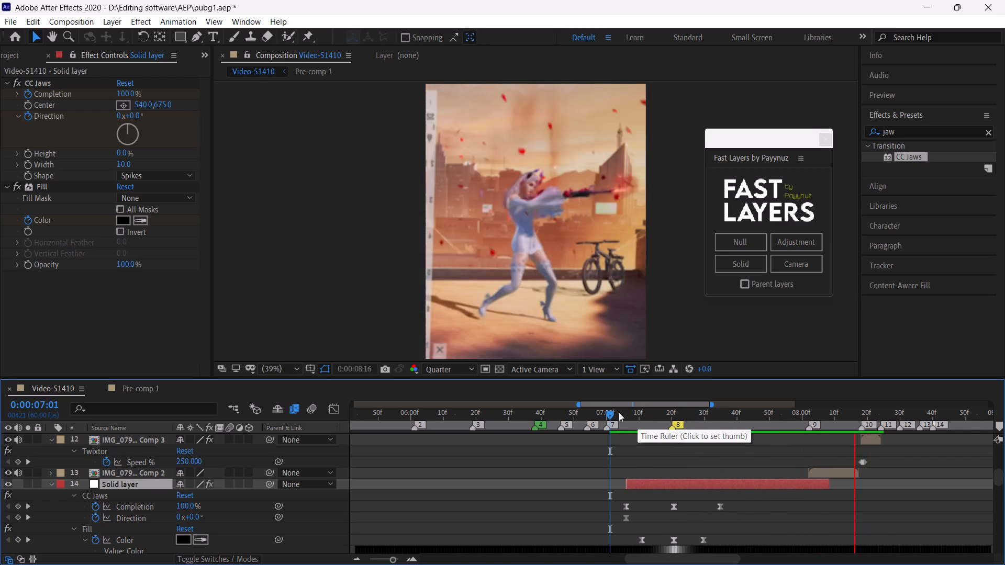
pyautogui.click(619, 412)
pyautogui.press('space')
pyautogui.click(619, 412)
pyautogui.press('space')
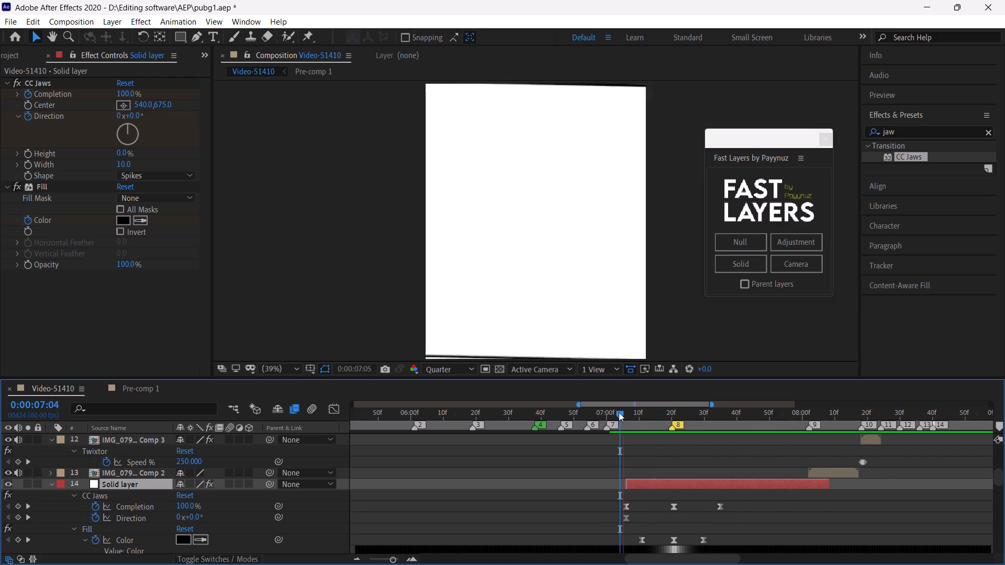
pyautogui.moveTo(619, 412); pyautogui.dragTo(660, 438)
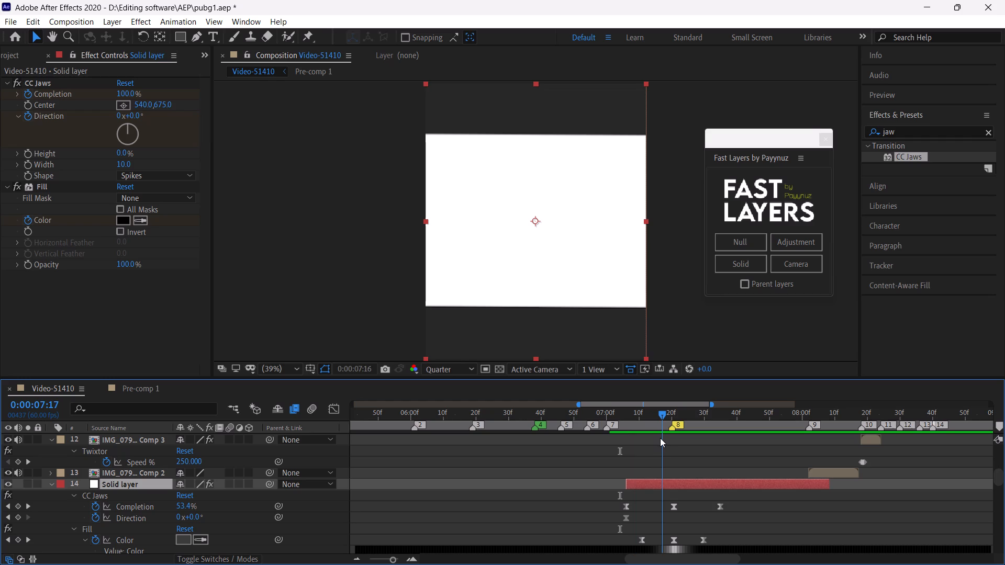
pyautogui.moveTo(660, 438); pyautogui.dragTo(668, 448)
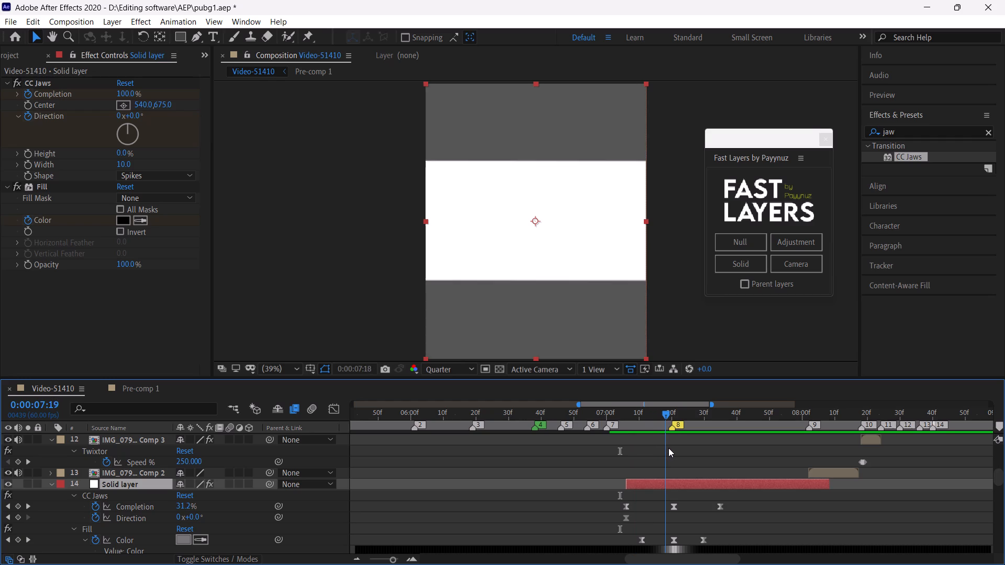
pyautogui.moveTo(668, 448); pyautogui.dragTo(669, 448)
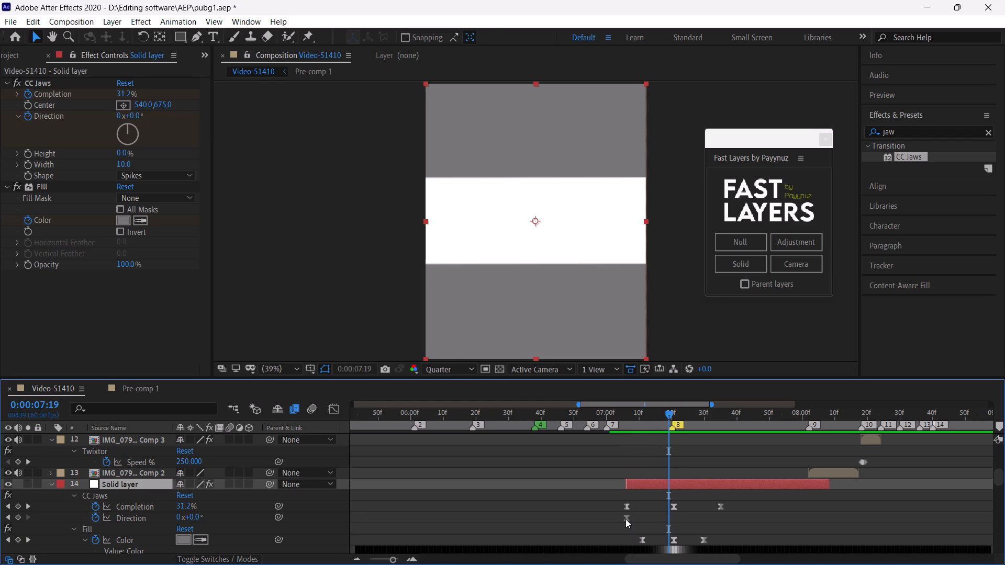
# Enable Invert on the solid's Fill effect and check the jaws between 0:00:07:04 and 0:00:07:15.
pyautogui.click(626, 519)
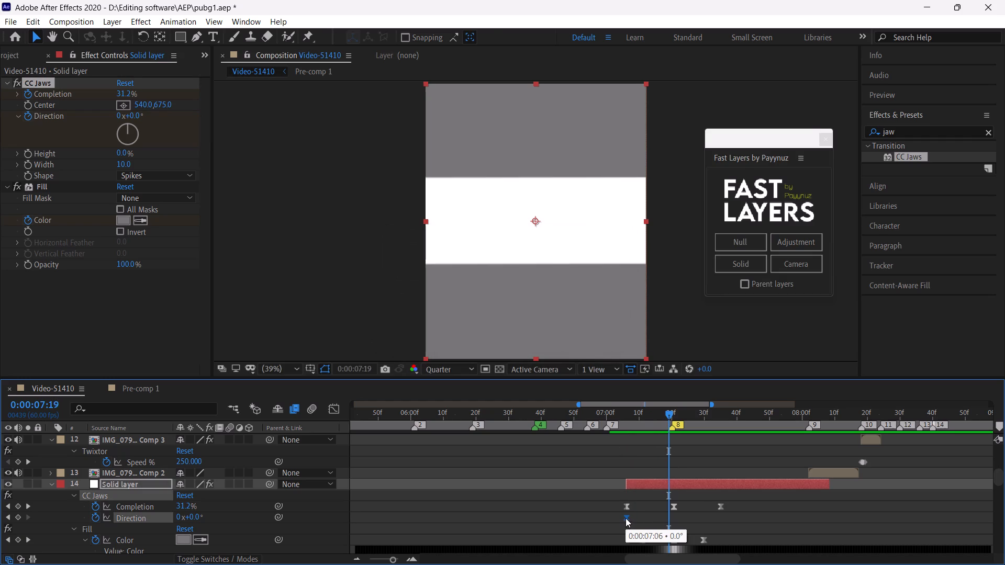
pyautogui.click(625, 506)
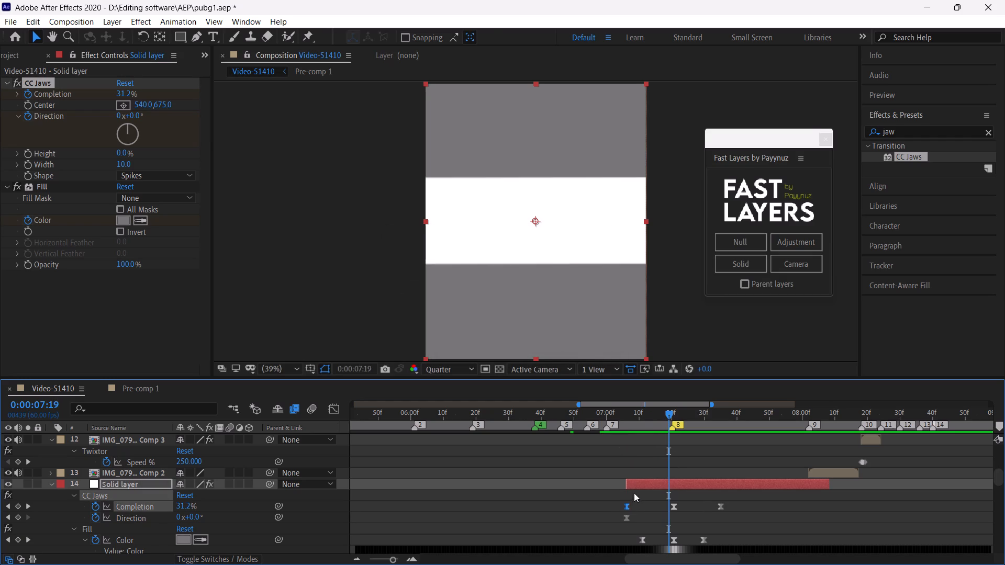
pyautogui.click(15, 187)
pyautogui.click(15, 187)
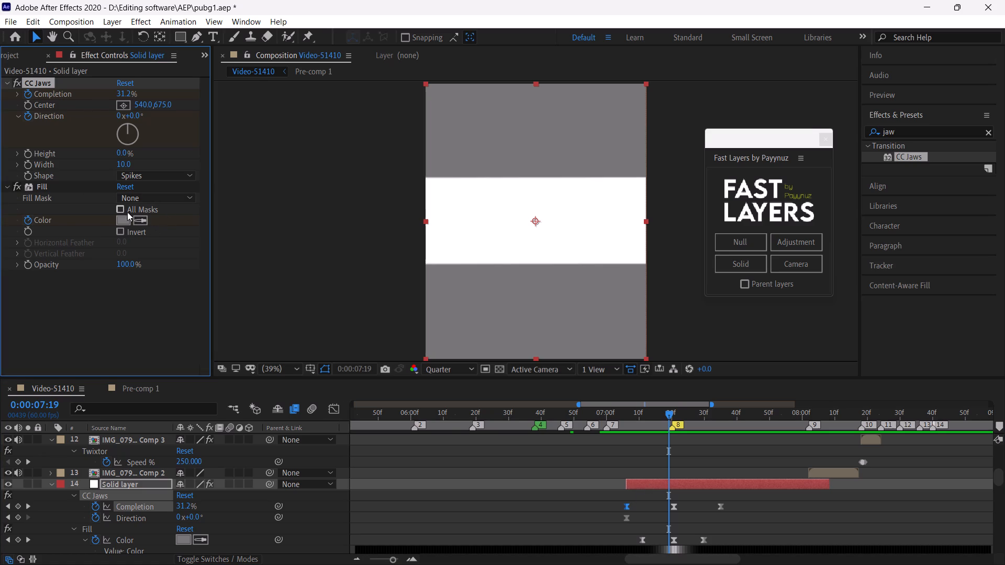
pyautogui.click(119, 233)
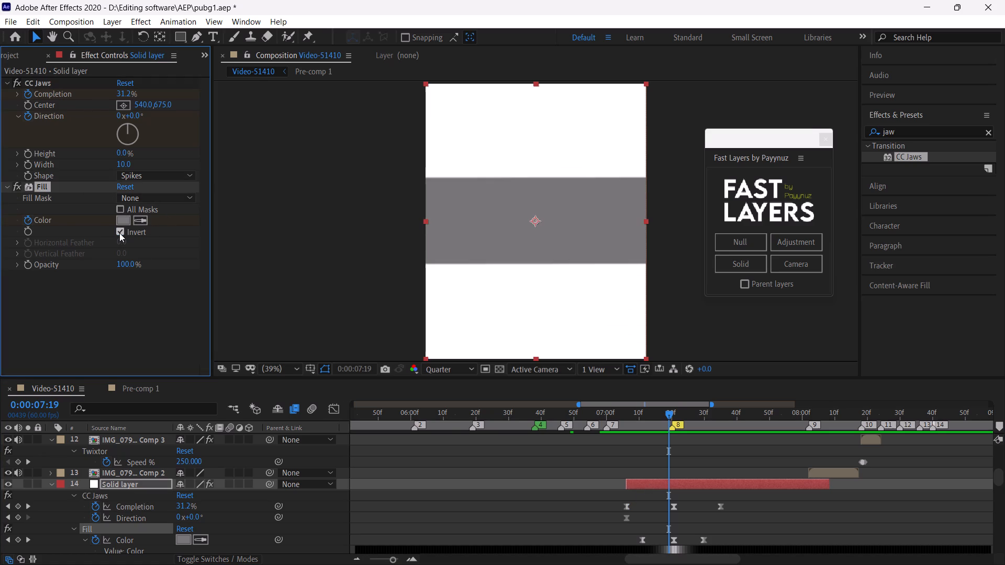
pyautogui.moveTo(641, 410); pyautogui.dragTo(620, 414)
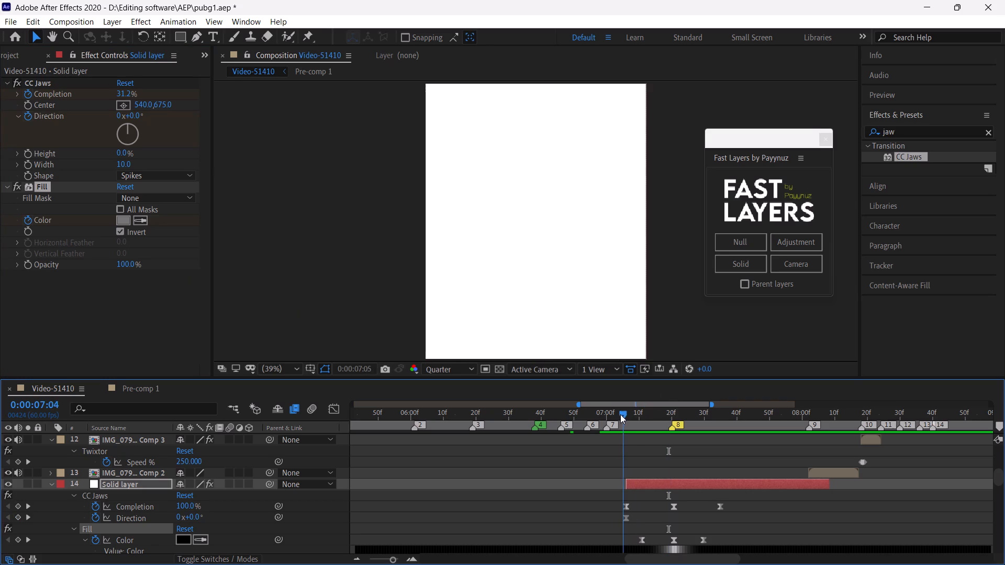
pyautogui.moveTo(620, 414); pyautogui.dragTo(650, 423)
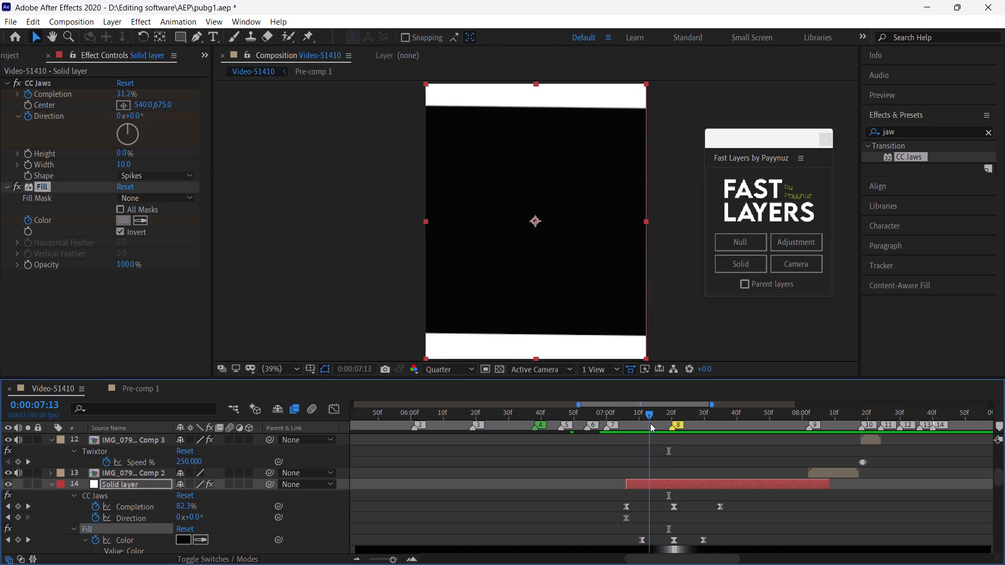
pyautogui.moveTo(650, 423); pyautogui.dragTo(655, 425)
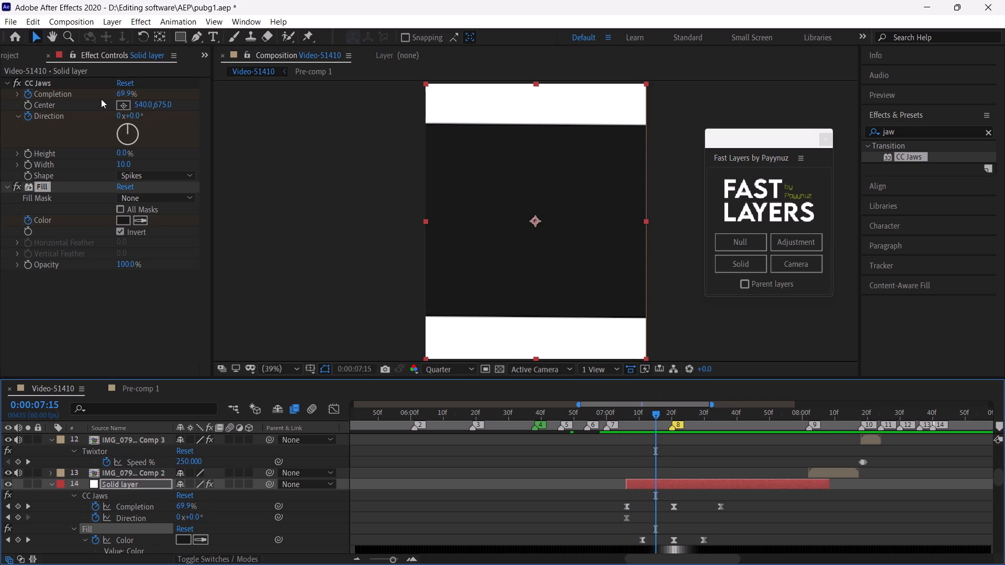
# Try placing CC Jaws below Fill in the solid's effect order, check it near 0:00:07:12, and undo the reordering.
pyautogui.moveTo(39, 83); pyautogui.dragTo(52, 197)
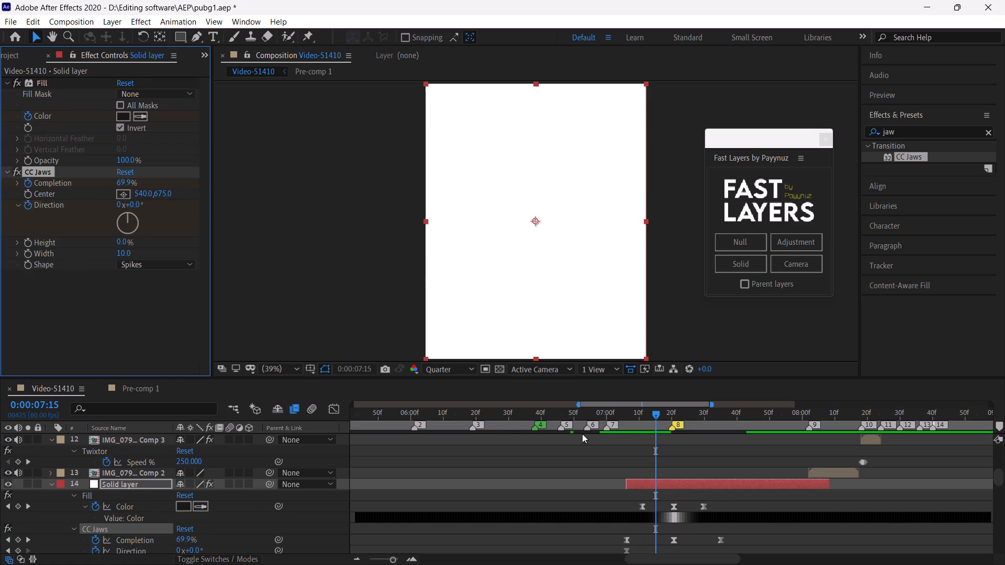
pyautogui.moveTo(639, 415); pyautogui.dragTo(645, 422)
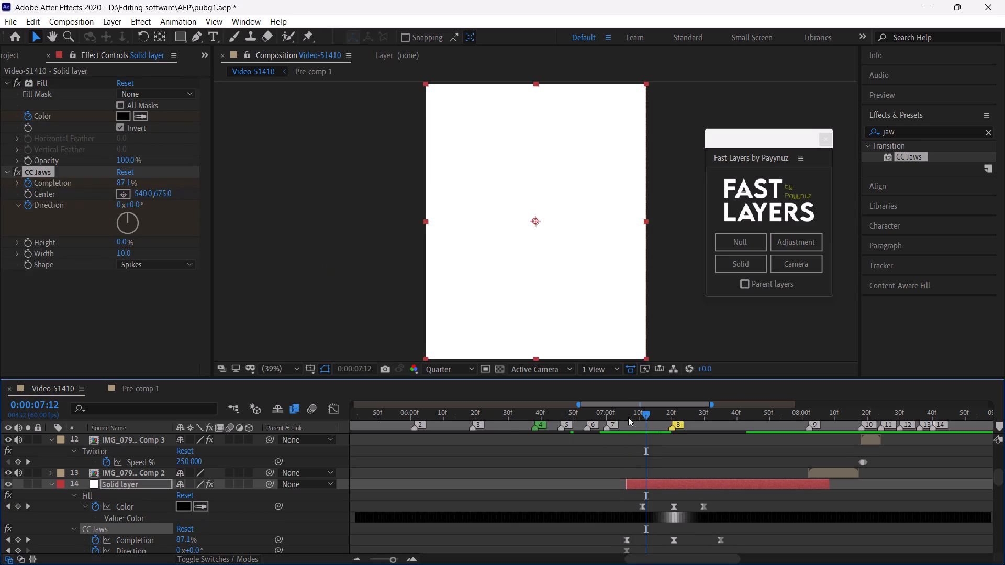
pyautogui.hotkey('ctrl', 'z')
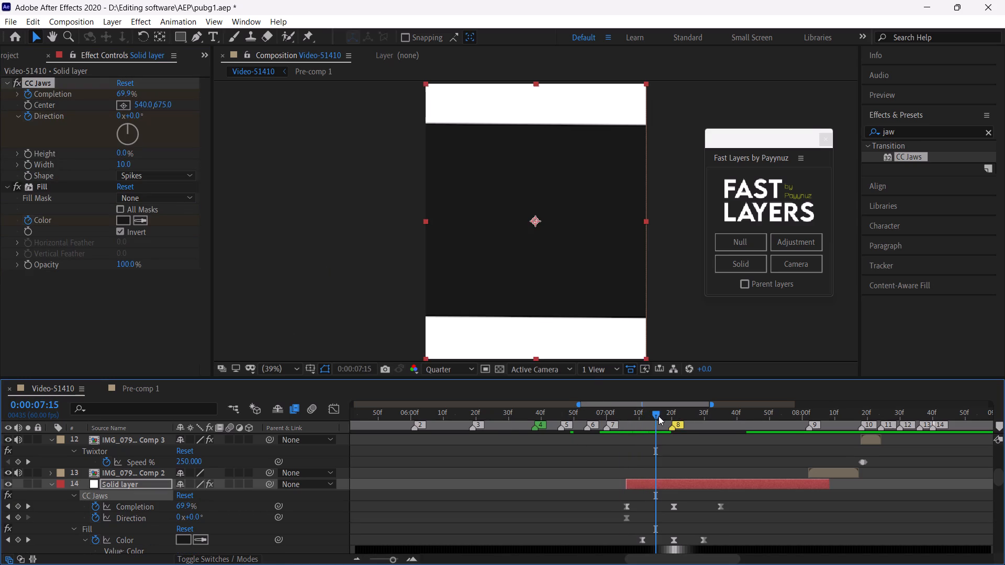
# Examine the inverted fill band opening between marker 8 and about 0:00:07:32.
pyautogui.moveTo(658, 413); pyautogui.dragTo(684, 422)
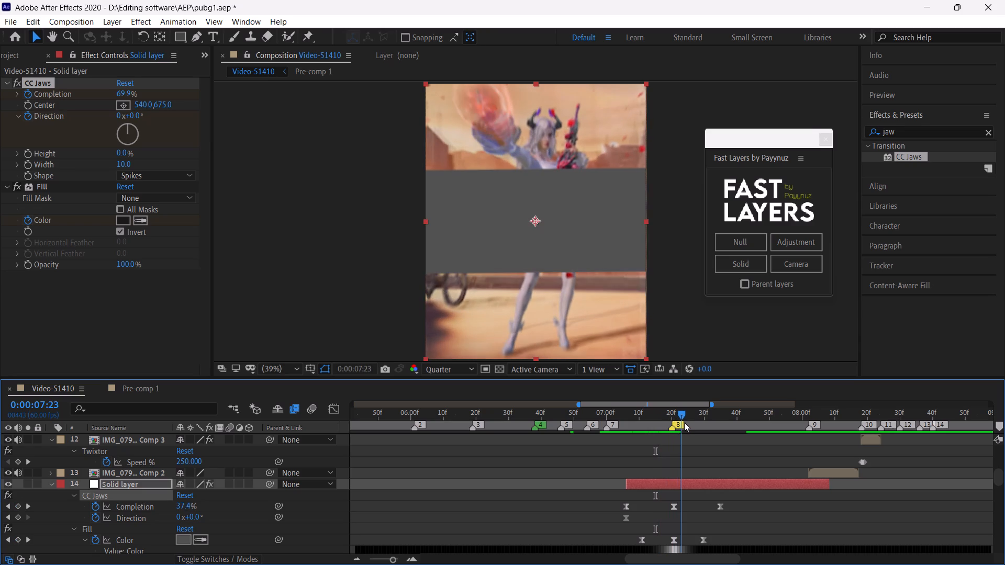
pyautogui.moveTo(684, 422); pyautogui.dragTo(712, 427)
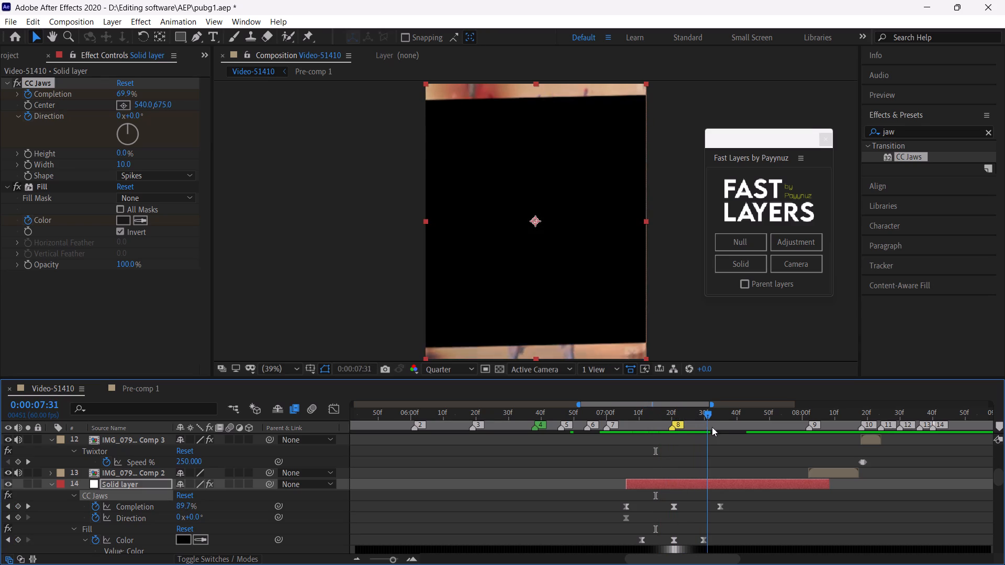
pyautogui.moveTo(712, 427); pyautogui.dragTo(687, 439)
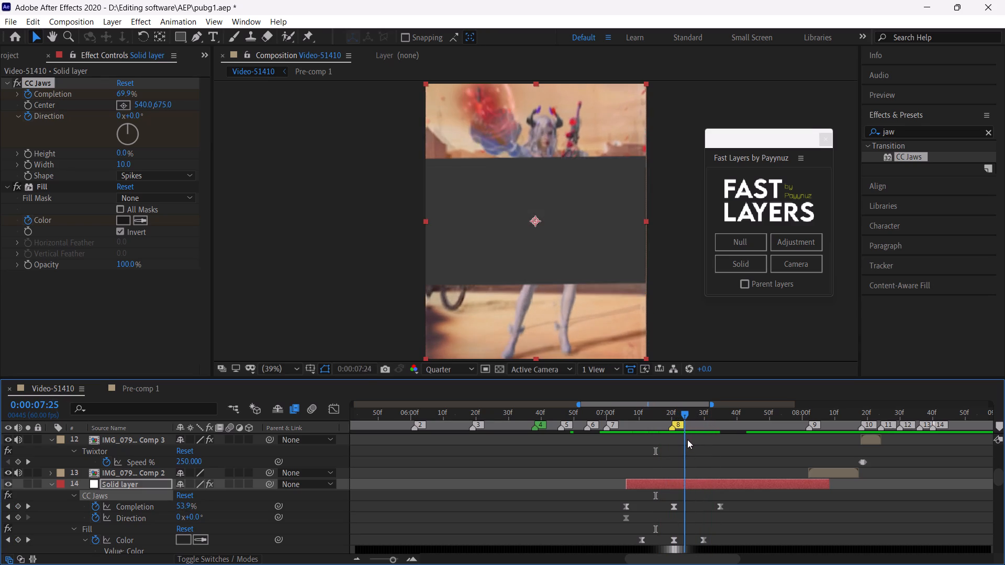
pyautogui.moveTo(687, 439); pyautogui.dragTo(714, 446)
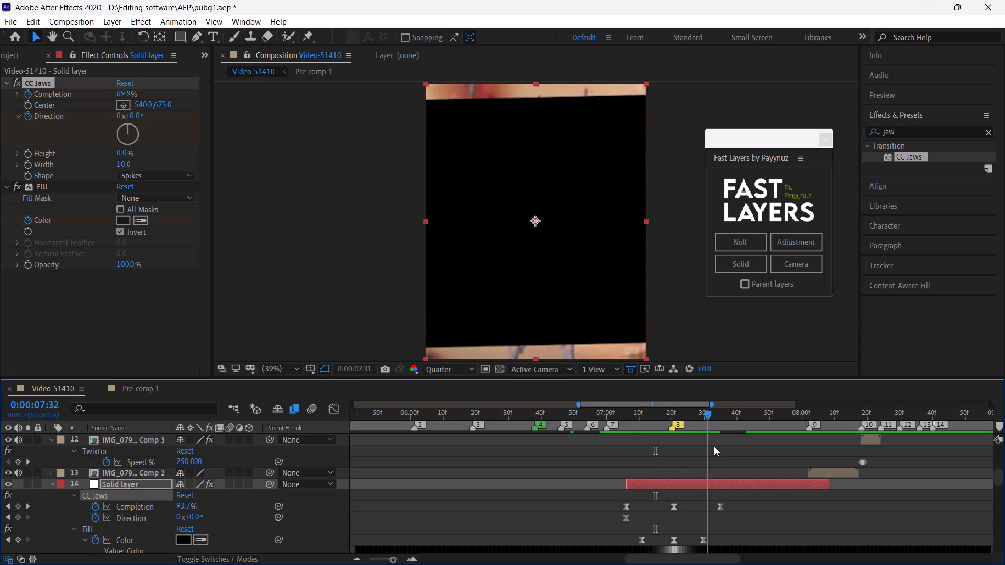
pyautogui.moveTo(714, 446); pyautogui.dragTo(676, 454)
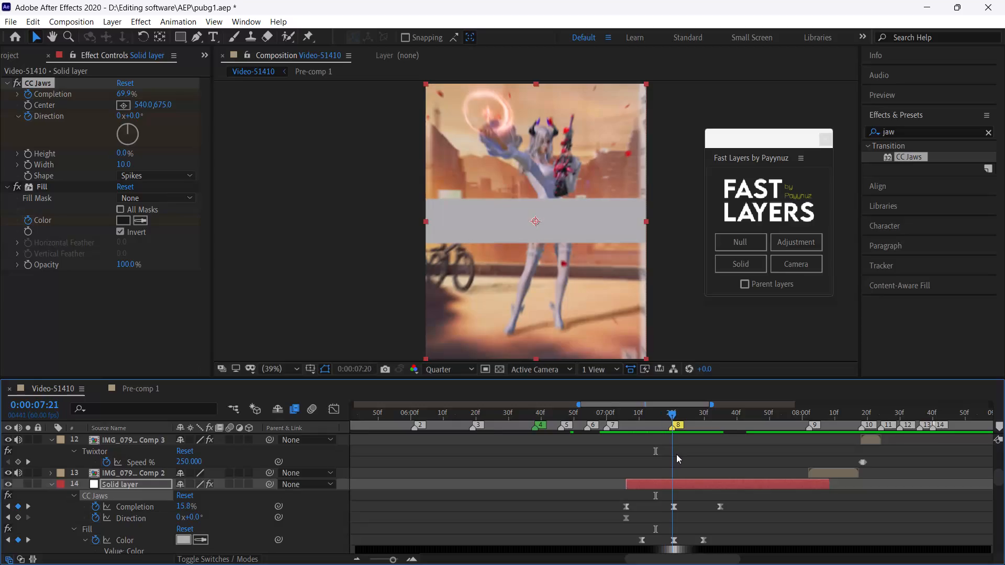
pyautogui.moveTo(676, 454); pyautogui.dragTo(674, 455)
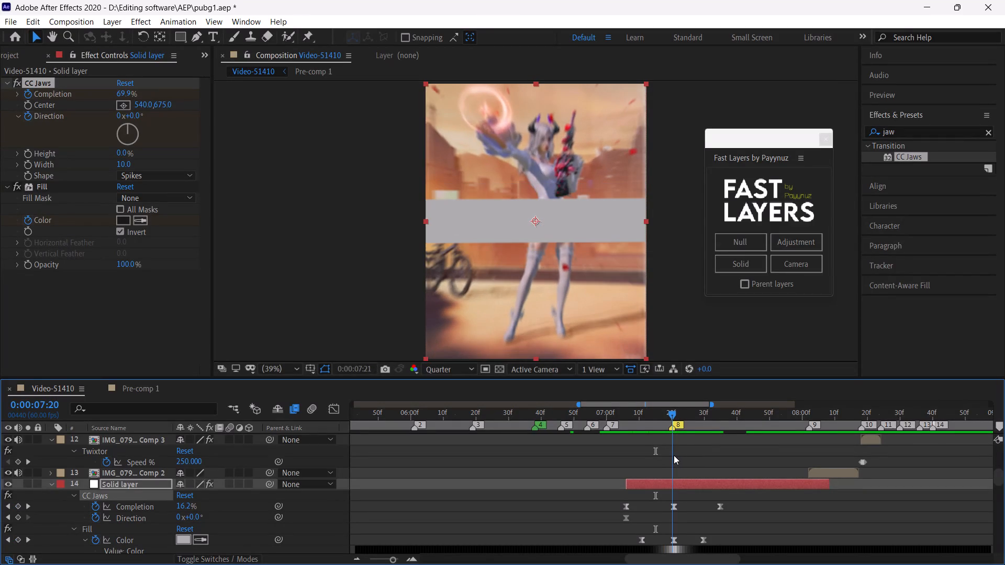
pyautogui.moveTo(674, 455); pyautogui.dragTo(672, 456)
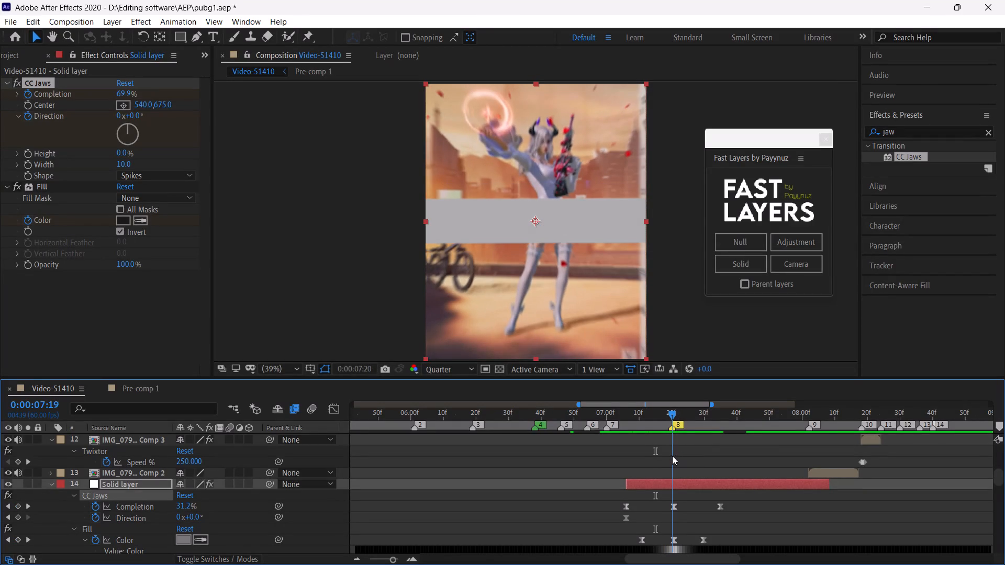
pyautogui.moveTo(672, 456); pyautogui.dragTo(675, 457)
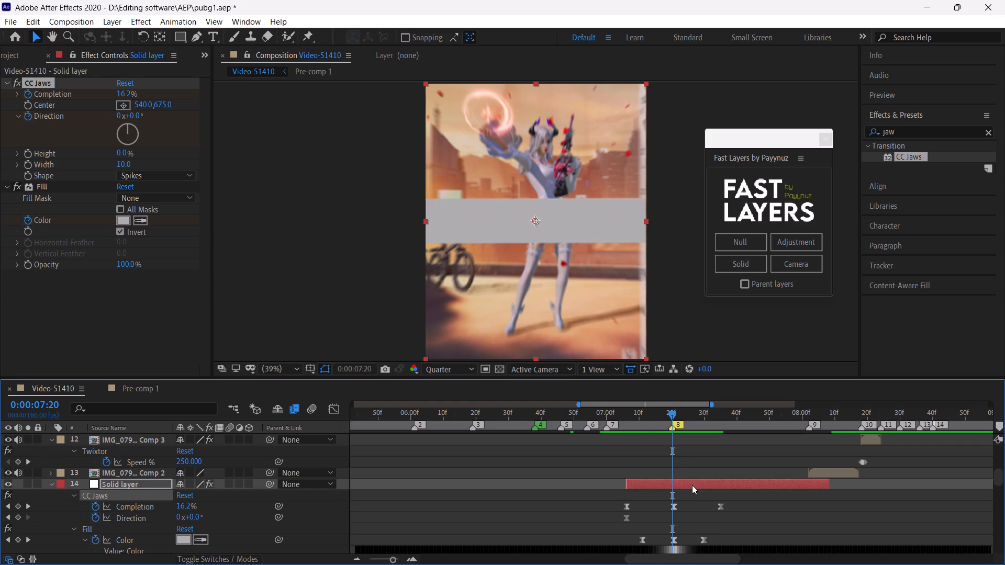
# Split the jaws solid at marker 8, move its second half to start at about 0:00:07:06, and check the overlap.
pyautogui.hotkey('ctrl', 'shift', 'd')
pyautogui.moveTo(692, 484); pyautogui.dragTo(661, 489)
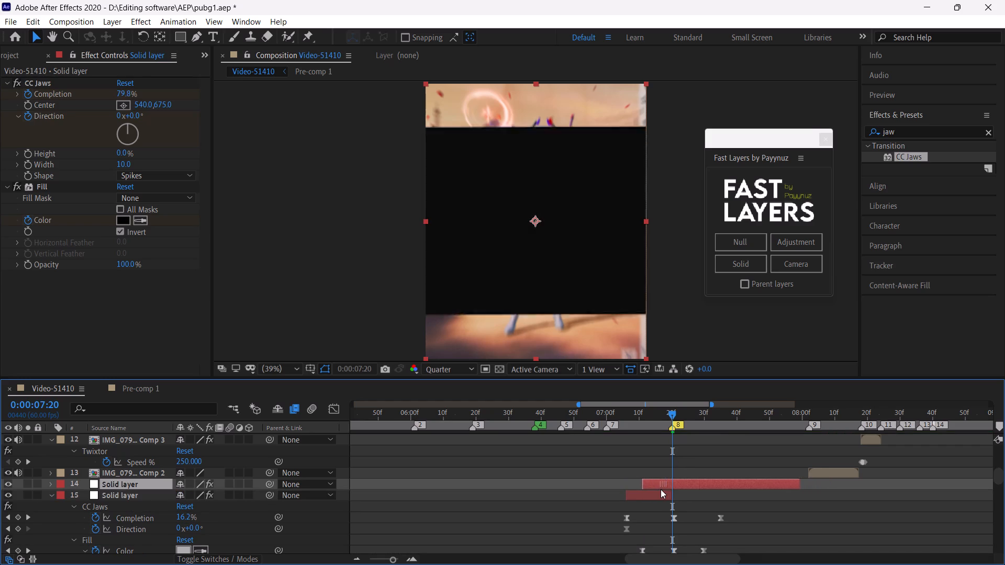
pyautogui.moveTo(661, 489); pyautogui.dragTo(647, 489)
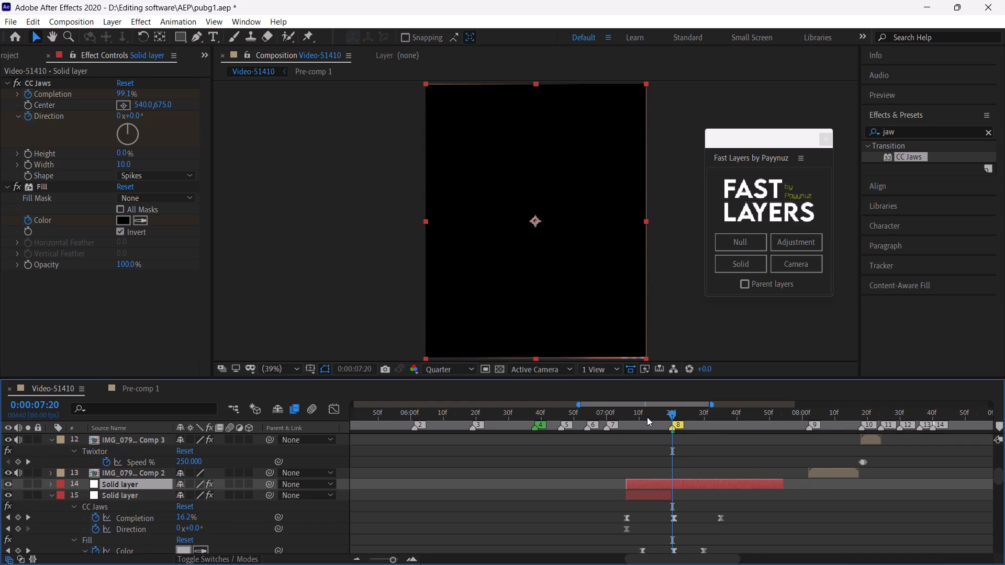
pyautogui.moveTo(647, 415); pyautogui.dragTo(638, 425)
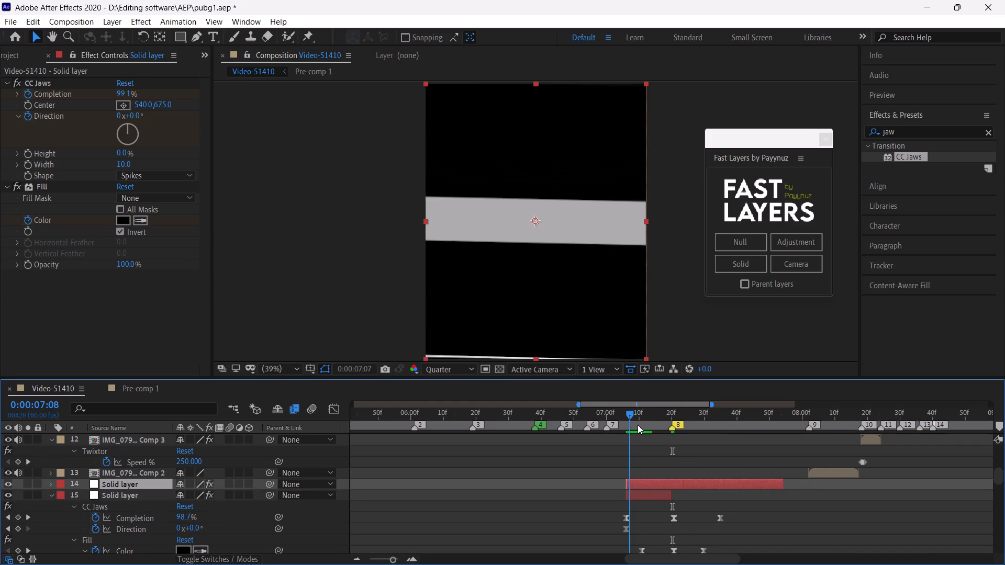
pyautogui.moveTo(638, 425); pyautogui.dragTo(671, 431)
# Move the first half of the split jaws solid to start at marker 8, 0:00:07:20, and check the frames before it.
pyautogui.moveTo(656, 493); pyautogui.dragTo(699, 493)
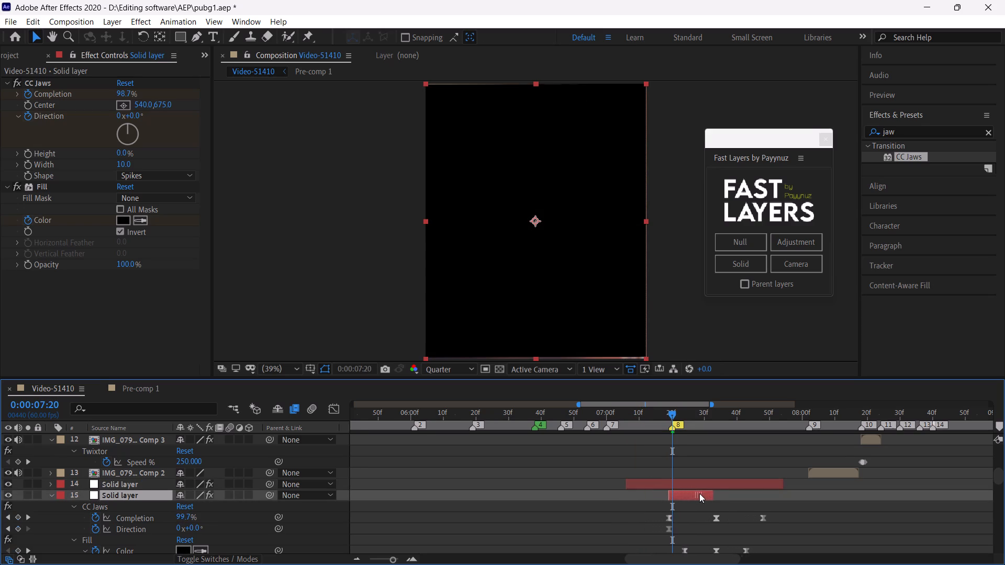
pyautogui.moveTo(699, 493); pyautogui.dragTo(703, 494)
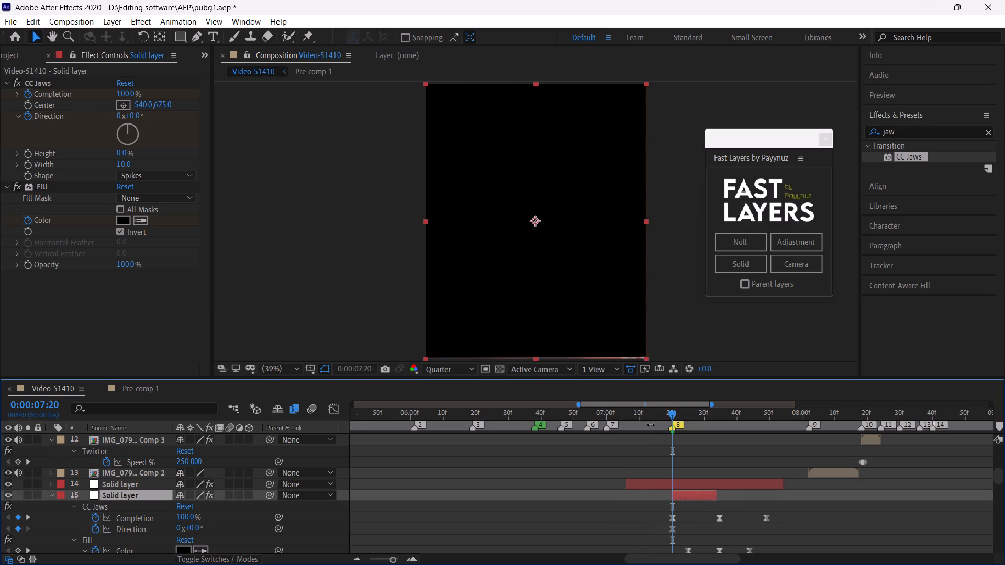
pyautogui.moveTo(644, 414); pyautogui.dragTo(664, 437)
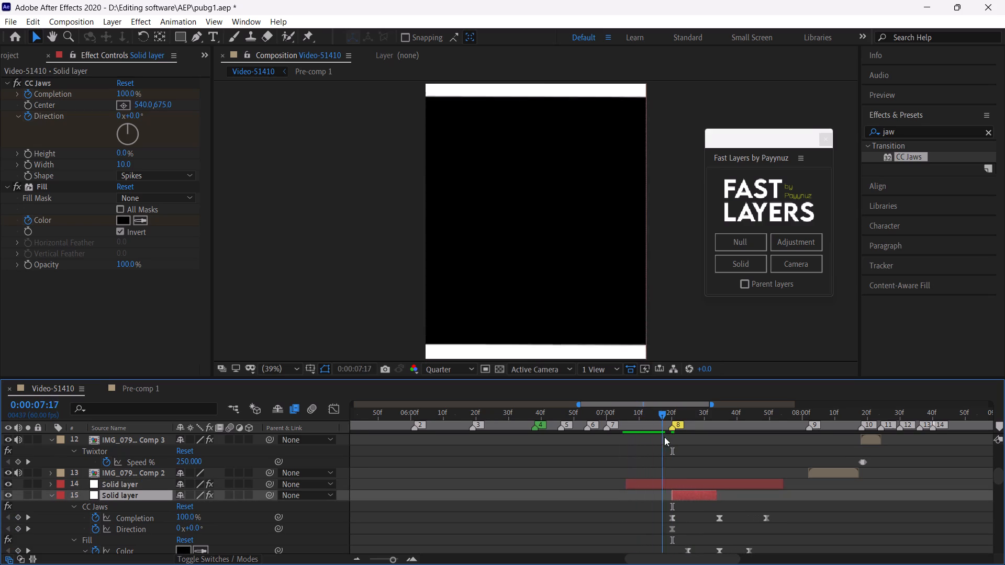
pyautogui.moveTo(664, 437); pyautogui.dragTo(669, 456)
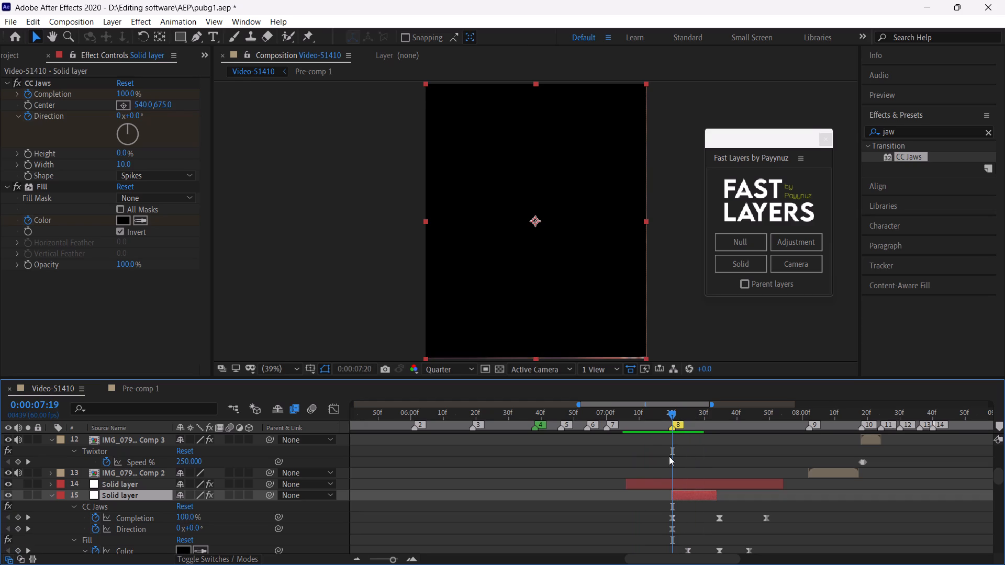
pyautogui.moveTo(669, 456); pyautogui.dragTo(672, 460)
# Split the earlier-starting jaws solid at marker 8 and delete the portion after the marker.
pyautogui.click(677, 477)
pyautogui.click(678, 481)
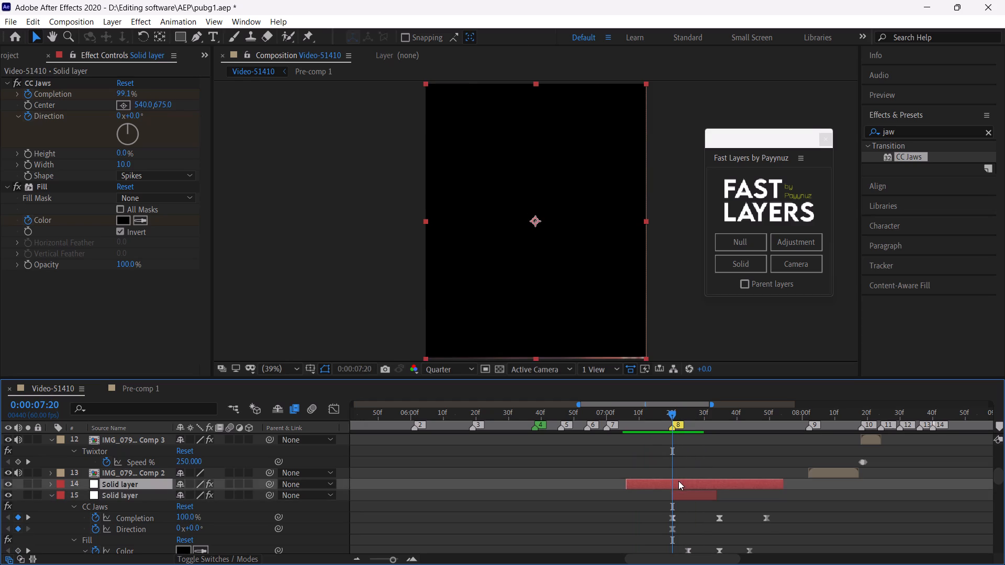
pyautogui.hotkey('ctrl', 'shift', 'd')
pyautogui.press('BackSpace')
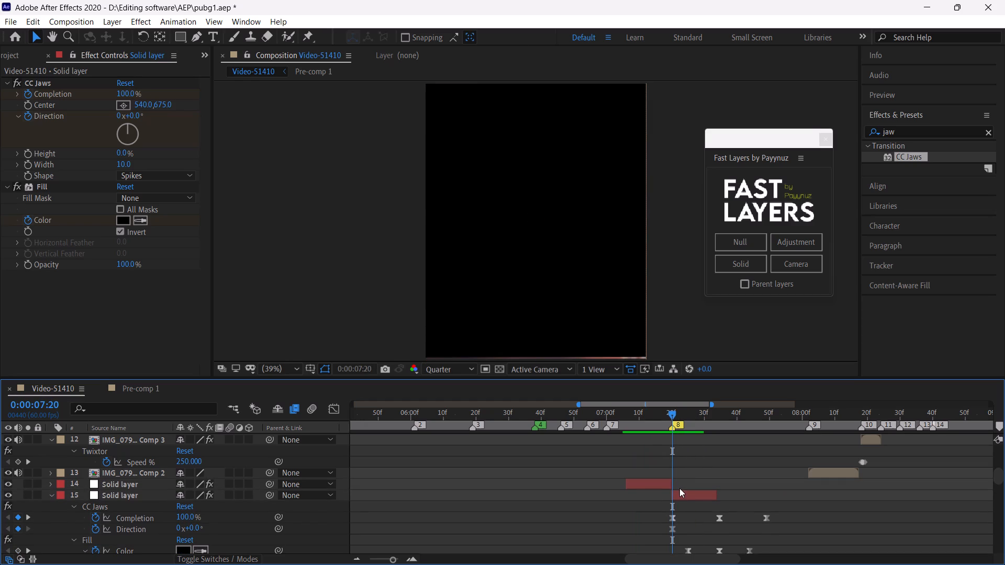
# Preview the two-part jaws transition from about 0:00:07:02 and check the frames on both sides of marker 8.
pyautogui.moveTo(670, 414); pyautogui.dragTo(698, 431)
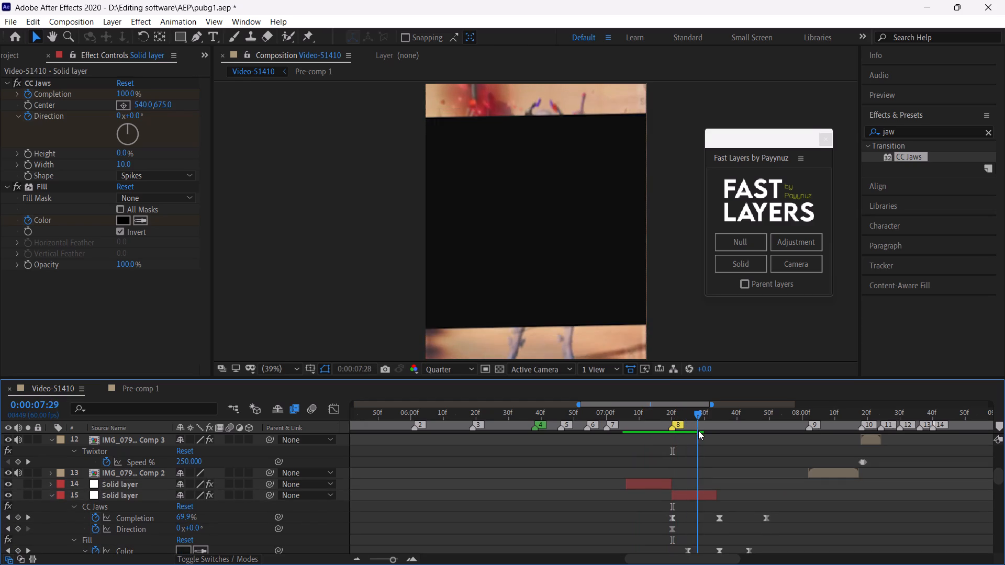
pyautogui.moveTo(698, 431); pyautogui.dragTo(622, 437)
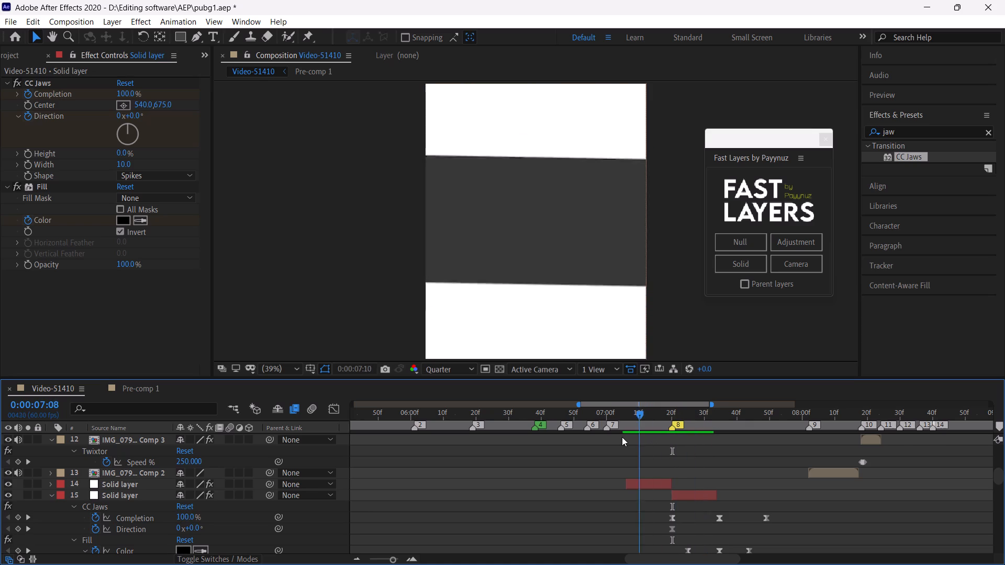
pyautogui.moveTo(622, 437); pyautogui.dragTo(611, 437)
pyautogui.press('space')
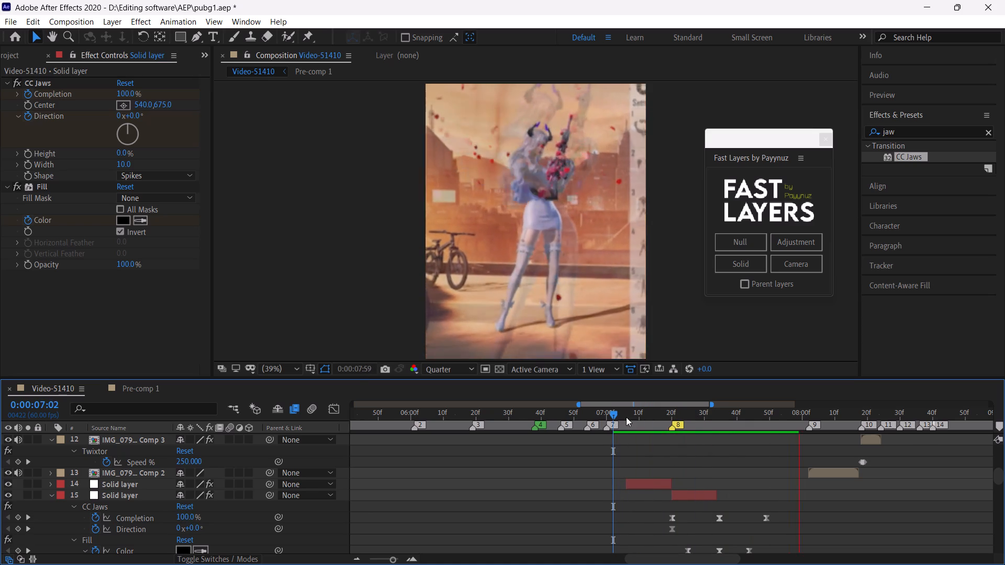
pyautogui.click(629, 414)
pyautogui.press('space')
pyautogui.click(629, 414)
pyautogui.press('space')
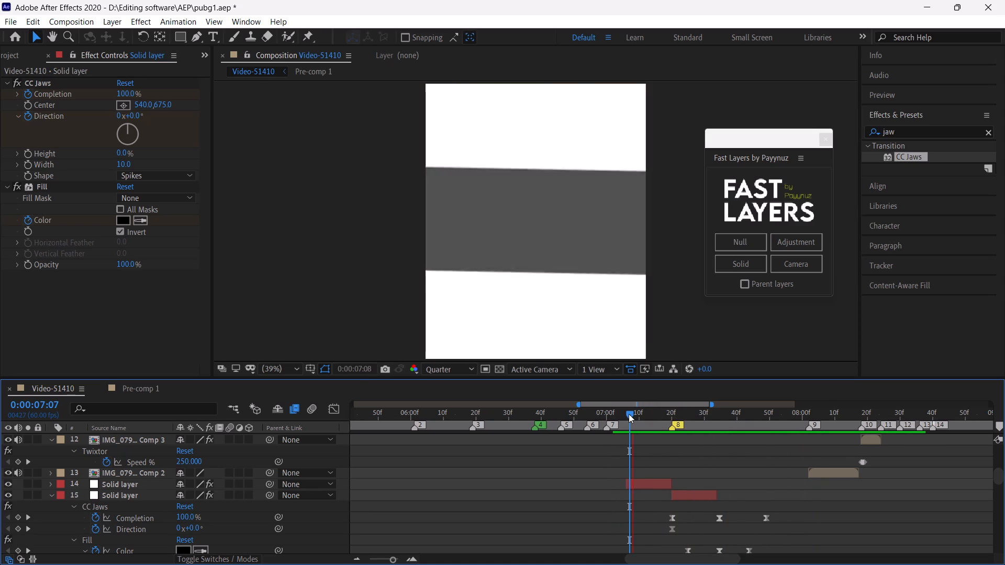
pyautogui.click(629, 414)
pyautogui.press('space')
pyautogui.moveTo(629, 414); pyautogui.dragTo(652, 427)
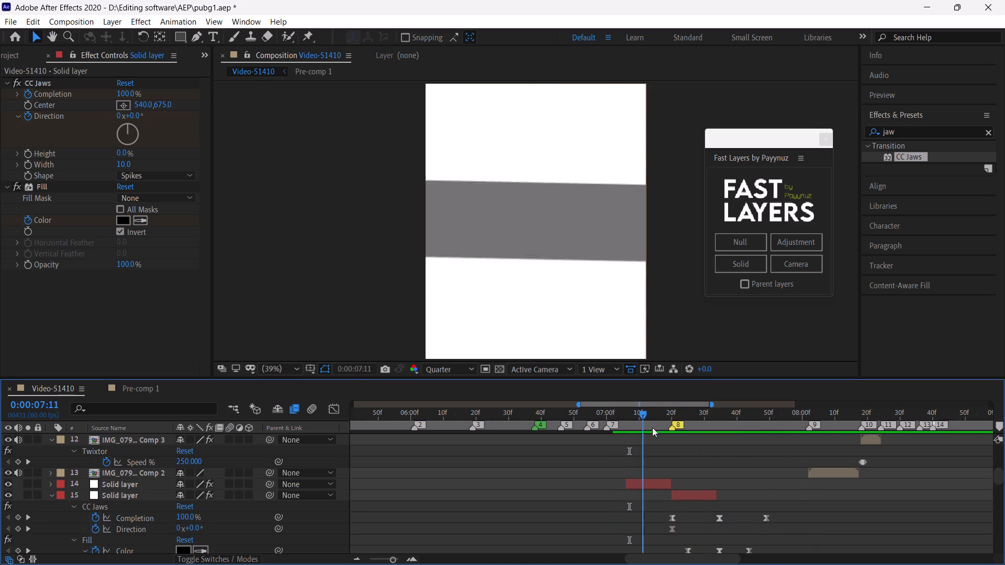
pyautogui.moveTo(652, 427); pyautogui.dragTo(671, 443)
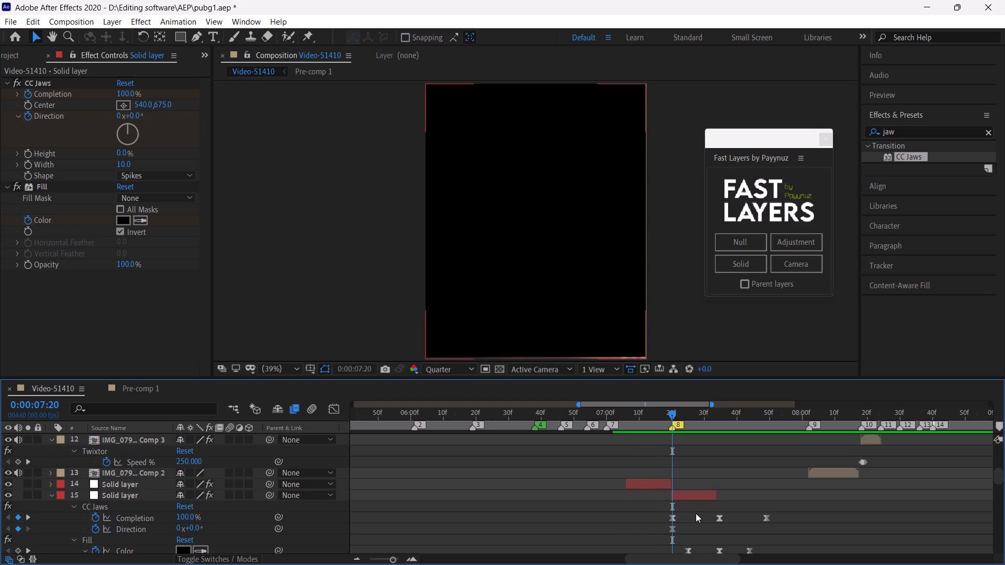
# Compress the CC Jaws and Fill keyframes of the solid after marker 8 proportionally, ending at about 0:00:07:33.
pyautogui.press('u')
pyautogui.press('u')
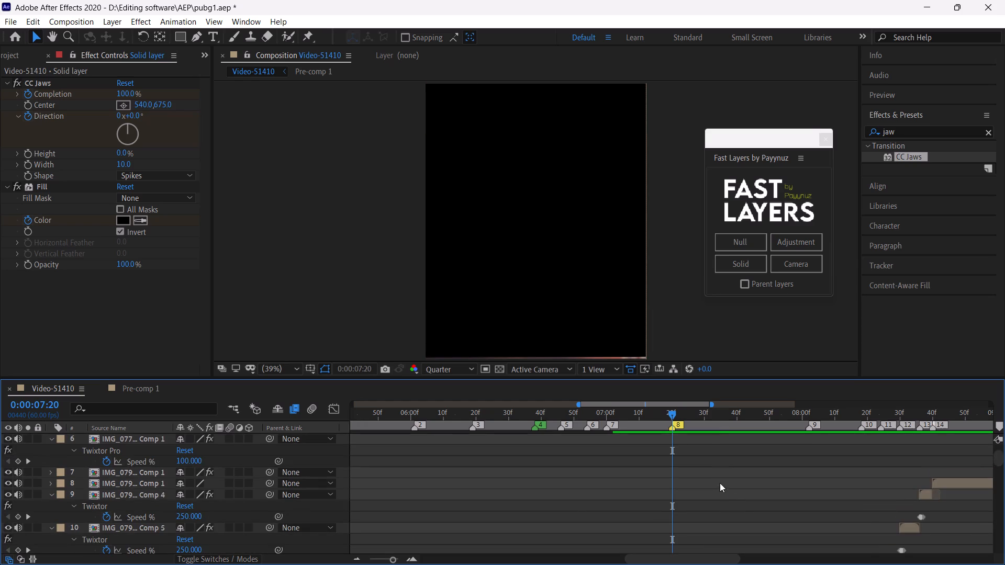
pyautogui.scroll(-4, 722, 482)
pyautogui.scroll(1, 730, 481)
pyautogui.click(766, 483)
pyautogui.press('u')
pyautogui.click(693, 435)
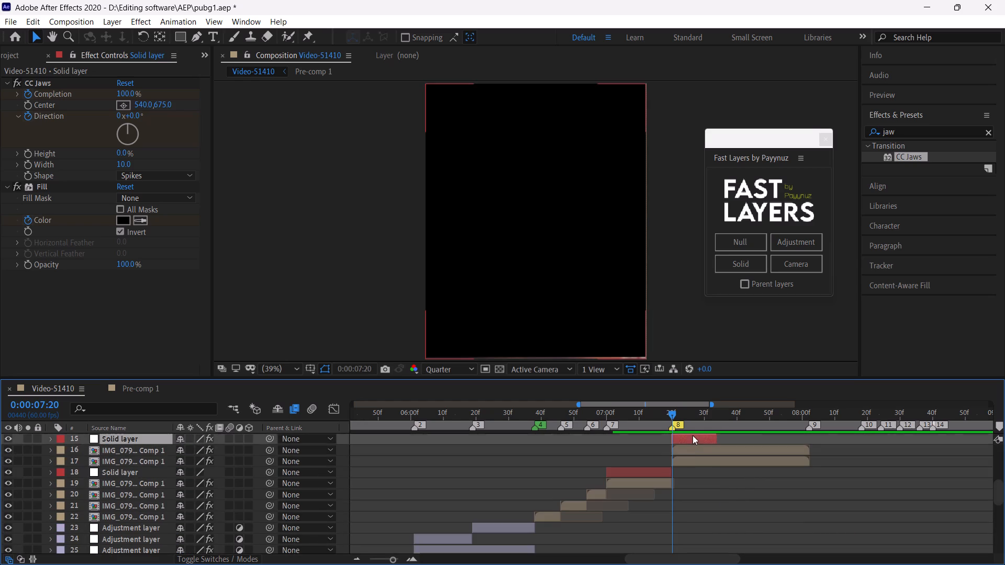
pyautogui.press('u')
pyautogui.moveTo(662, 458); pyautogui.dragTo(768, 496)
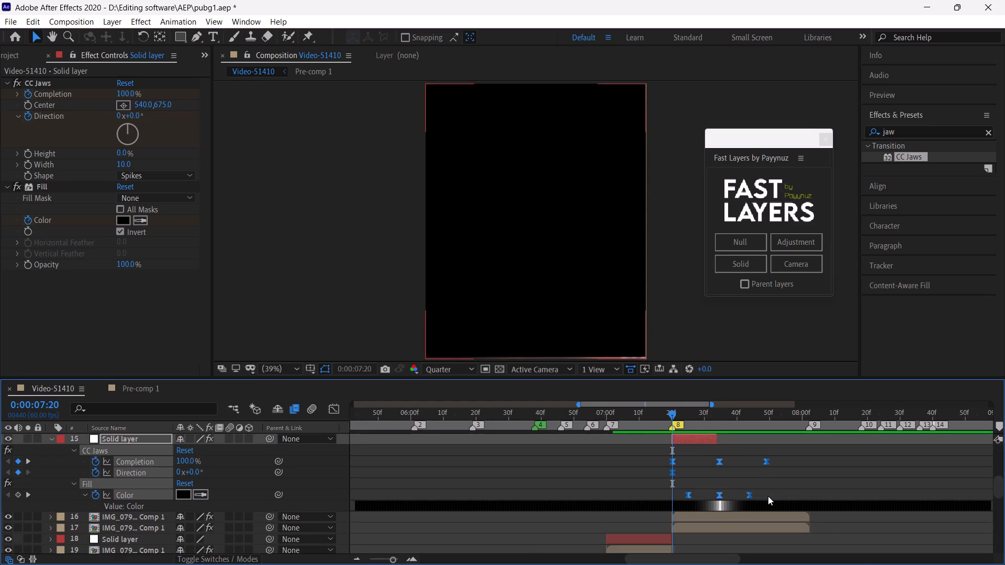
pyautogui.keyDown('alt'); pyautogui.moveTo(765, 461); pyautogui.dragTo(716, 469); pyautogui.keyUp('alt')
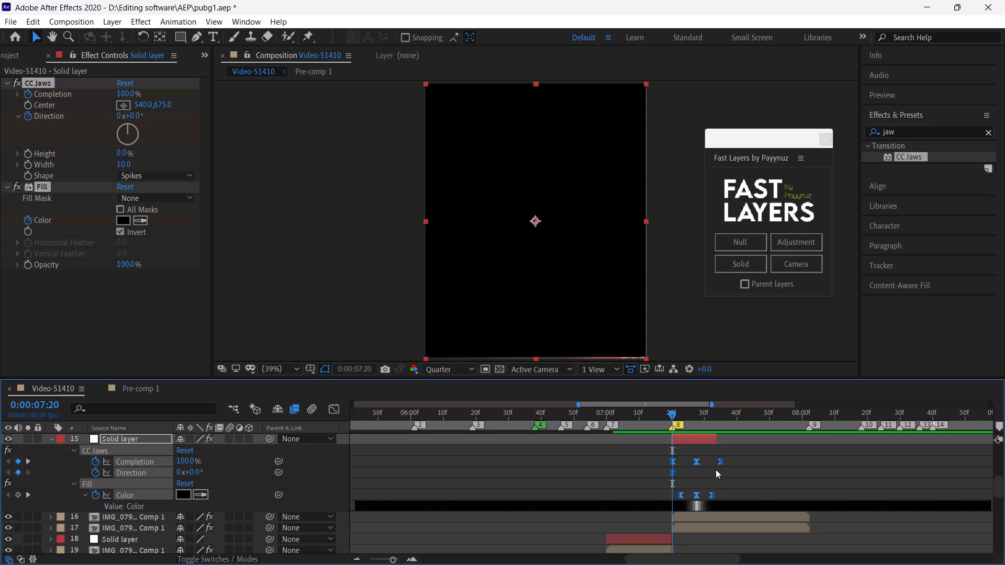
pyautogui.keyDown('alt'); pyautogui.moveTo(716, 469); pyautogui.dragTo(713, 469); pyautogui.keyUp('alt')
# Preview the retimed jaws transition repeatedly from about 0:00:07:10 and check the frames just before marker 8.
pyautogui.press('space')
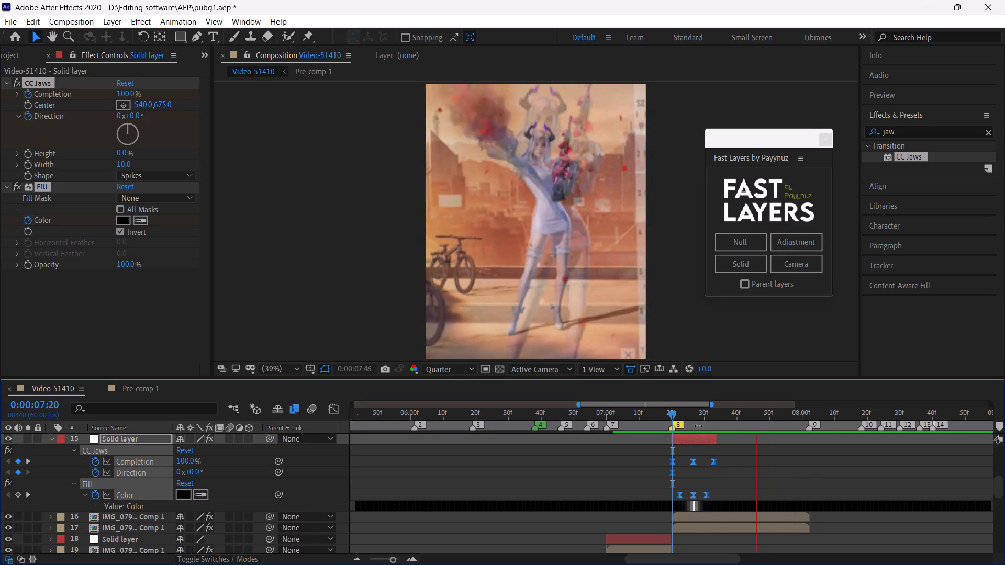
pyautogui.click(638, 411)
pyautogui.press('space')
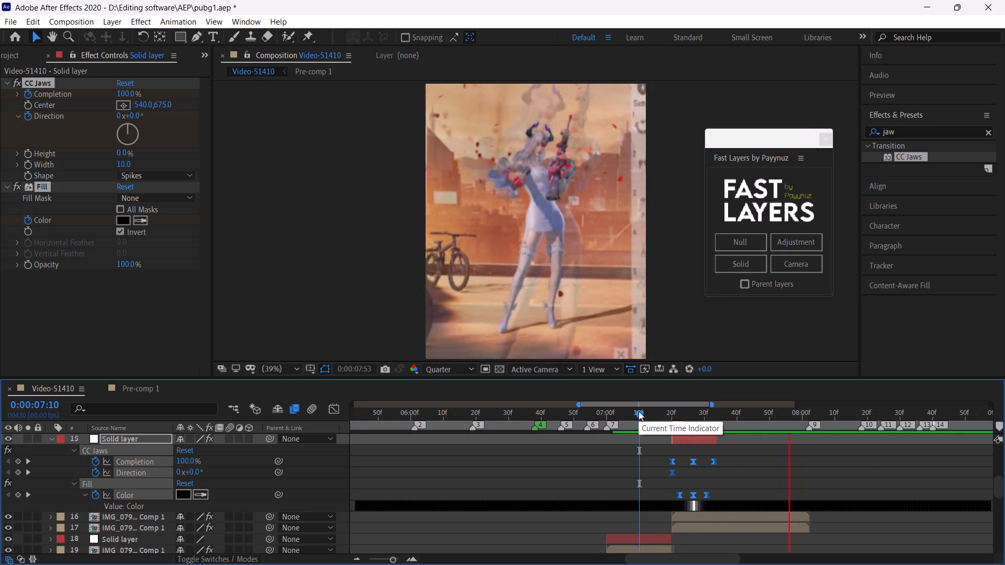
pyautogui.click(639, 411)
pyautogui.press('space')
pyautogui.click(639, 411)
pyautogui.press('space')
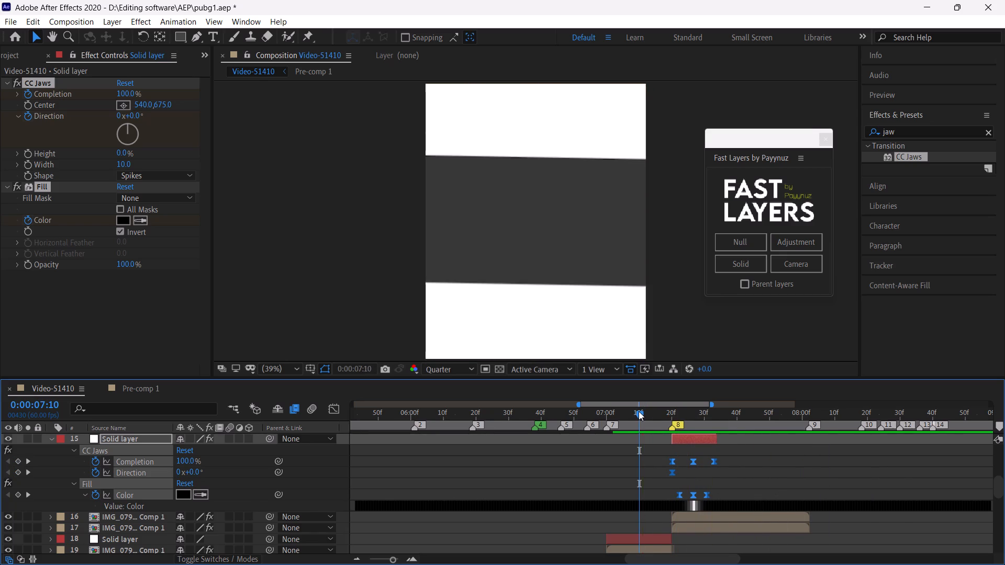
pyautogui.moveTo(639, 411); pyautogui.dragTo(663, 433)
# Compress and shift the CC Jaws and Fill keyframes of the solid before marker 8 to span about 0:00:07:04 to 0:00:07:20.
pyautogui.scroll(1, 677, 477)
pyautogui.scroll(-1, 677, 477)
pyautogui.scroll(1, 677, 477)
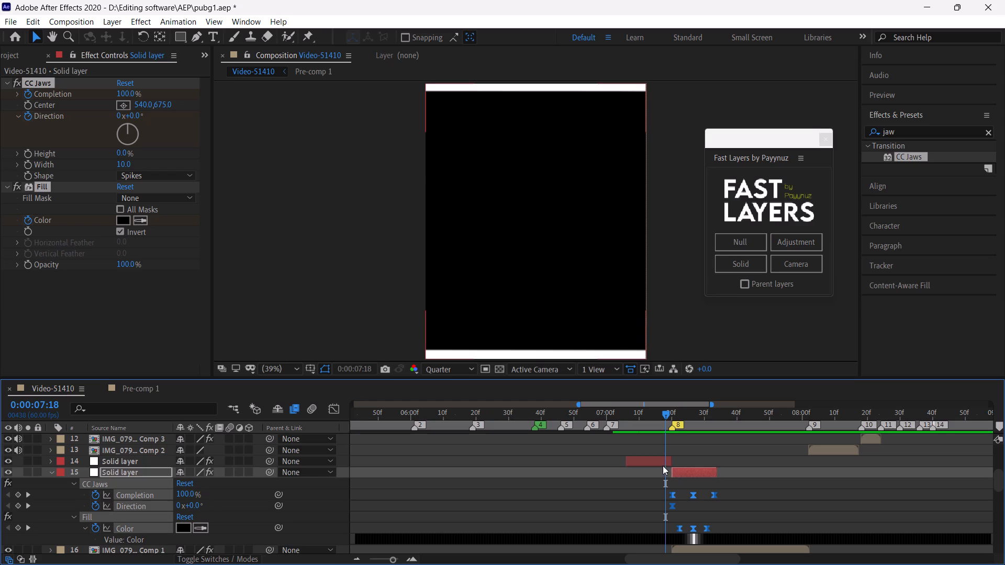
pyautogui.click(661, 462)
pyautogui.press('u')
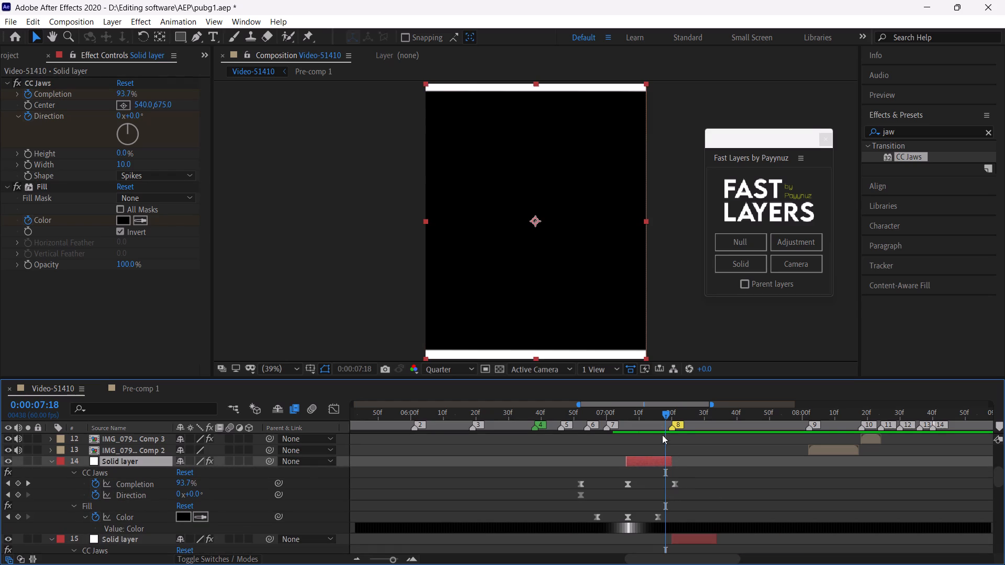
pyautogui.moveTo(665, 414); pyautogui.dragTo(671, 420)
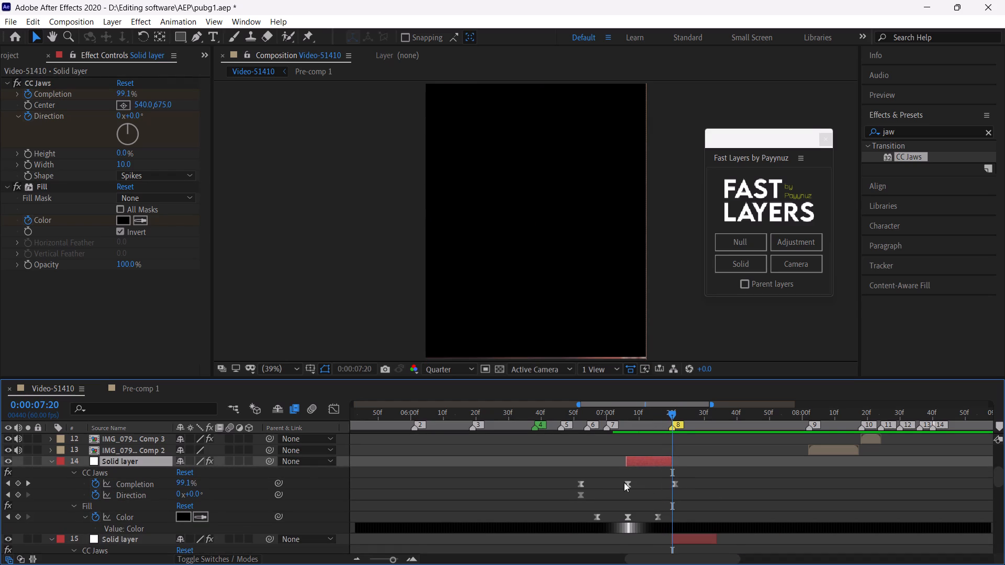
pyautogui.moveTo(570, 478); pyautogui.dragTo(688, 524)
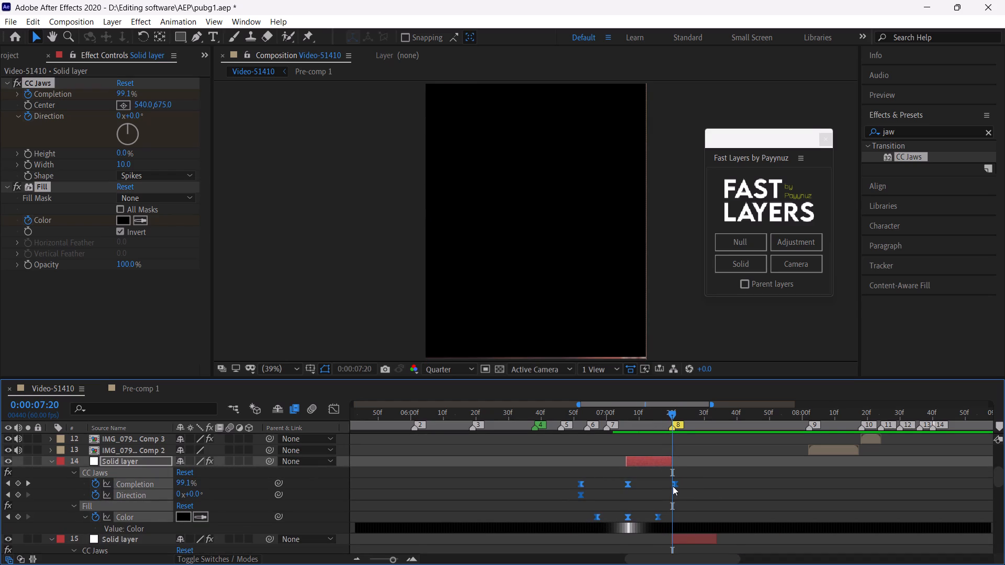
pyautogui.keyDown('alt'); pyautogui.moveTo(674, 482); pyautogui.dragTo(672, 482); pyautogui.keyUp('alt')
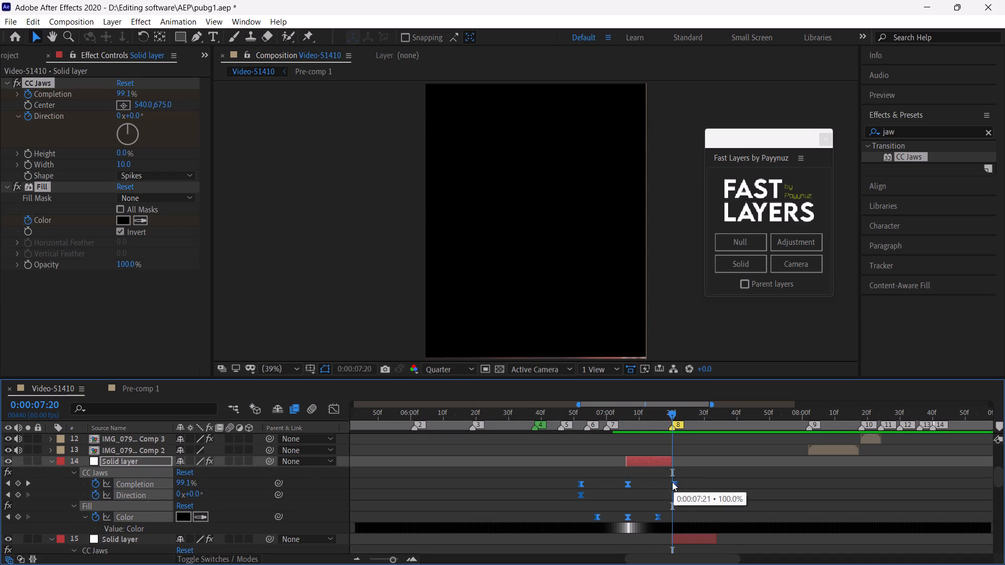
pyautogui.keyDown('alt'); pyautogui.moveTo(672, 482); pyautogui.dragTo(631, 491); pyautogui.keyUp('alt')
pyautogui.moveTo(632, 483); pyautogui.dragTo(673, 489)
# Preview both retimed jaws solids from about 0:00:07:05 and examine the frames through 0:00:07:34.
pyautogui.click(633, 415)
pyautogui.press('space')
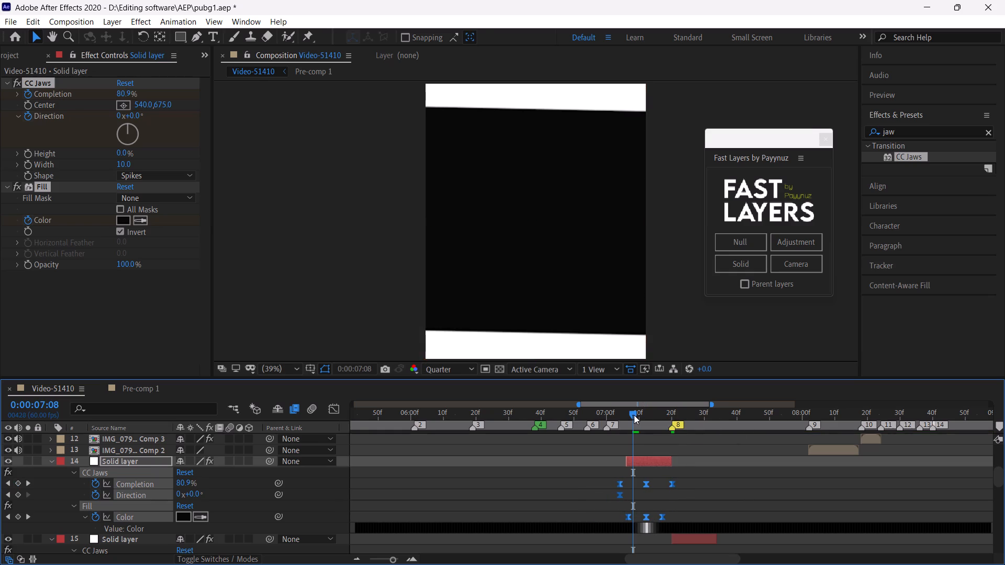
pyautogui.click(621, 413)
pyautogui.press('space')
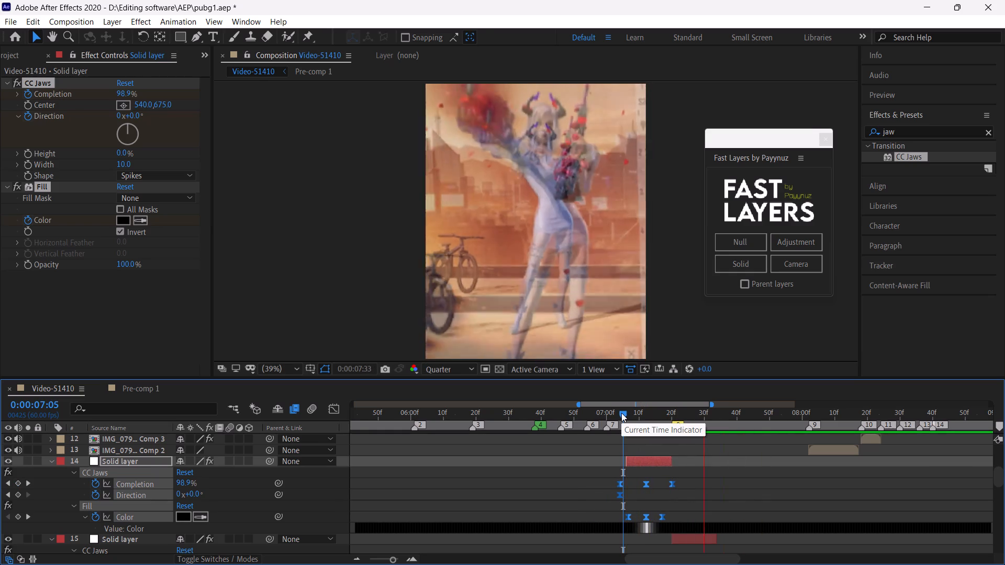
pyautogui.click(621, 413)
pyautogui.press('space')
pyautogui.click(621, 413)
pyautogui.press('space')
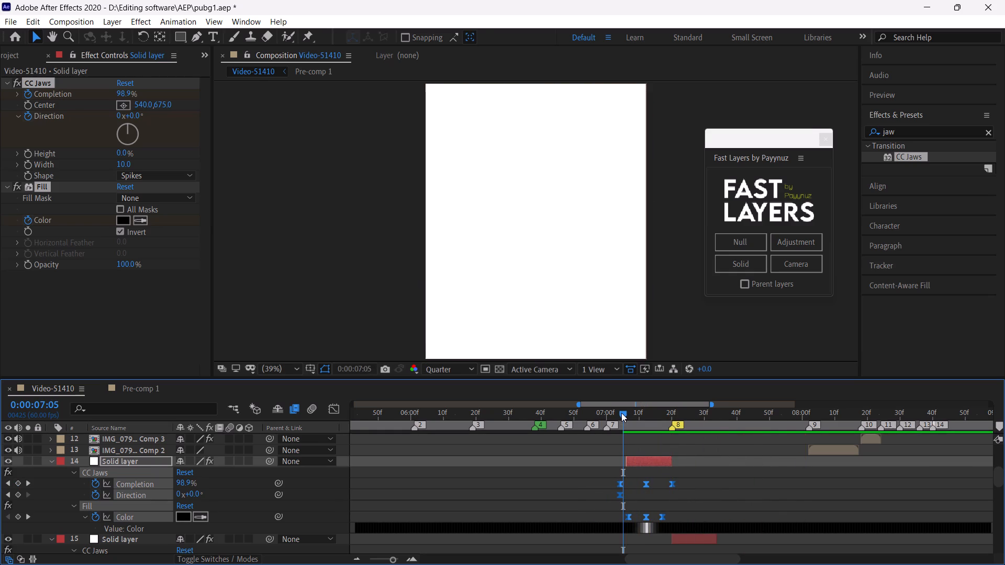
pyautogui.moveTo(621, 413); pyautogui.dragTo(657, 433)
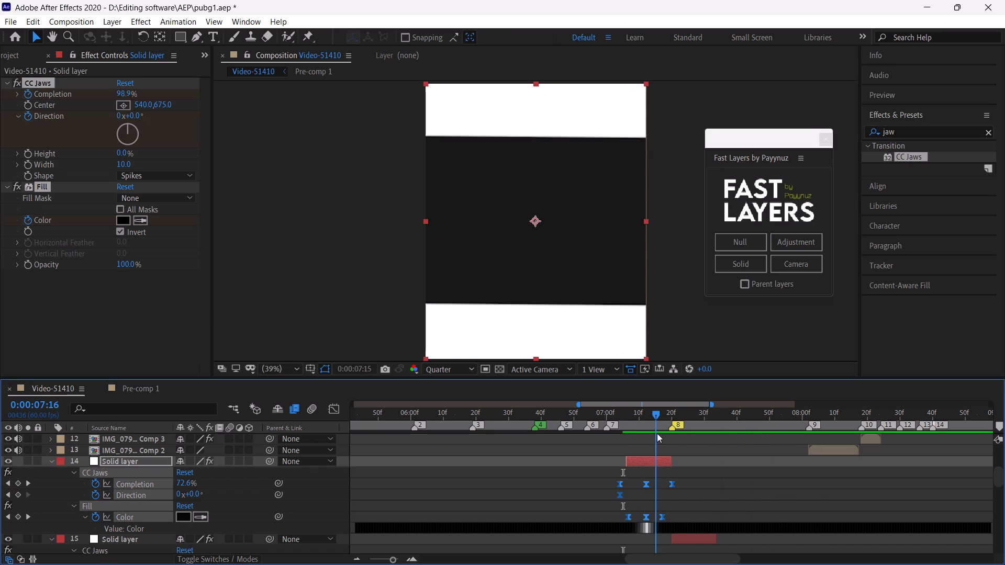
pyautogui.moveTo(657, 433); pyautogui.dragTo(698, 454)
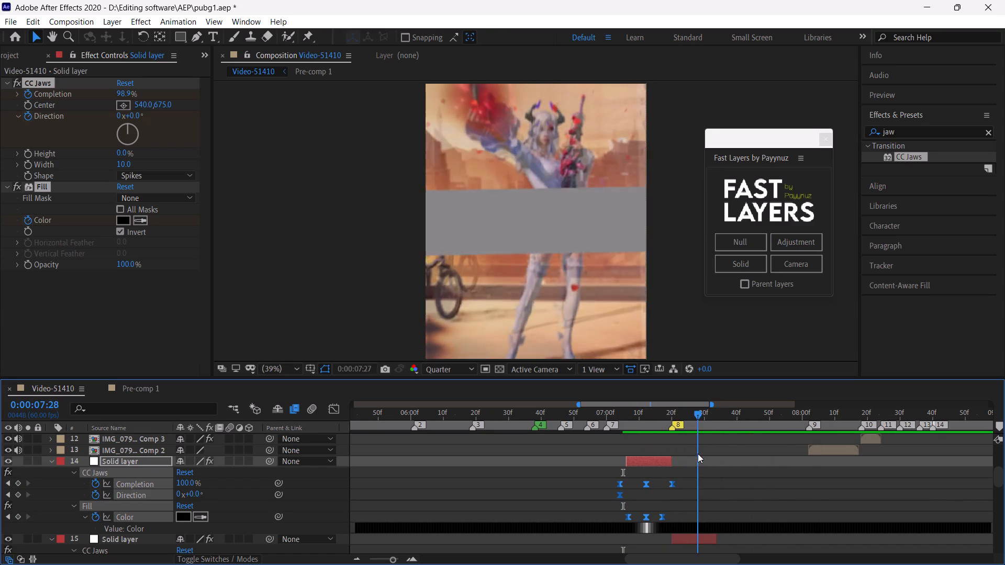
pyautogui.moveTo(698, 454); pyautogui.dragTo(687, 468)
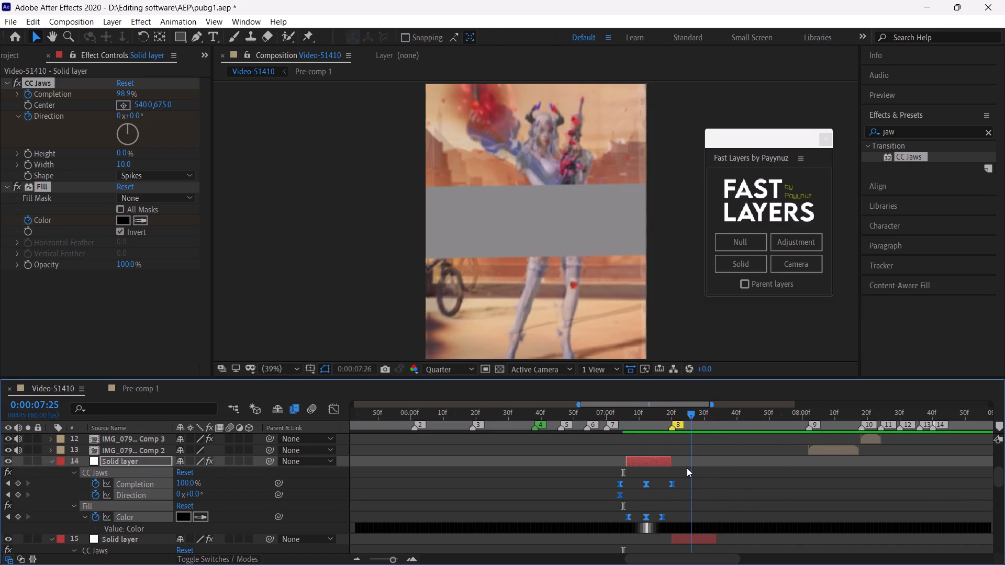
pyautogui.moveTo(687, 468); pyautogui.dragTo(693, 472)
pyautogui.moveTo(693, 472); pyautogui.dragTo(717, 478)
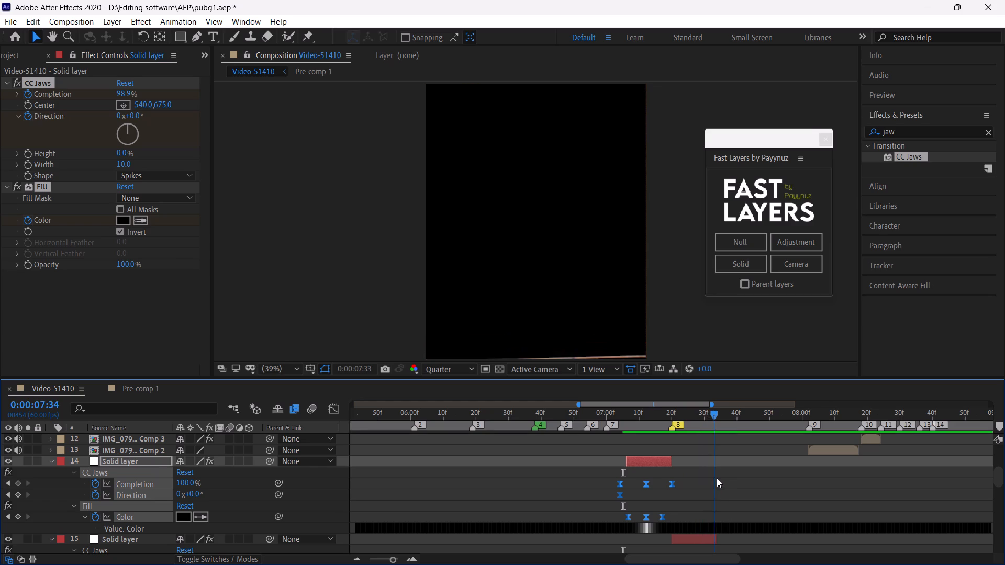
# Examine the jaws transition after marker 8 by scrubbing between about 0:00:07:34 and 0:00:07:20.
pyautogui.moveTo(717, 478); pyautogui.dragTo(689, 480)
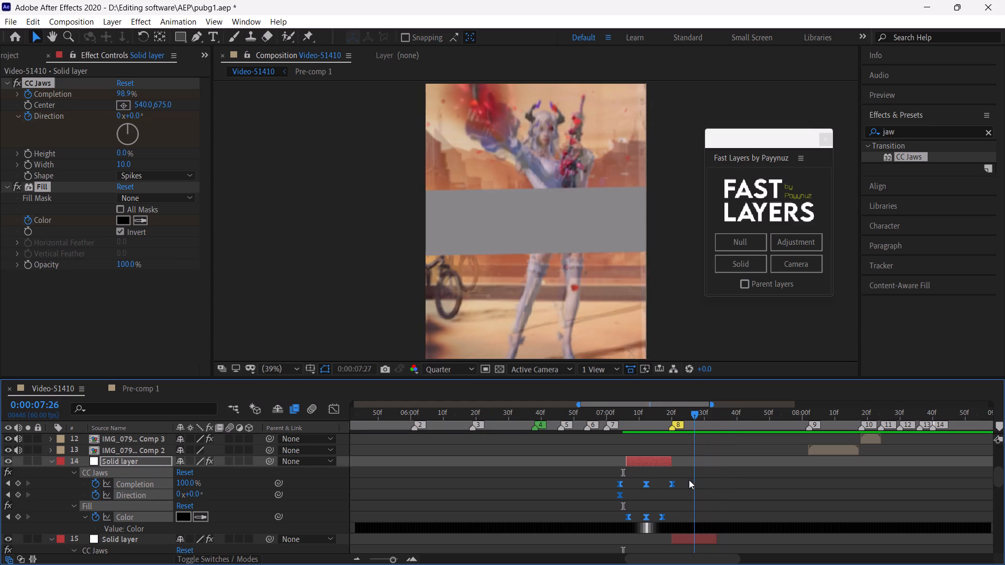
pyautogui.moveTo(689, 480); pyautogui.dragTo(683, 480)
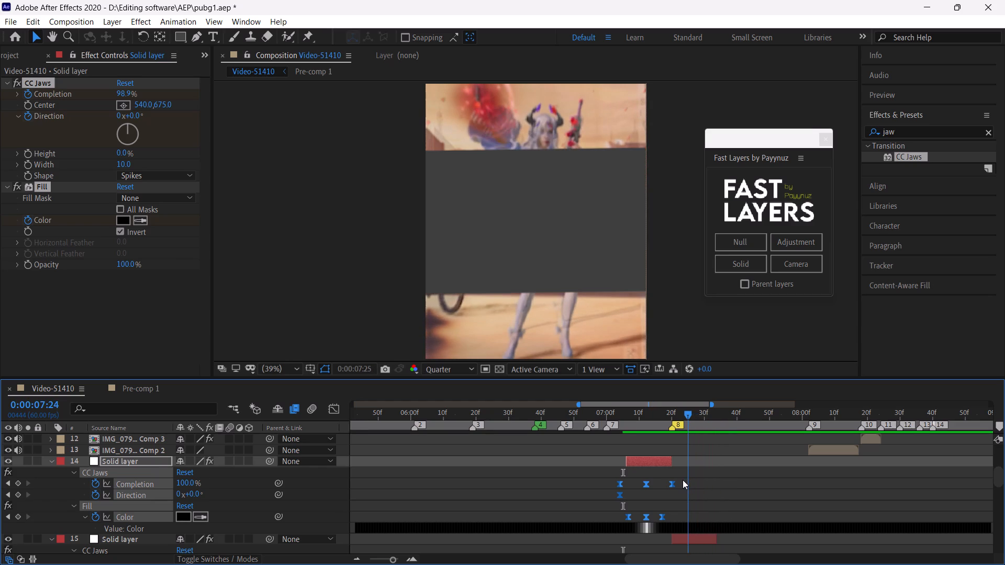
pyautogui.moveTo(683, 480); pyautogui.dragTo(683, 480)
pyautogui.moveTo(683, 480); pyautogui.dragTo(675, 480)
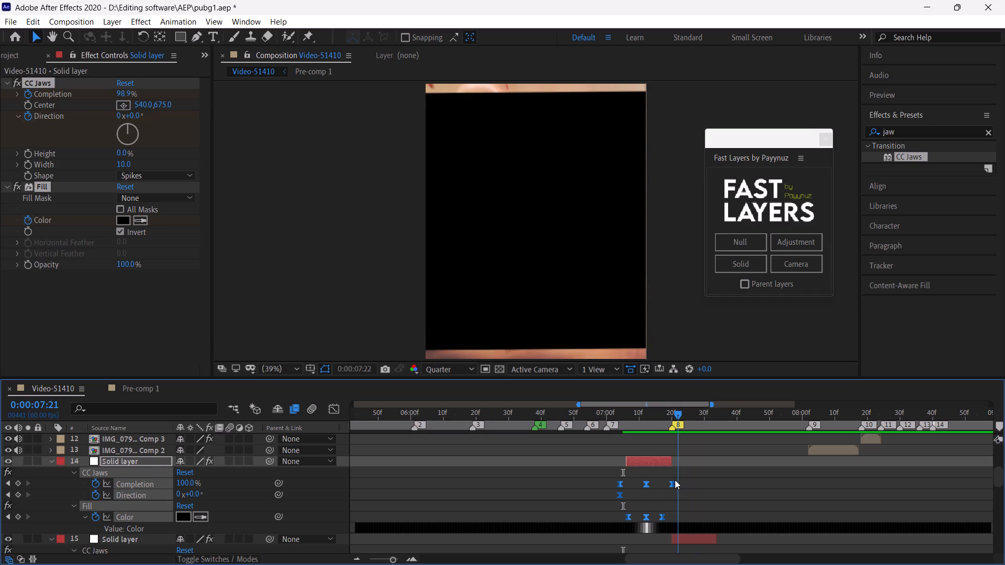
pyautogui.moveTo(675, 480); pyautogui.dragTo(673, 480)
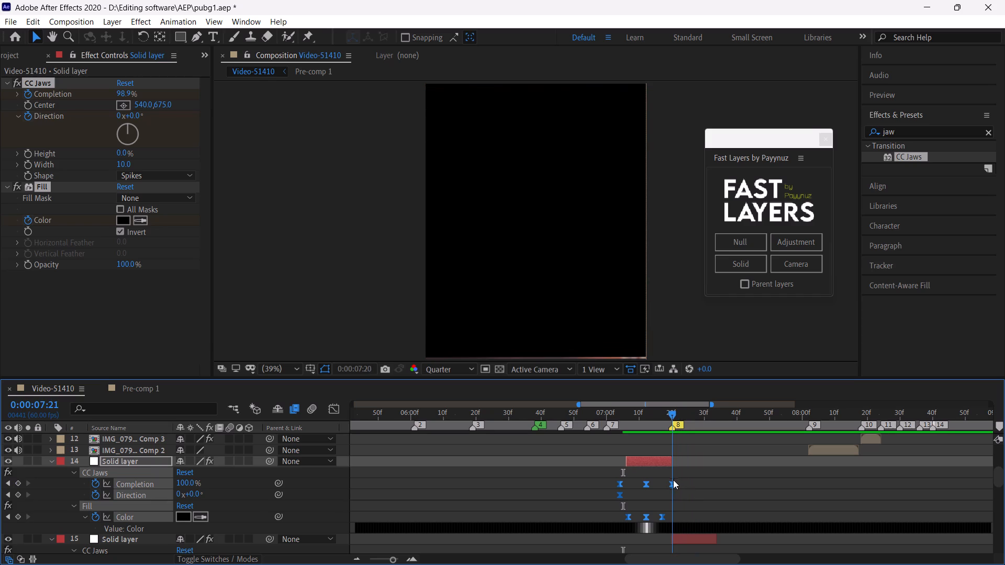
pyautogui.moveTo(673, 480); pyautogui.dragTo(681, 485)
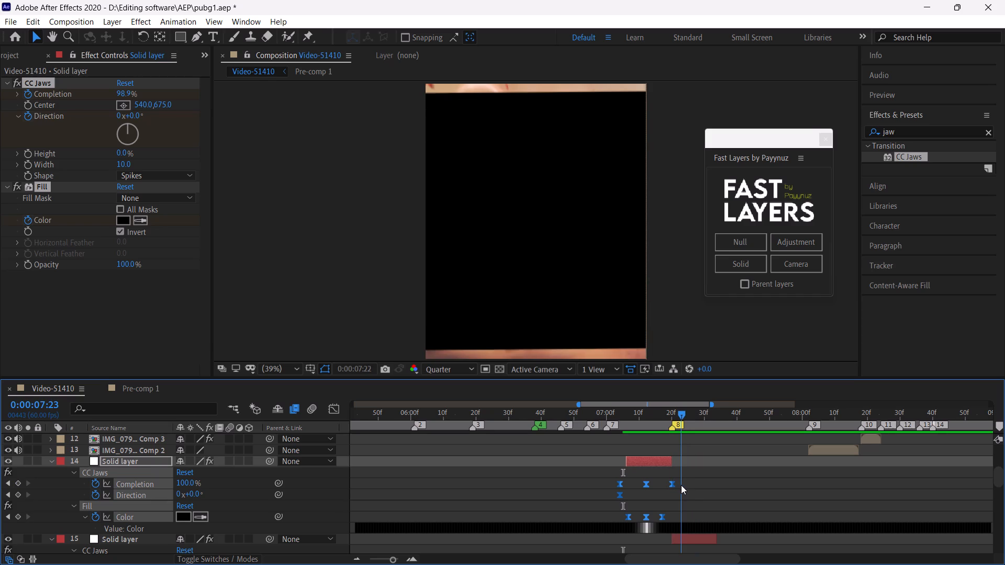
pyautogui.moveTo(681, 485); pyautogui.dragTo(688, 488)
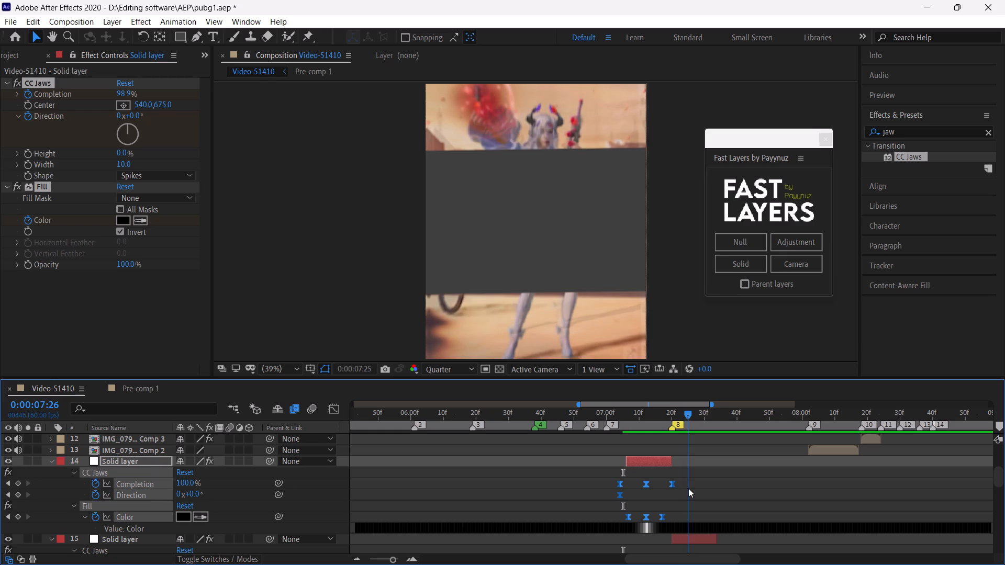
pyautogui.moveTo(688, 488); pyautogui.dragTo(690, 489)
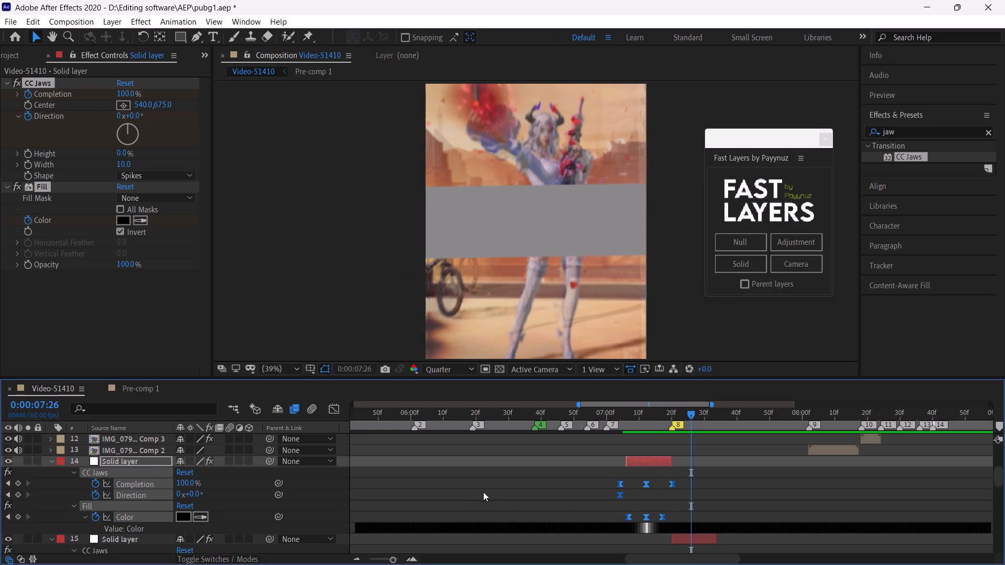
# Examine the closing frames from 0:00:07:26 to 0:00:07:28 against the CC Jaws keyframes of the solid after marker 8.
pyautogui.click(410, 558)
pyautogui.click(410, 558)
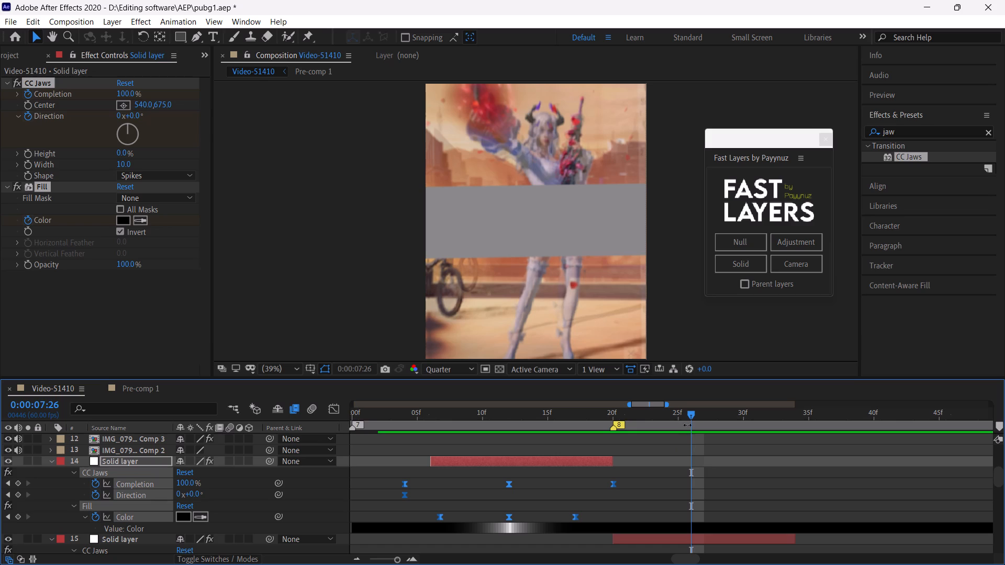
pyautogui.moveTo(690, 415); pyautogui.dragTo(716, 428)
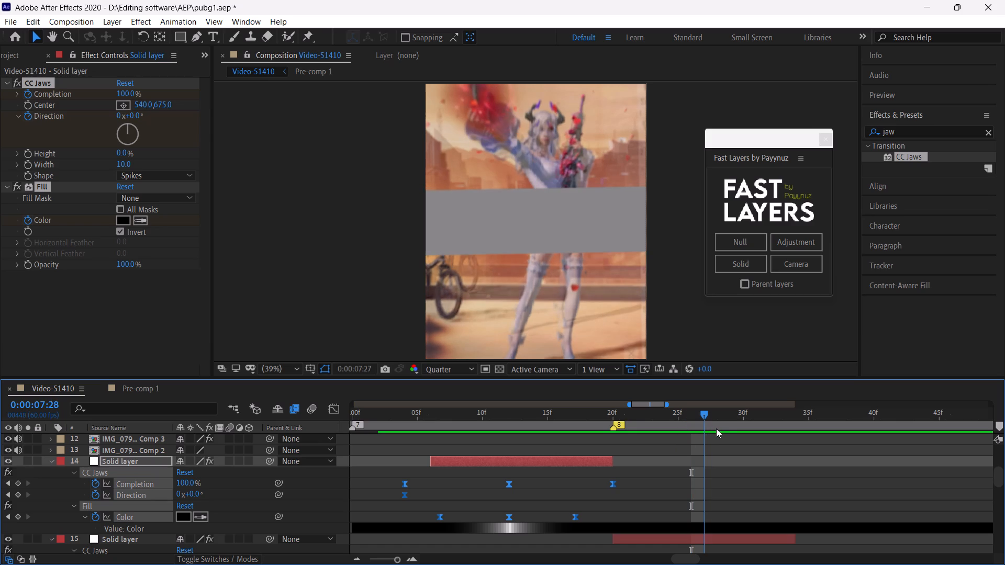
pyautogui.moveTo(716, 428); pyautogui.dragTo(707, 438)
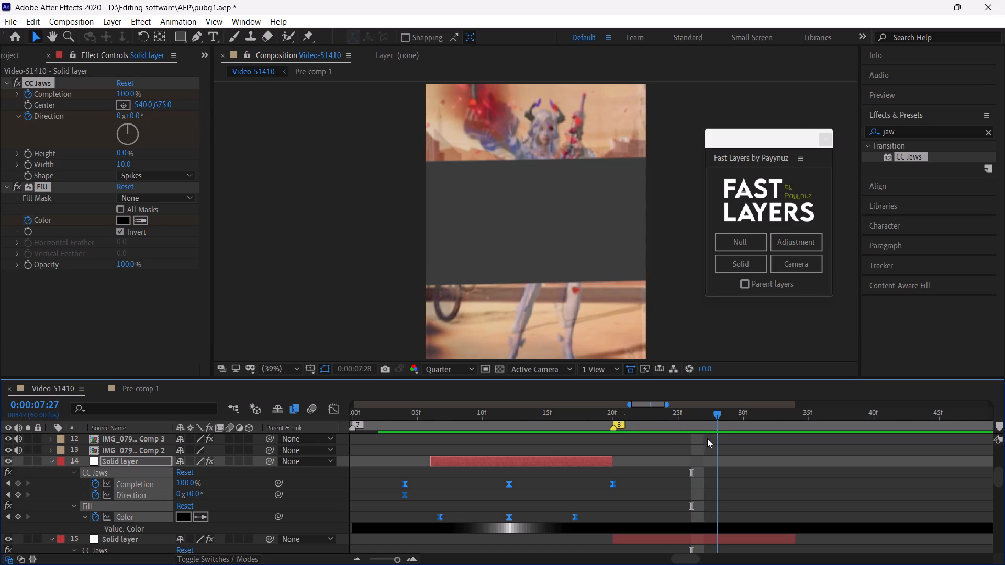
pyautogui.moveTo(707, 438); pyautogui.dragTo(708, 440)
pyautogui.scroll(-1, 737, 491)
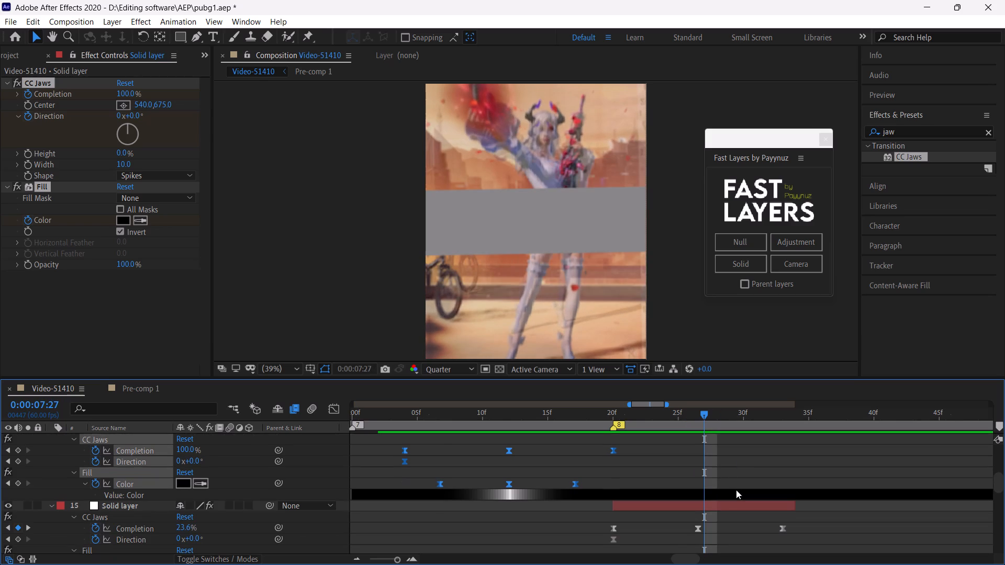
pyautogui.click(708, 506)
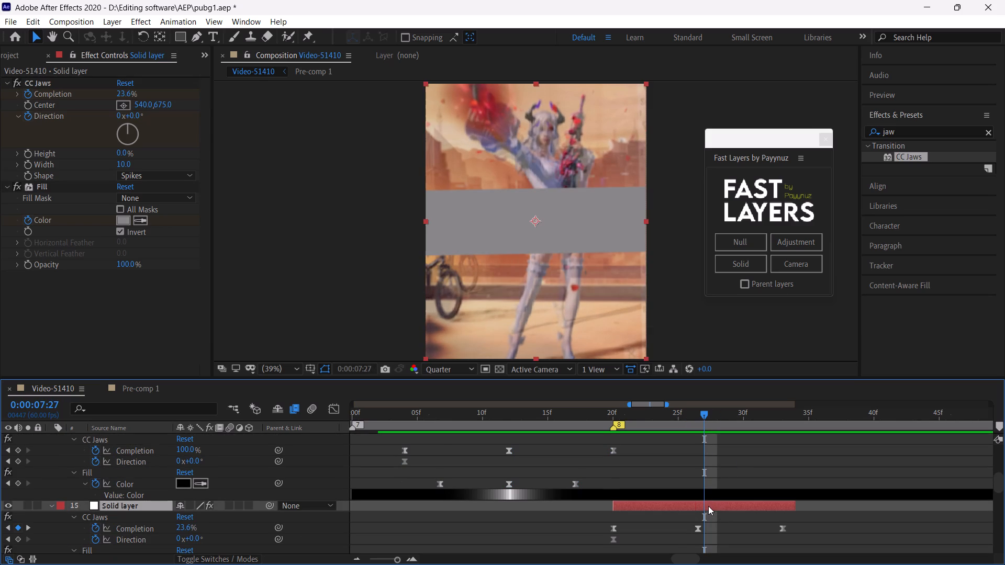
pyautogui.scroll(1, 742, 472)
pyautogui.scroll(-1, 743, 472)
# Enlarge the timeline to show both solids' keyframes and examine the jaws transition before marker 8 between 0:00:07:07 and 0:00:07:14.
pyautogui.moveTo(748, 377); pyautogui.dragTo(755, 299)
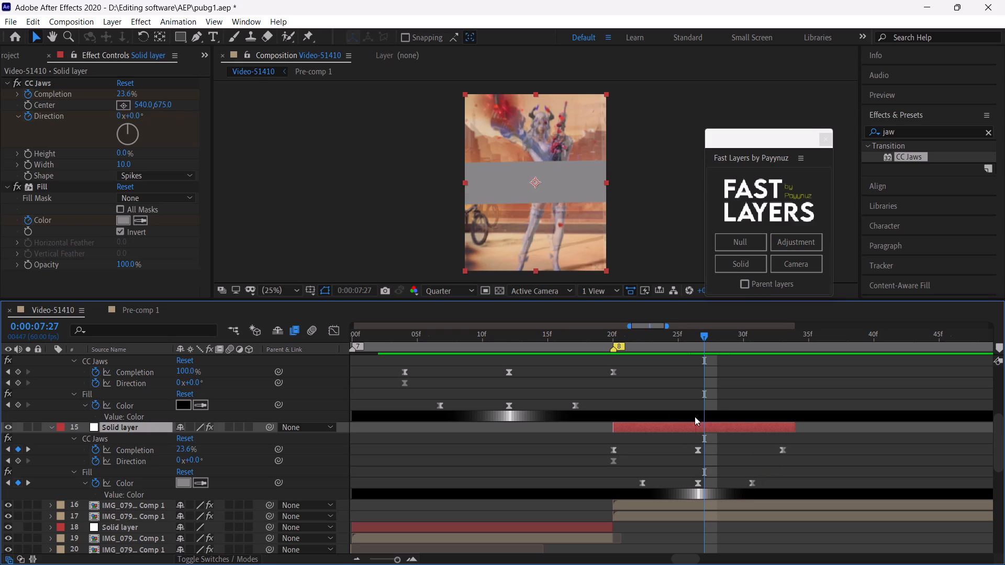
pyautogui.moveTo(605, 331); pyautogui.dragTo(438, 346)
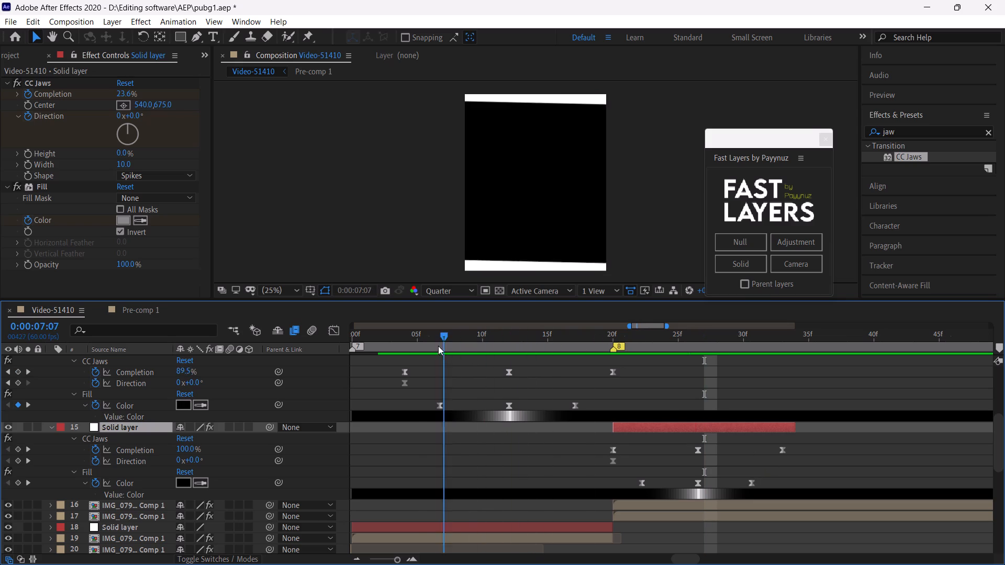
pyautogui.moveTo(438, 346); pyautogui.dragTo(526, 377)
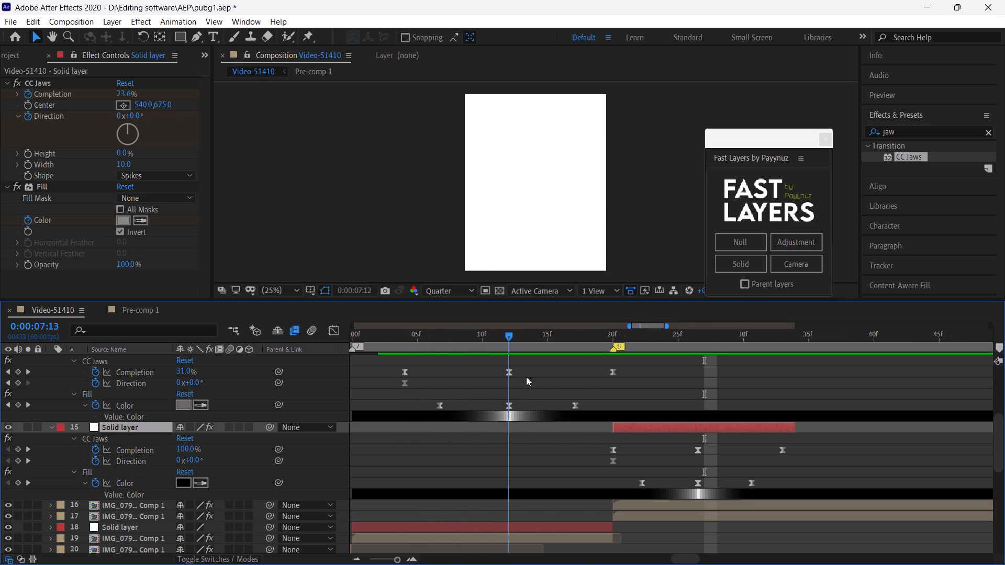
pyautogui.moveTo(526, 377); pyautogui.dragTo(516, 393)
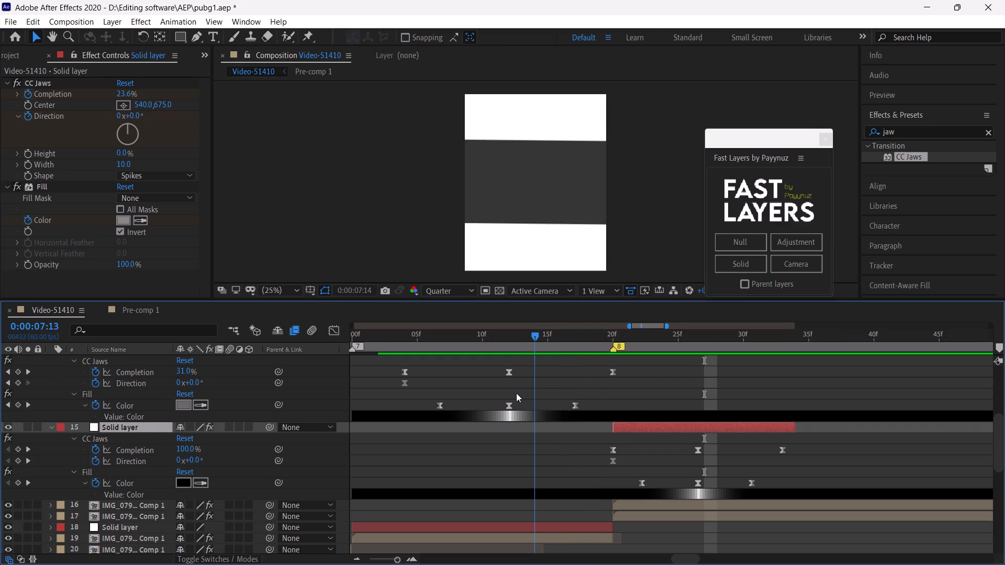
pyautogui.moveTo(516, 393); pyautogui.dragTo(527, 397)
pyautogui.moveTo(390, 560); pyautogui.dragTo(390, 560)
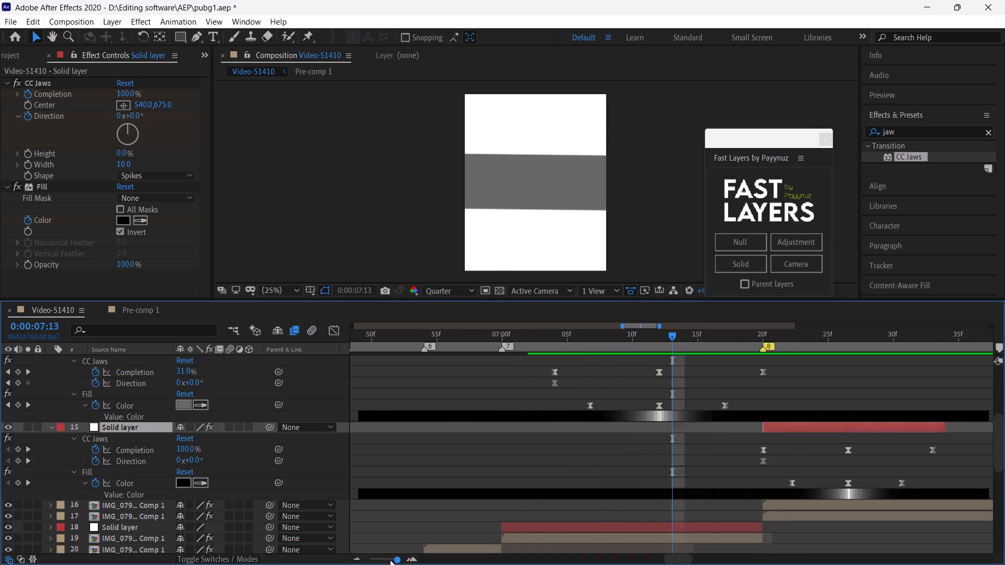
pyautogui.moveTo(390, 560); pyautogui.dragTo(385, 560)
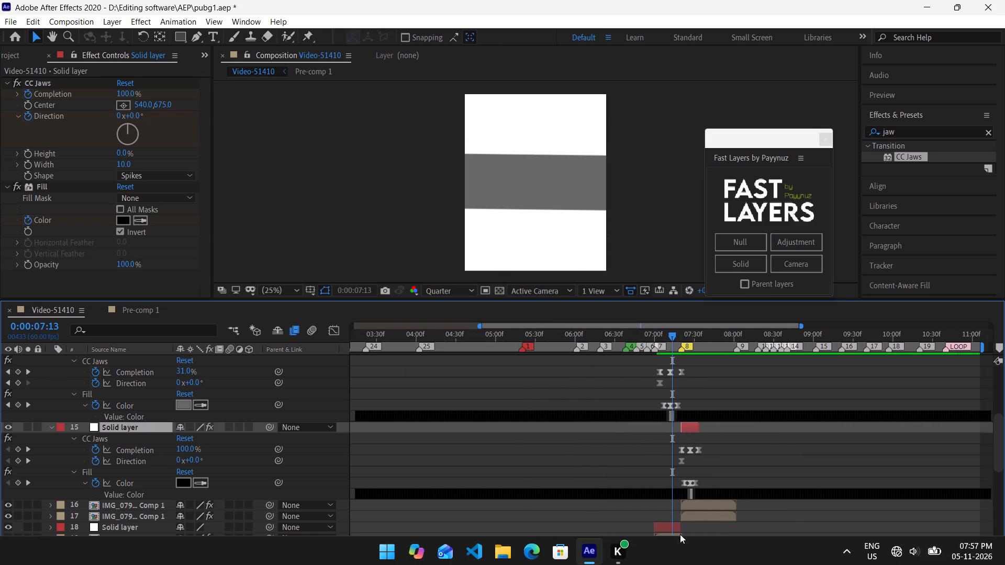